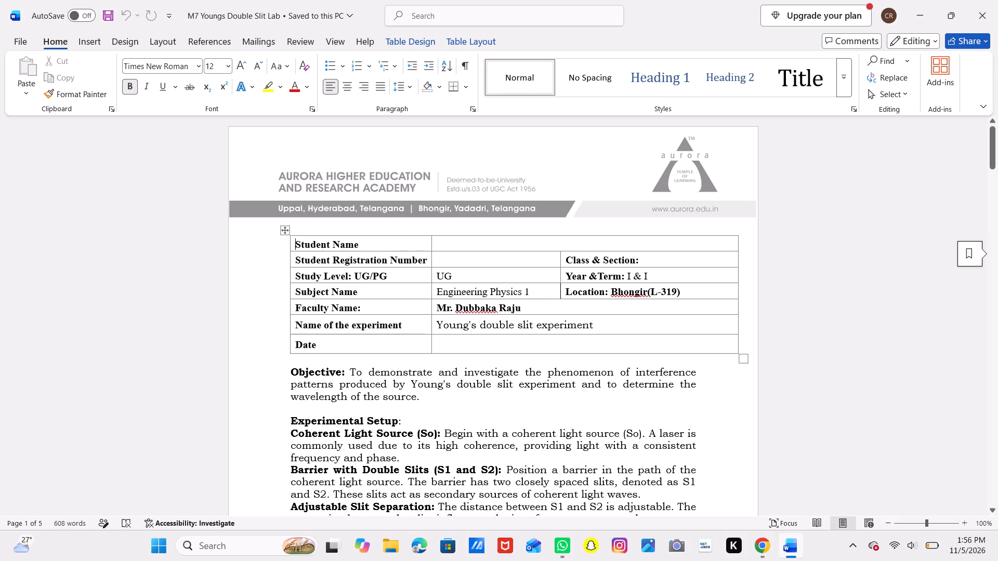
Open the Wave Interference simulation linked in the lab document and enter its Slits screen.
scroll(793, 326, "down", 3)
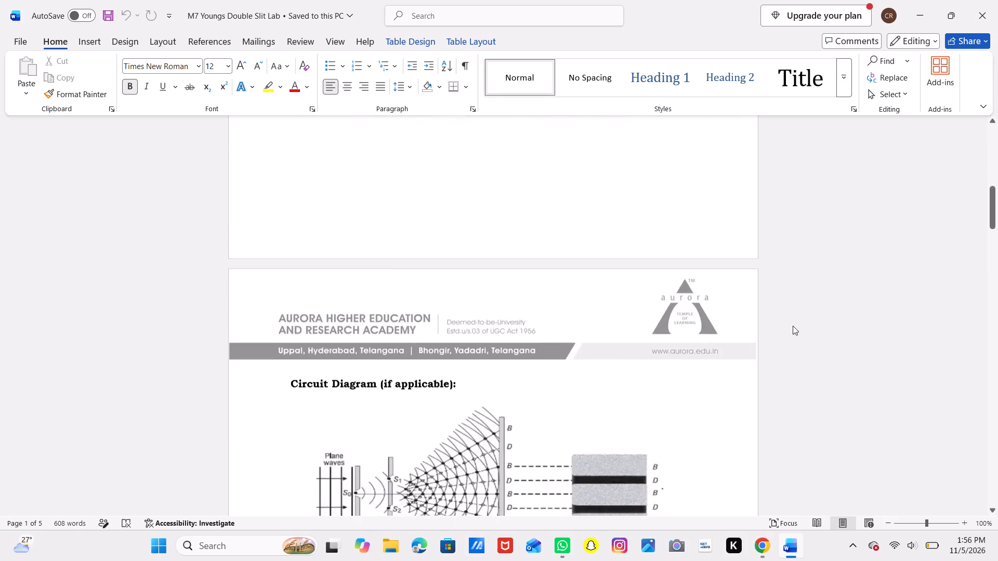
scroll(793, 326, "down", 1)
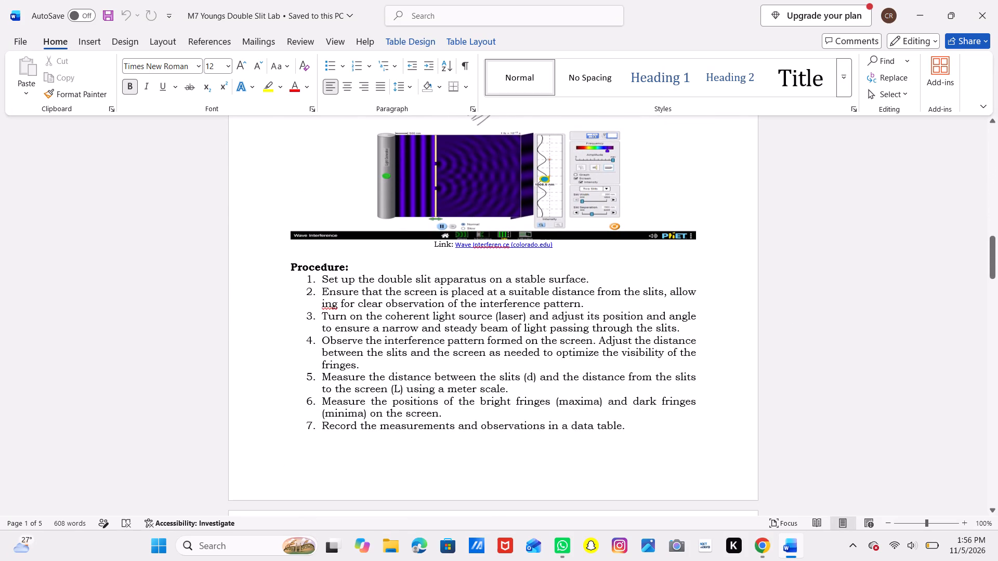
left_click(458, 245, "ctrl")
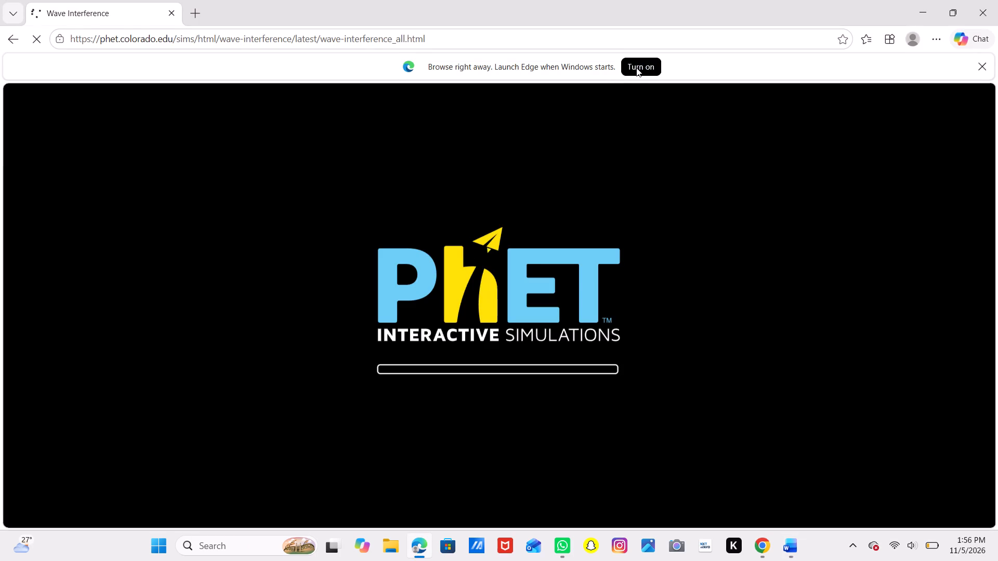
left_click(636, 68)
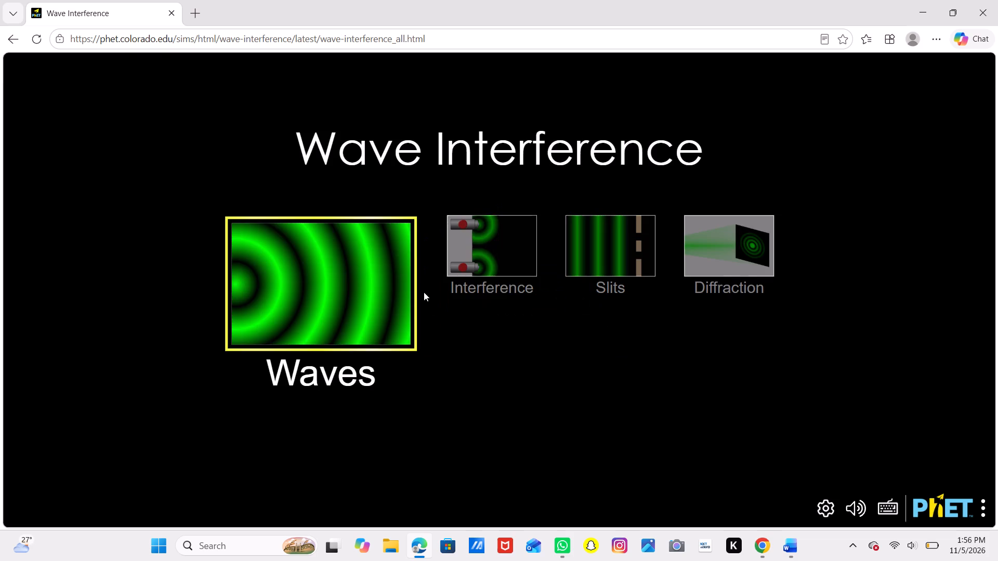
left_click(606, 252)
left_click(575, 287)
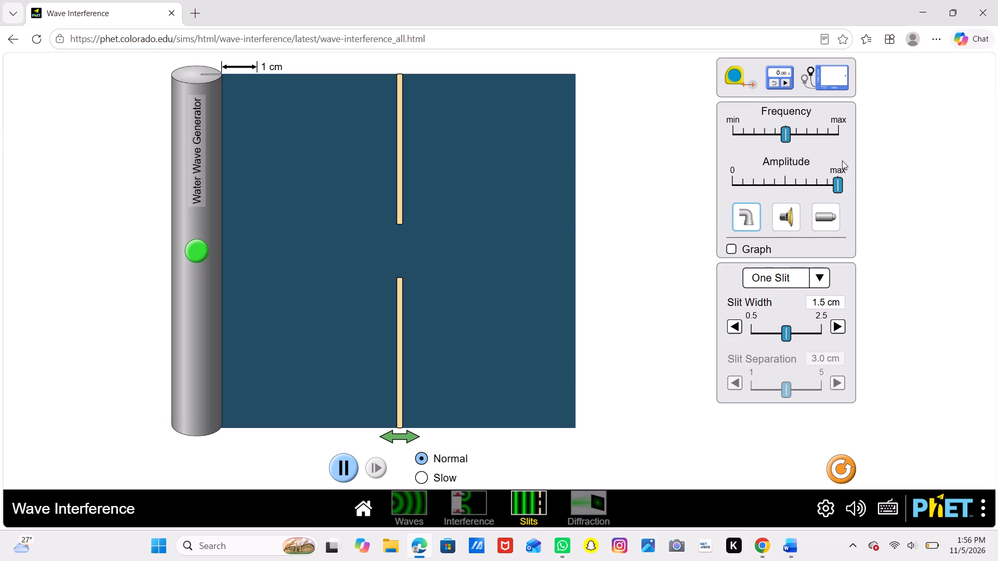
Configure the simulation with the light source, the screen shown and a two-slit barrier.
left_click(822, 207)
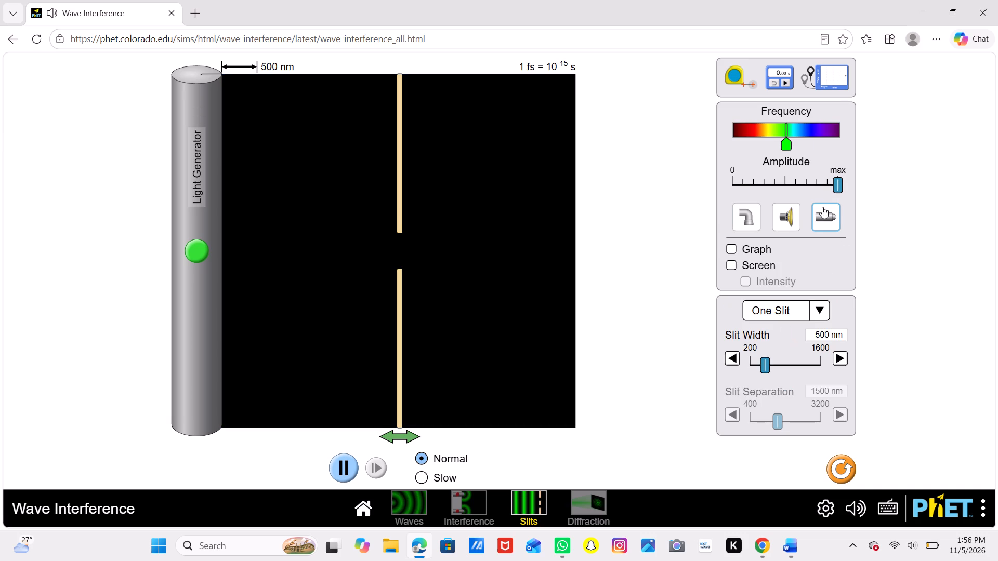
left_click(821, 315)
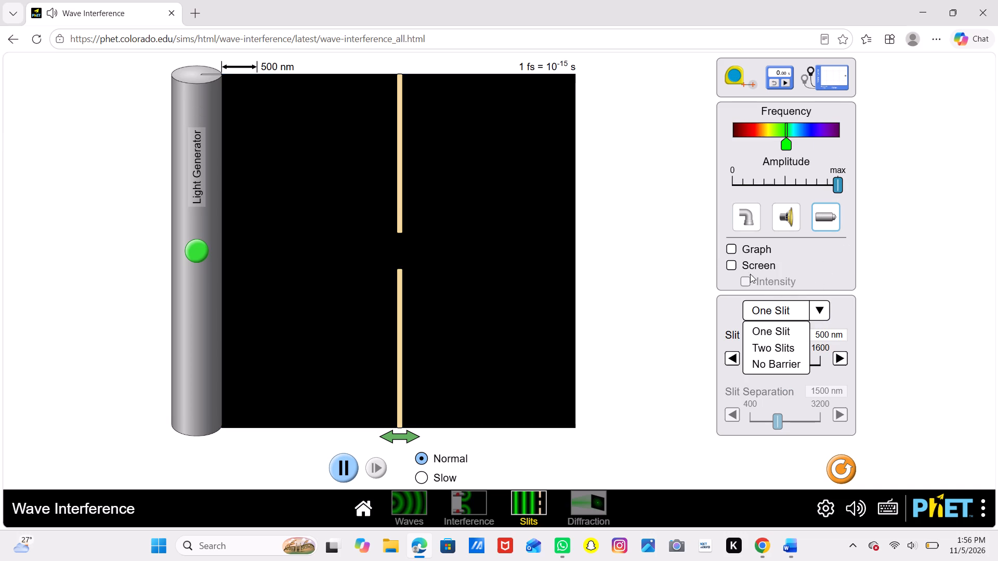
left_click(738, 261)
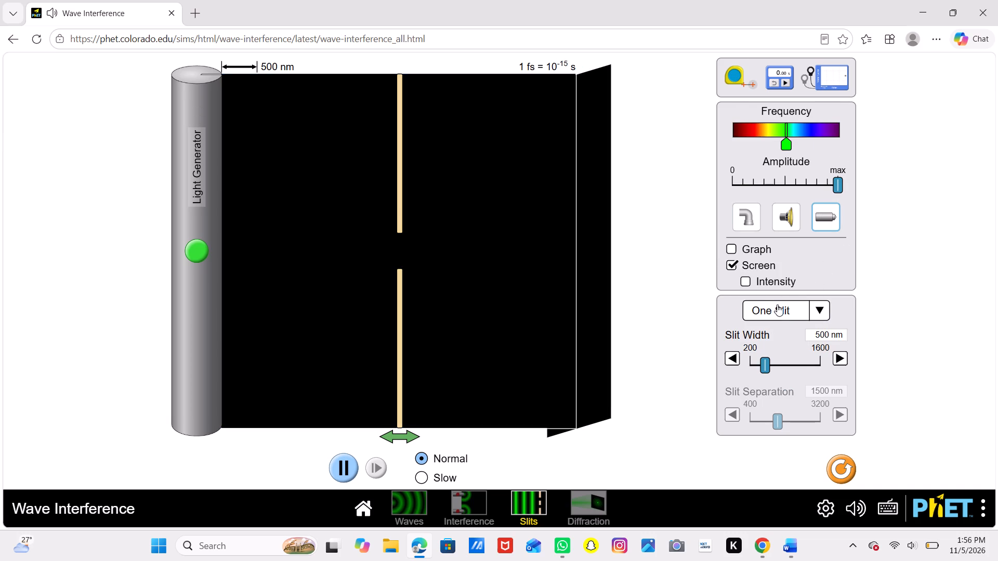
left_click(777, 304)
left_click(778, 344)
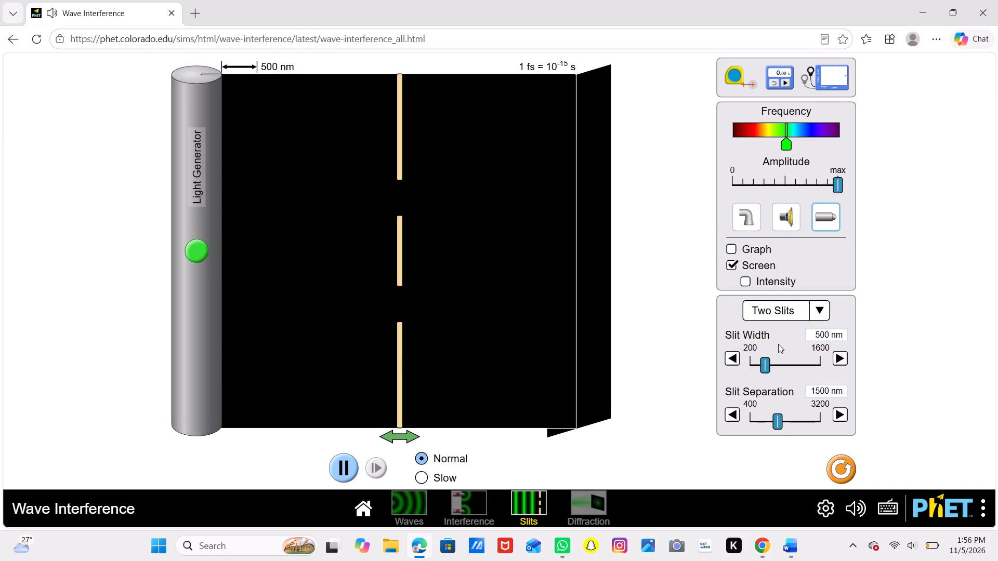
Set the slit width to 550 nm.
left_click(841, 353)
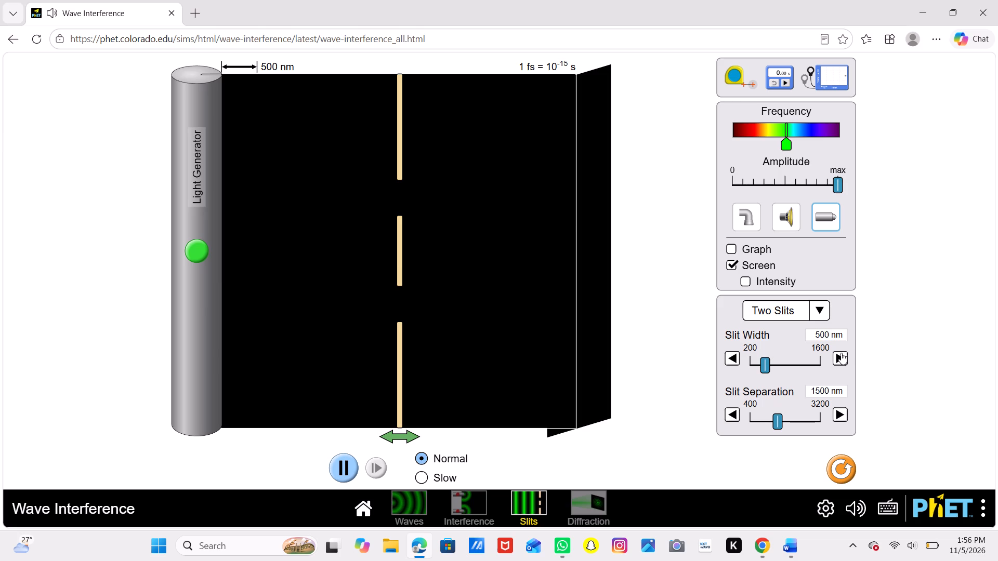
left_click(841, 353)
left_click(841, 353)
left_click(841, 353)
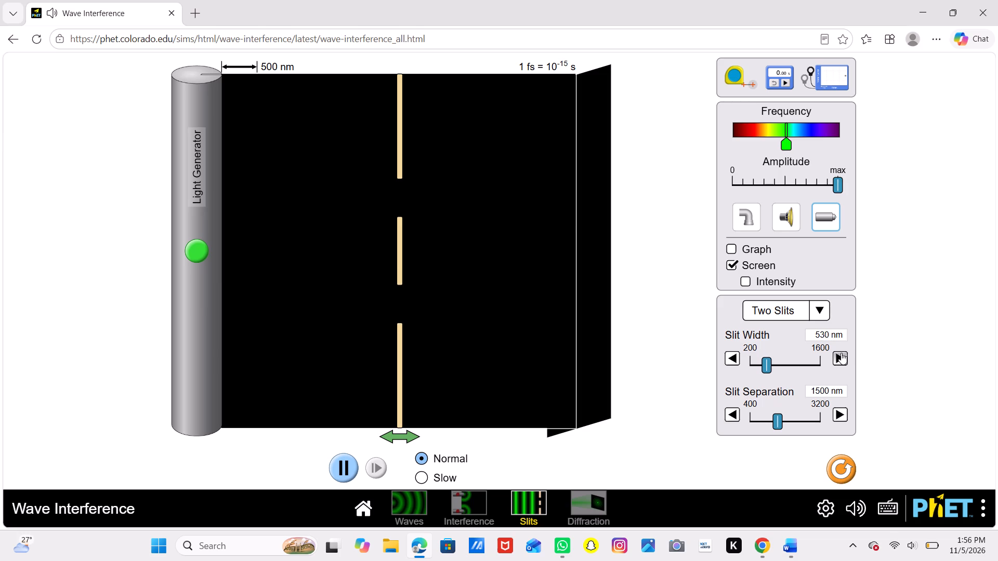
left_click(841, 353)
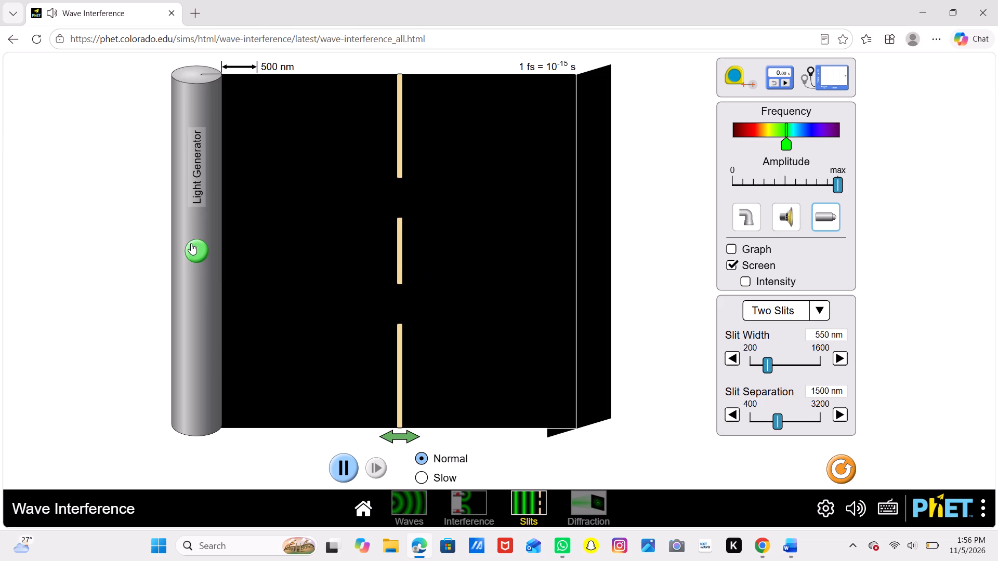
Turn on the light generator.
left_click(191, 243)
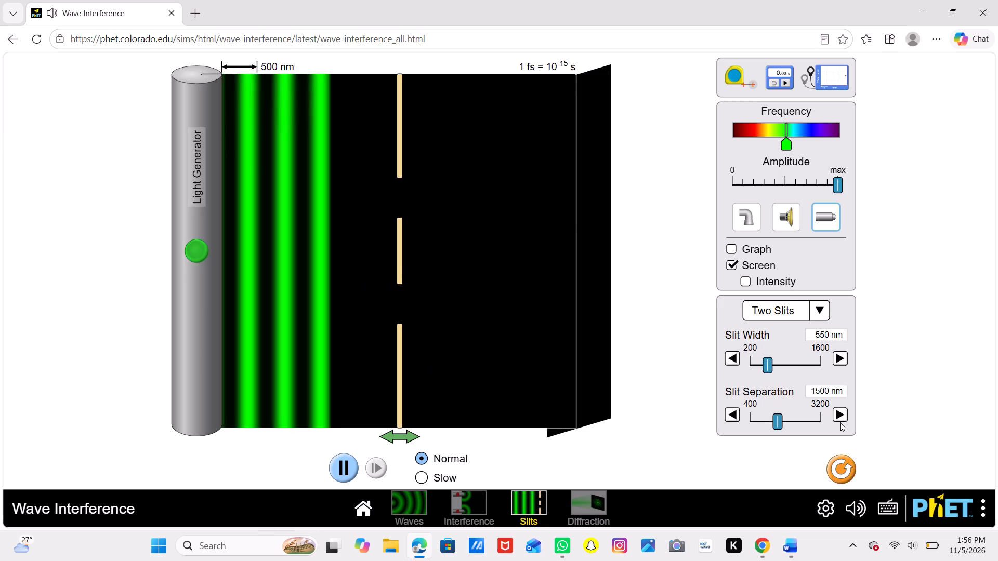
Increase the slit separation to 2000 nm while the light generator is running.
left_click(838, 412)
left_click(838, 412)
left_click(838, 412)
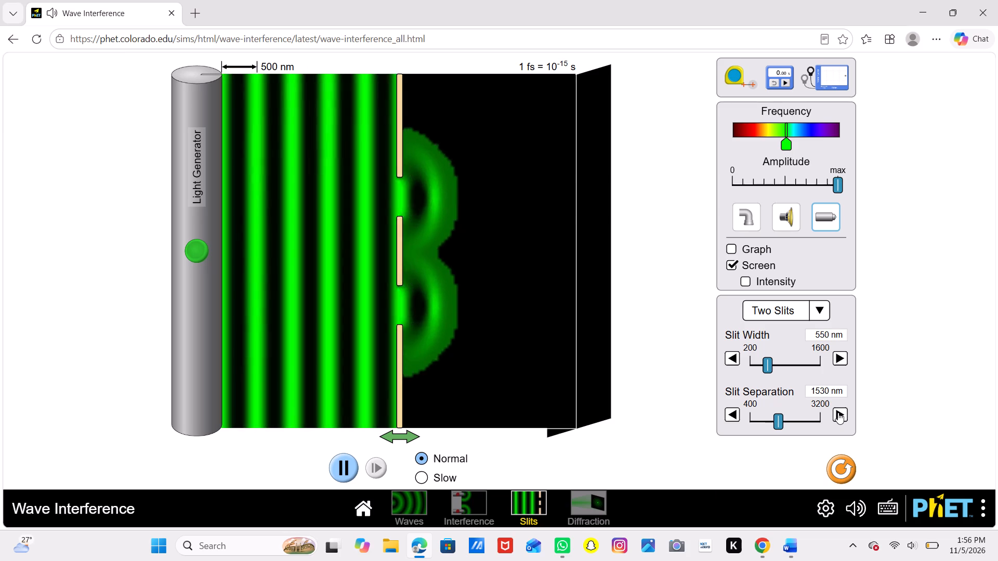
left_click(838, 412)
left_click(838, 412)
left_click(838, 412)
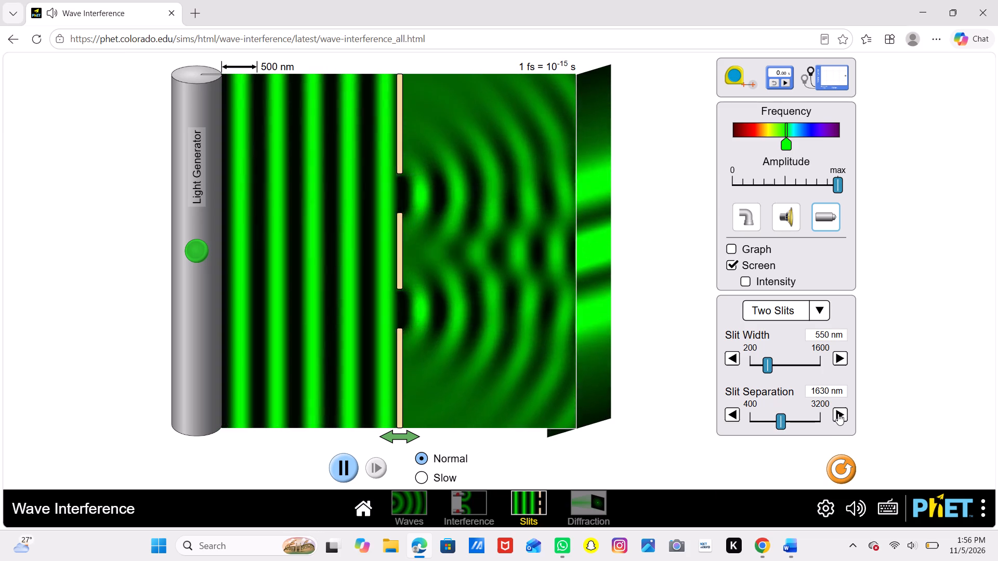
left_click(838, 413)
left_click(838, 413)
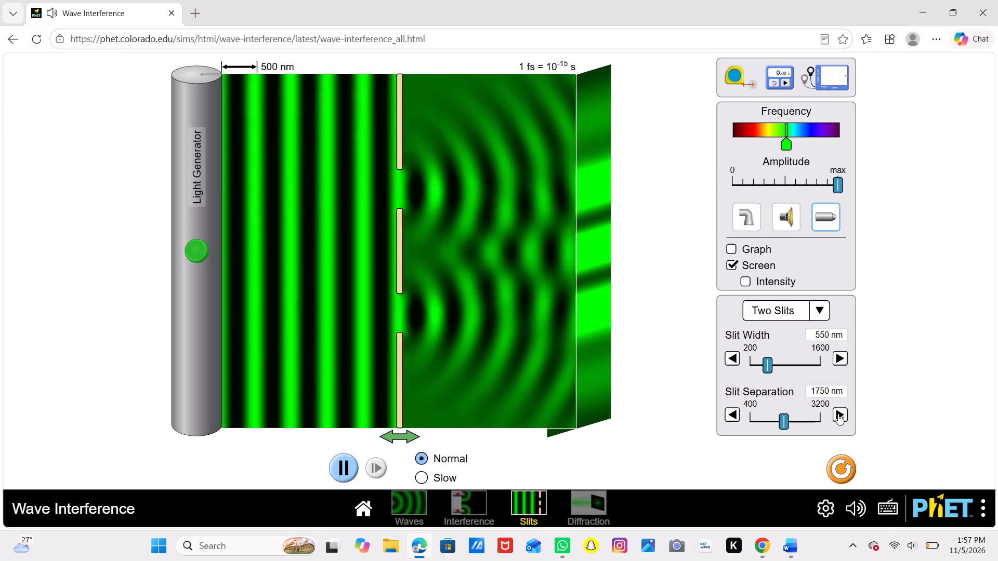
left_click(838, 413)
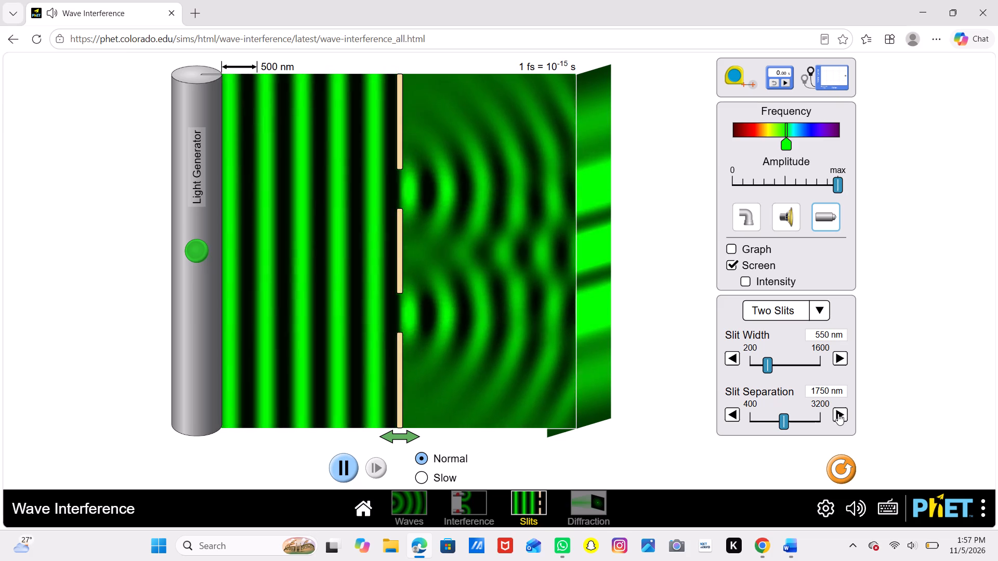
triple_click(838, 413)
triple_click(838, 413)
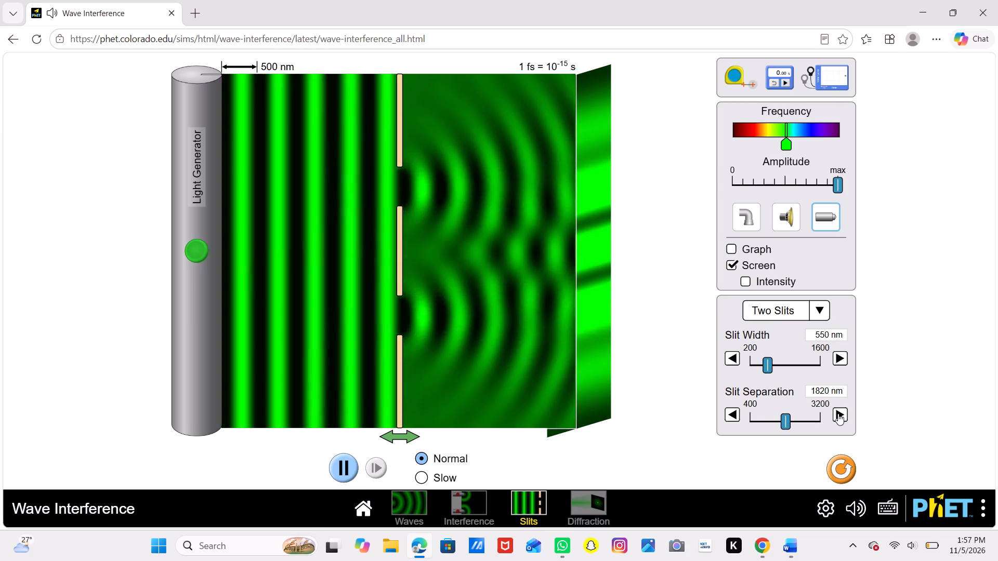
triple_click(838, 413)
triple_click(838, 413)
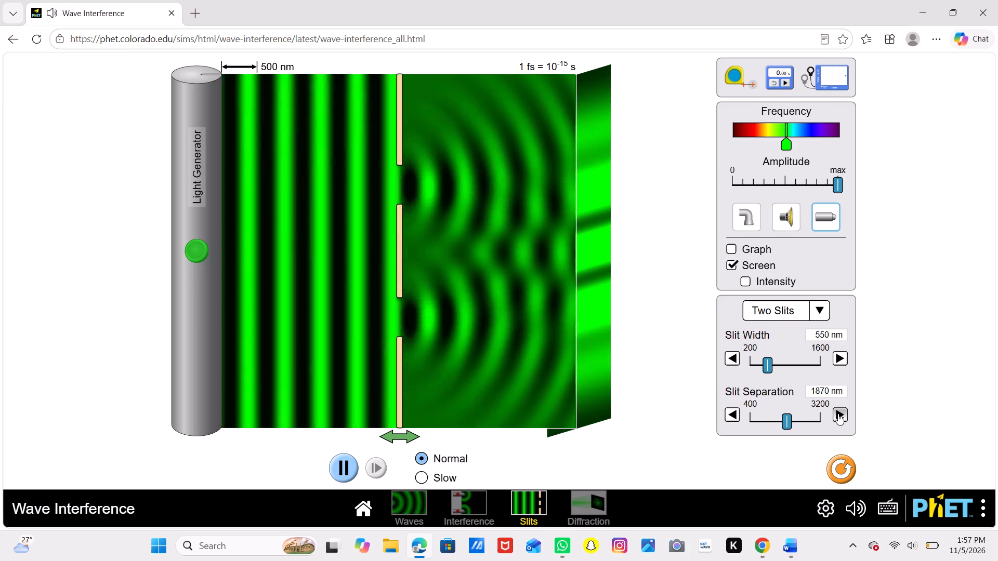
triple_click(838, 413)
right_click(838, 413)
right_click(838, 413)
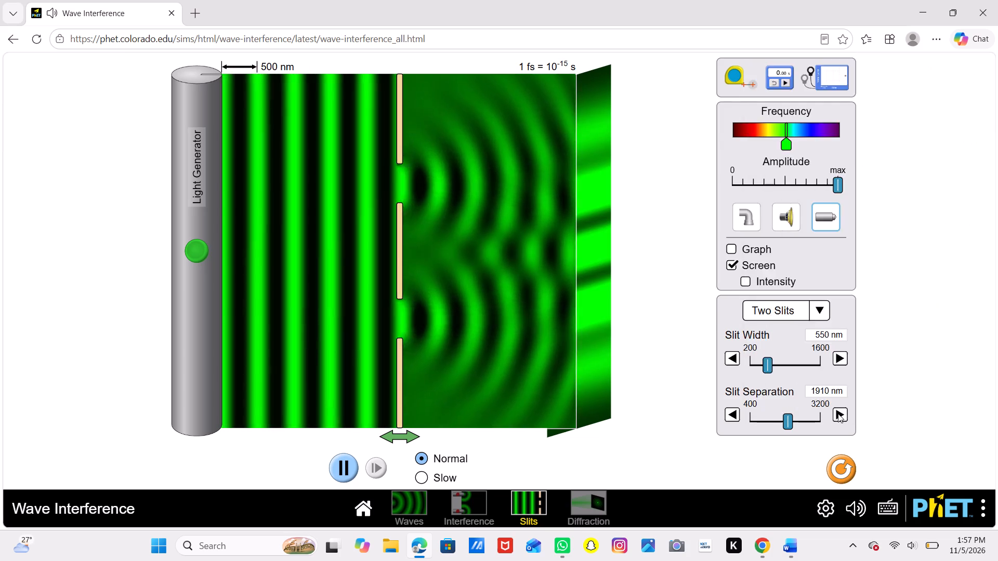
right_click(838, 413)
right_click(838, 413)
right_click(838, 413)
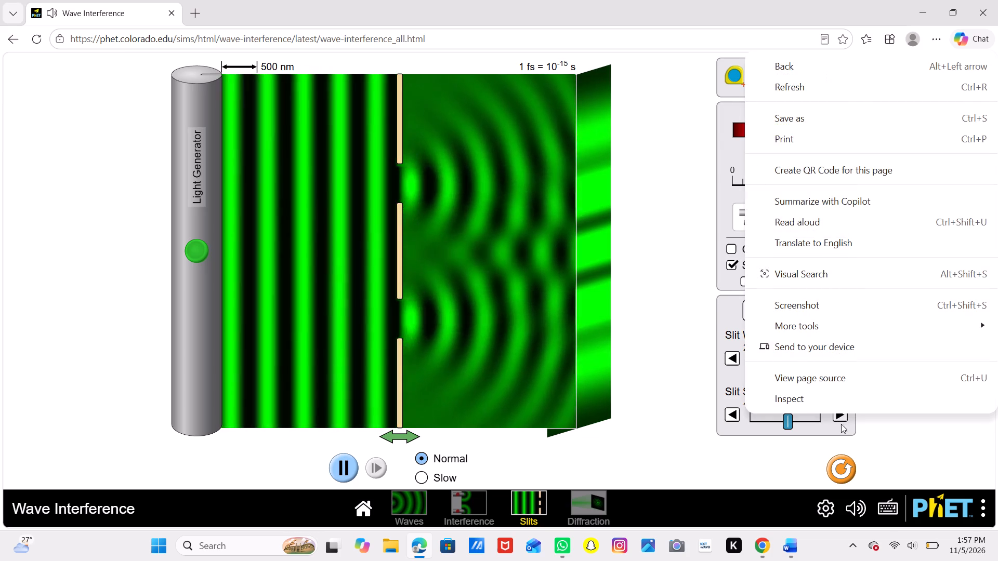
double_click(838, 416)
left_click(838, 416)
triple_click(838, 416)
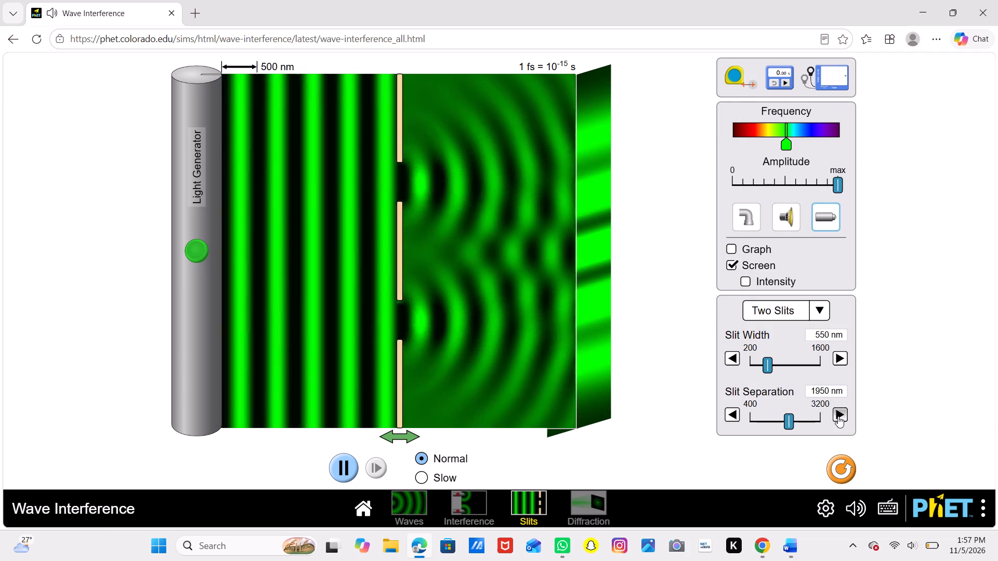
double_click(838, 416)
left_click(838, 416)
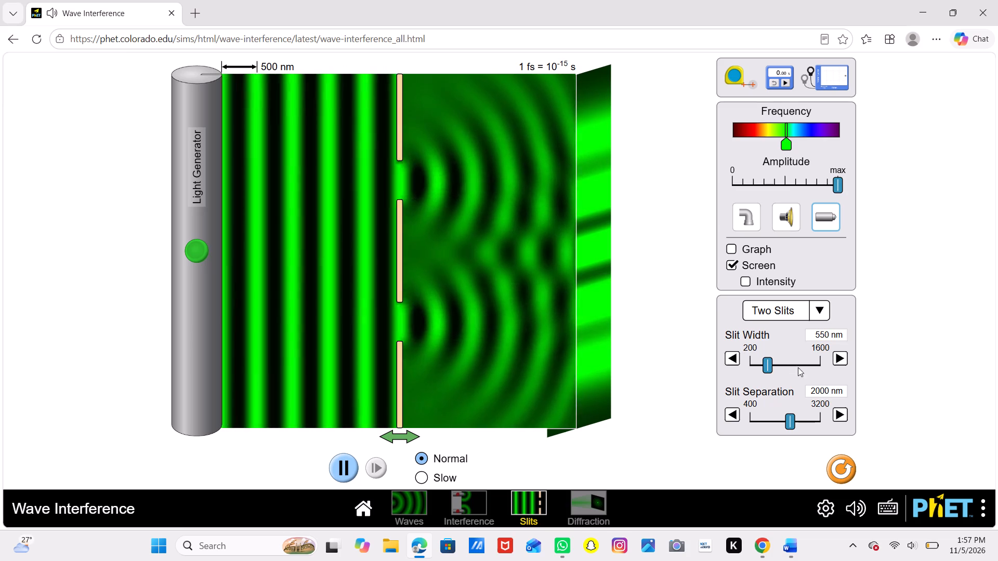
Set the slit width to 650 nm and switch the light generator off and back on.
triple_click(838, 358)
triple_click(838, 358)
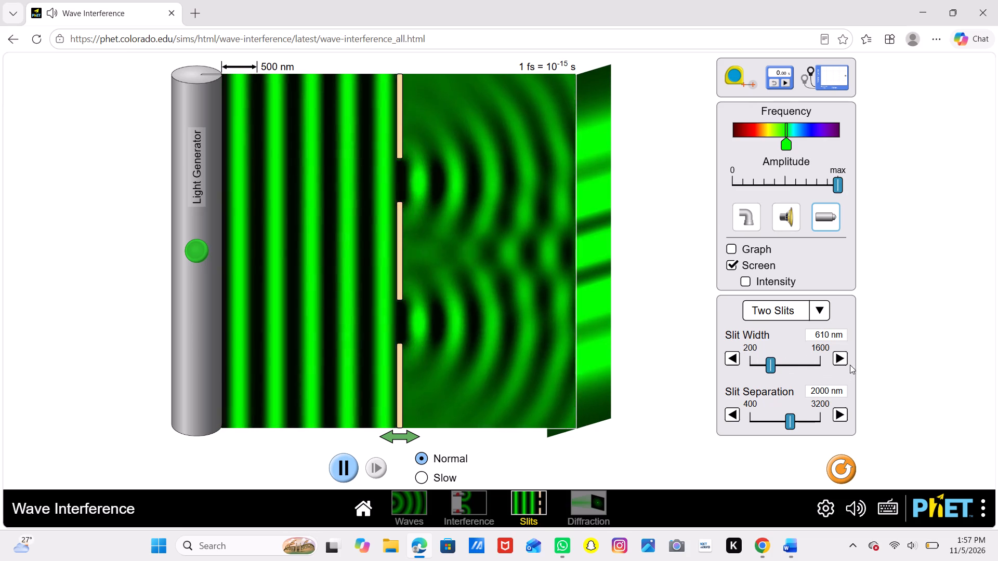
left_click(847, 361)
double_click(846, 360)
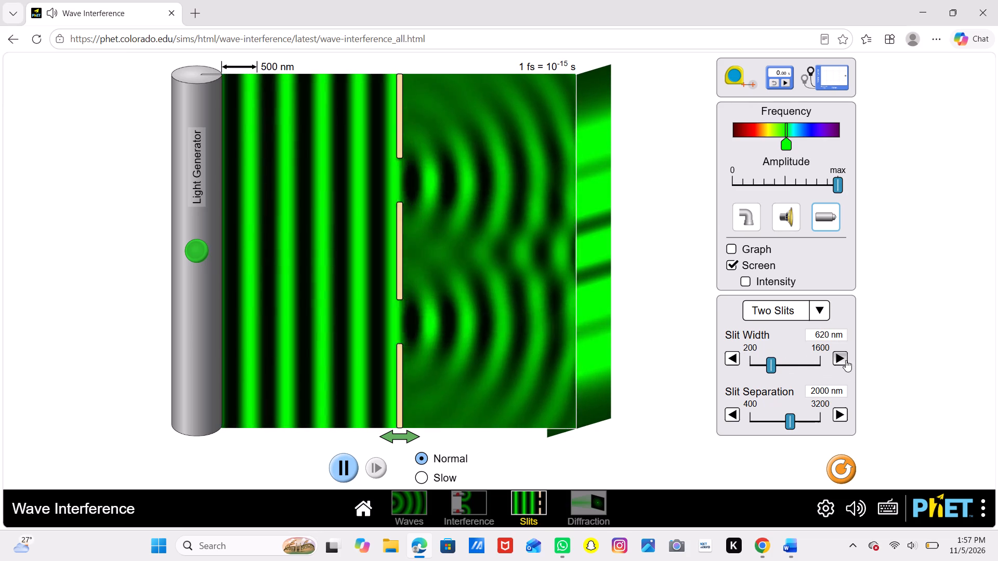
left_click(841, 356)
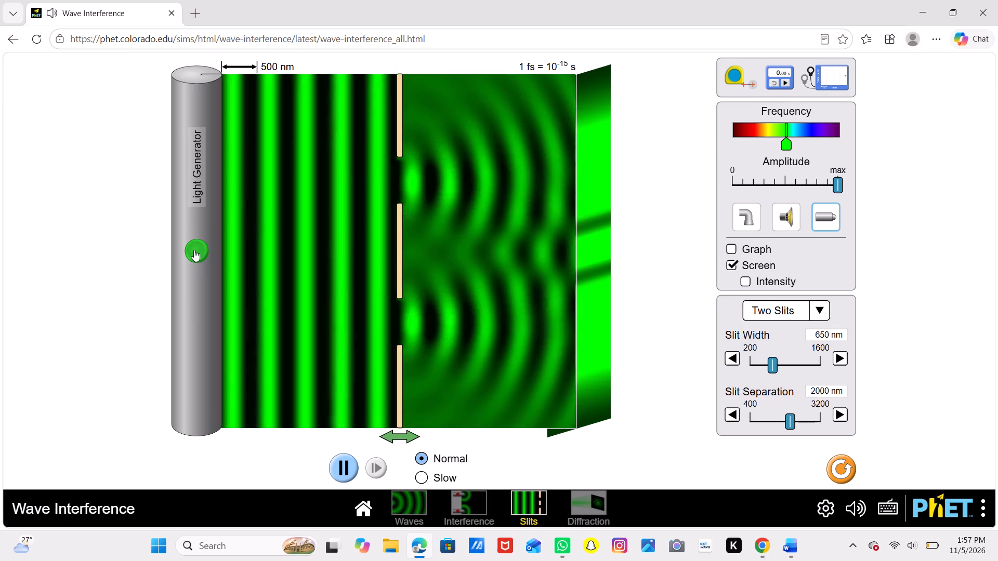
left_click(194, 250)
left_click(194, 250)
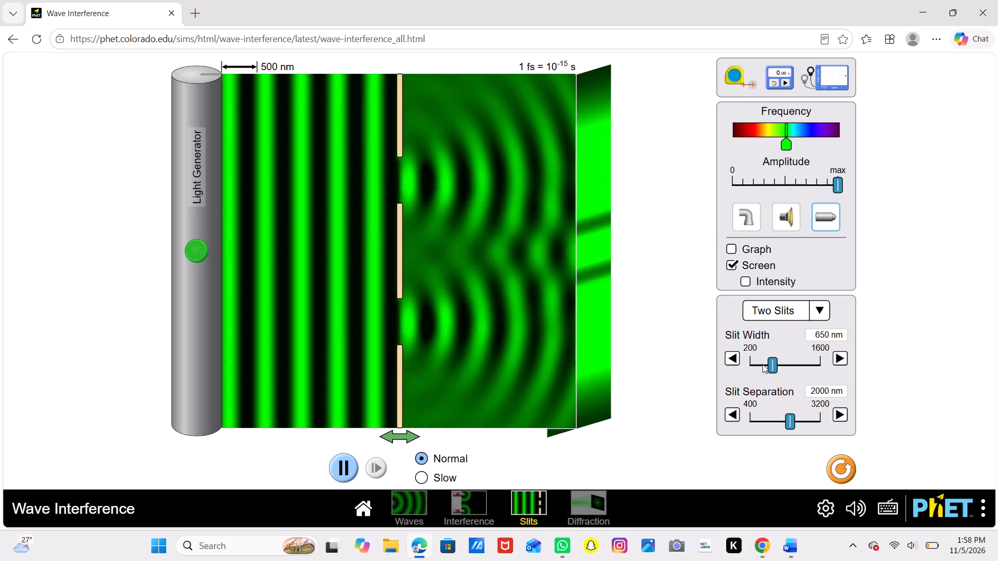
Reduce the slit width to 400 nm, keeping the two-slit barrier.
left_click(760, 365)
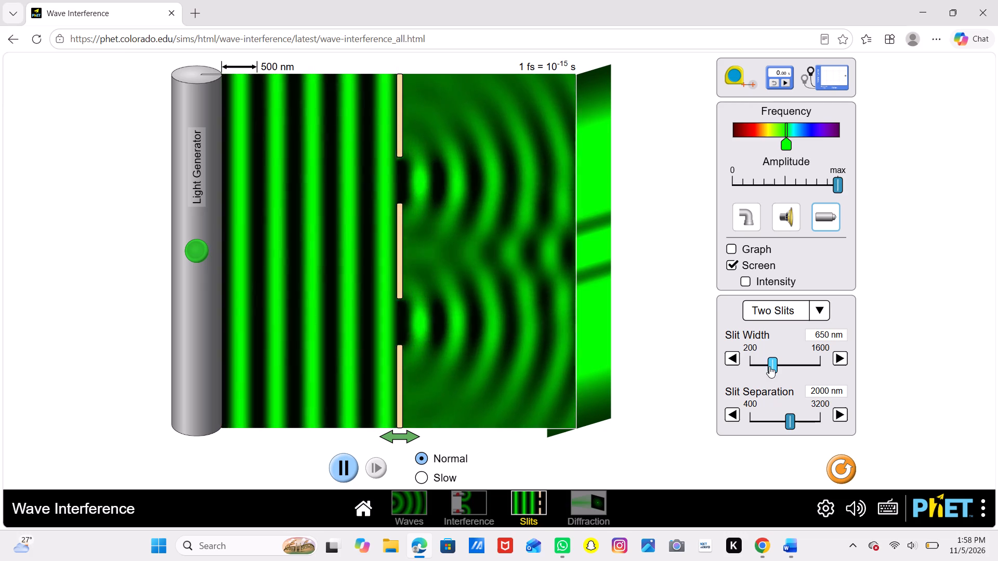
triple_click(728, 353)
triple_click(728, 353)
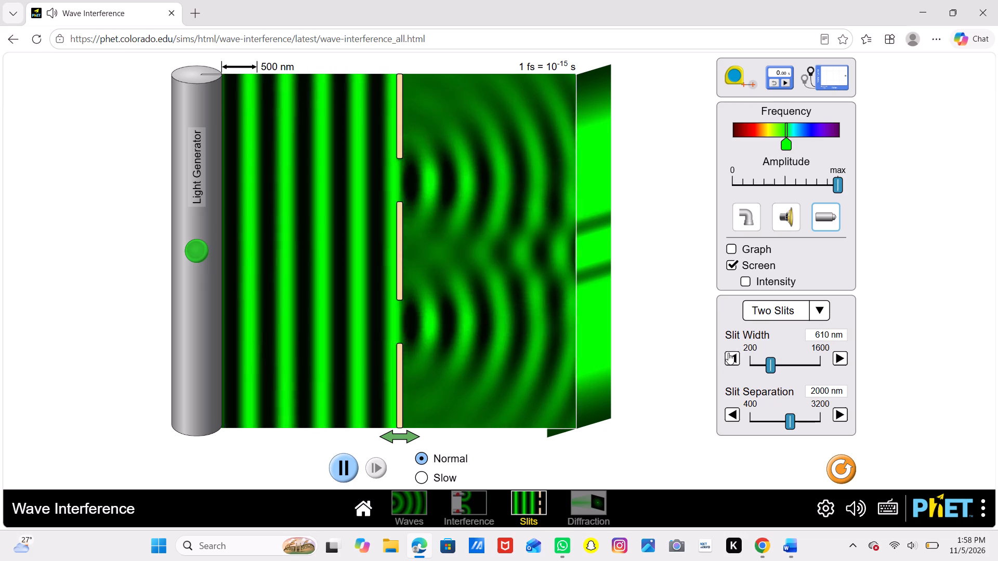
triple_click(728, 353)
triple_click(728, 353)
triple_click(728, 353)
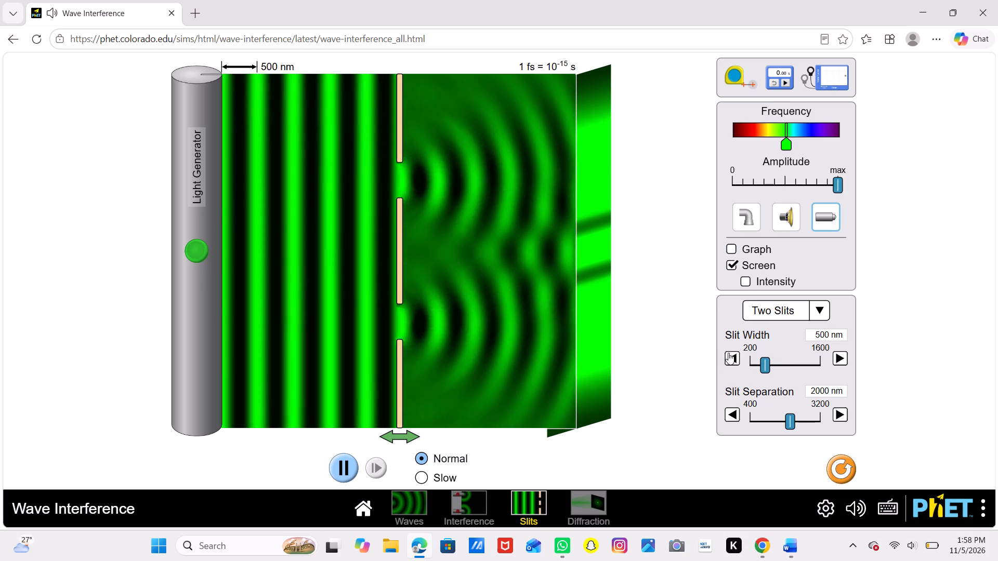
left_click(728, 353)
left_click(728, 353)
triple_click(728, 353)
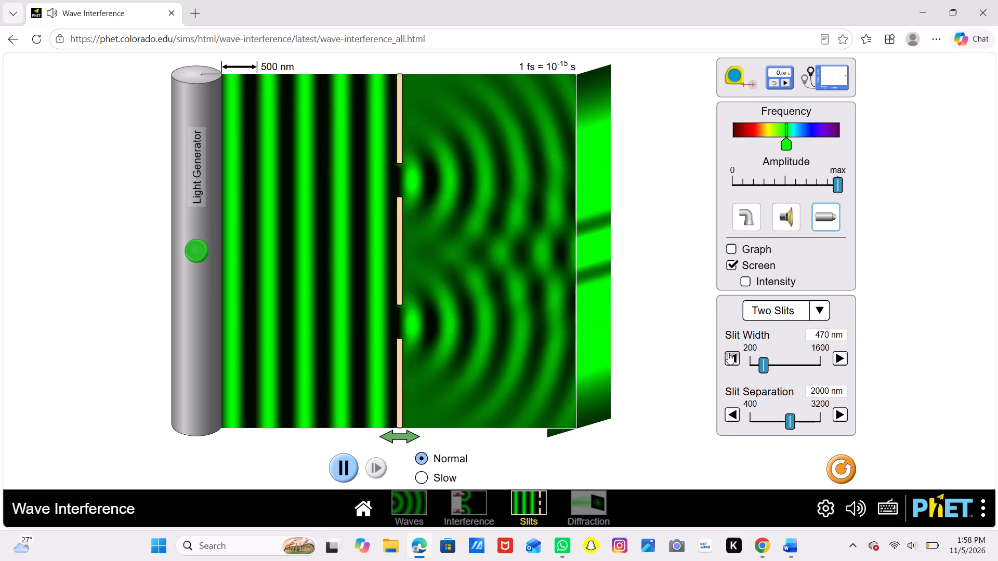
left_click(728, 353)
left_click(728, 353)
left_click(728, 353)
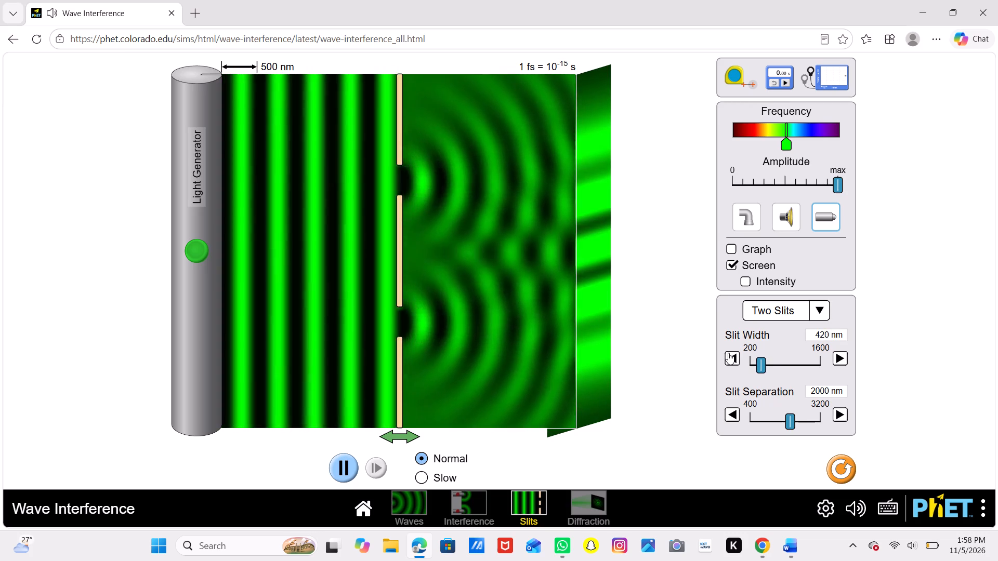
left_click(728, 353)
left_click(728, 353)
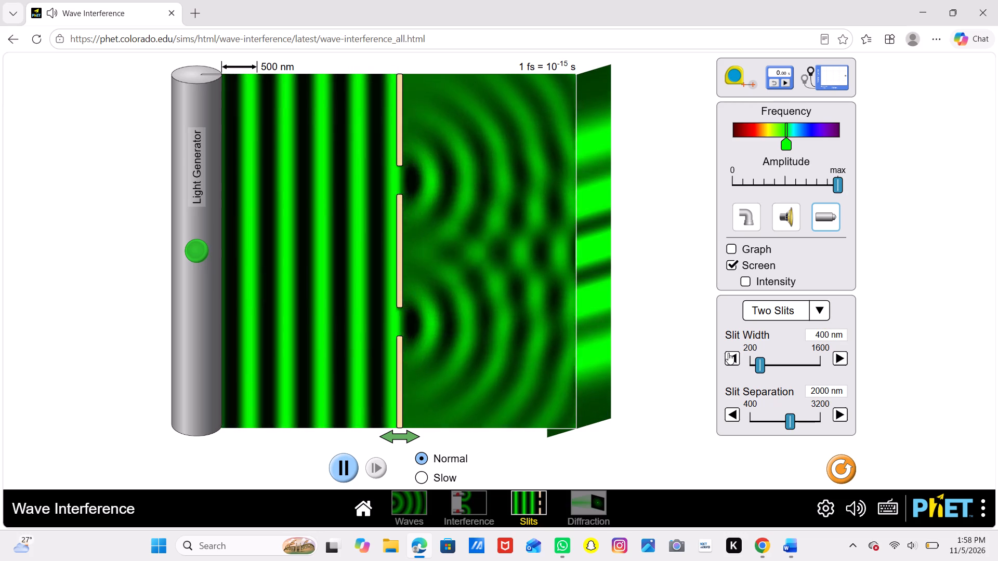
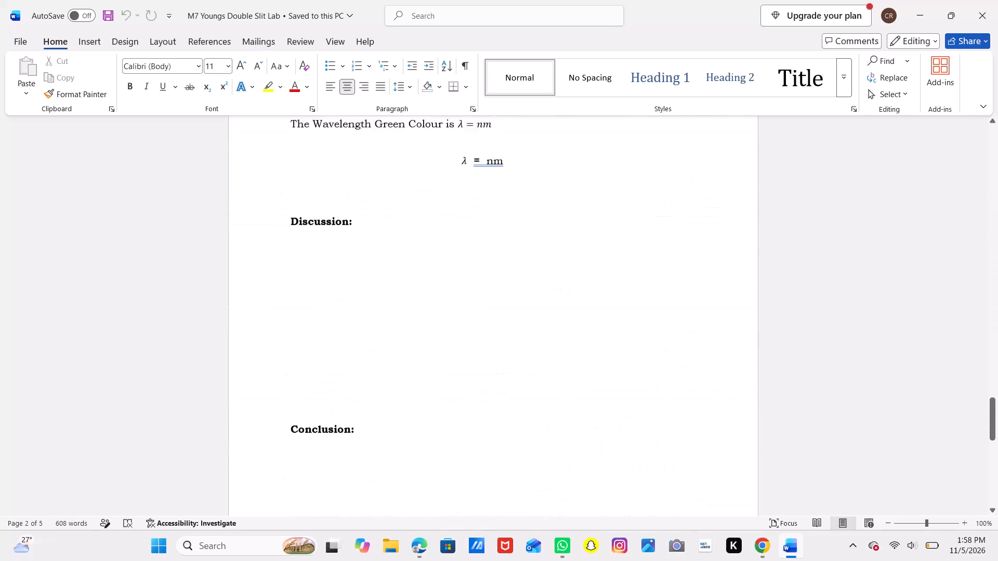
In the Word lab report, place the cursor in the first-order row's left-side fringe distance cell of the Data and Observations table.
scroll(624, 361, "up", 4)
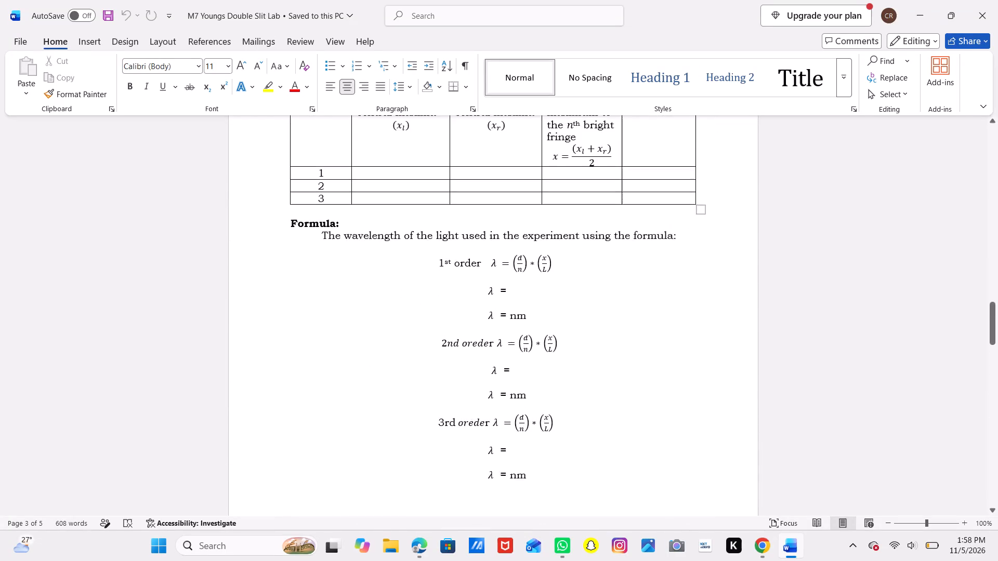
scroll(624, 361, "up", 1)
scroll(587, 338, "down", 2)
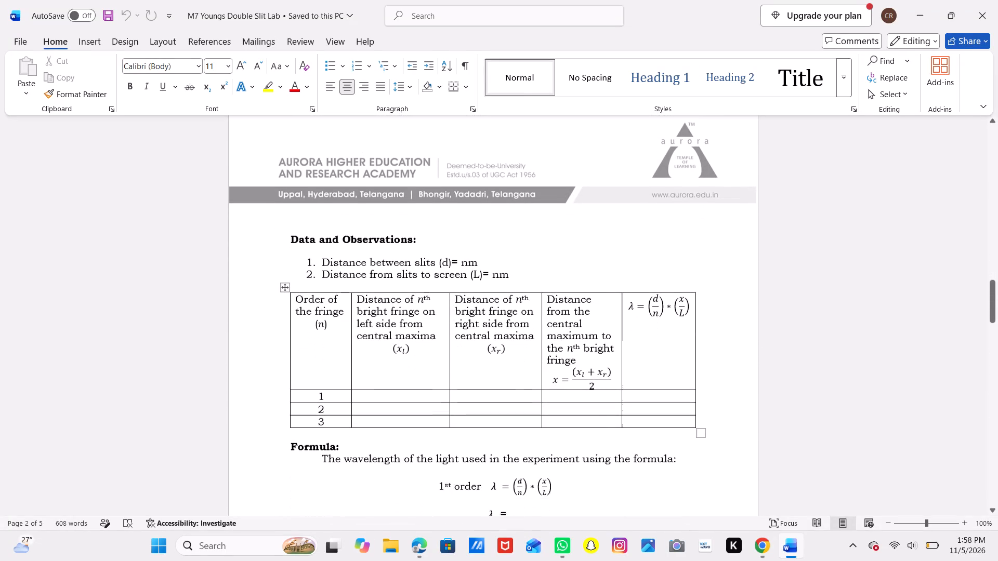
scroll(414, 418, "down", 1)
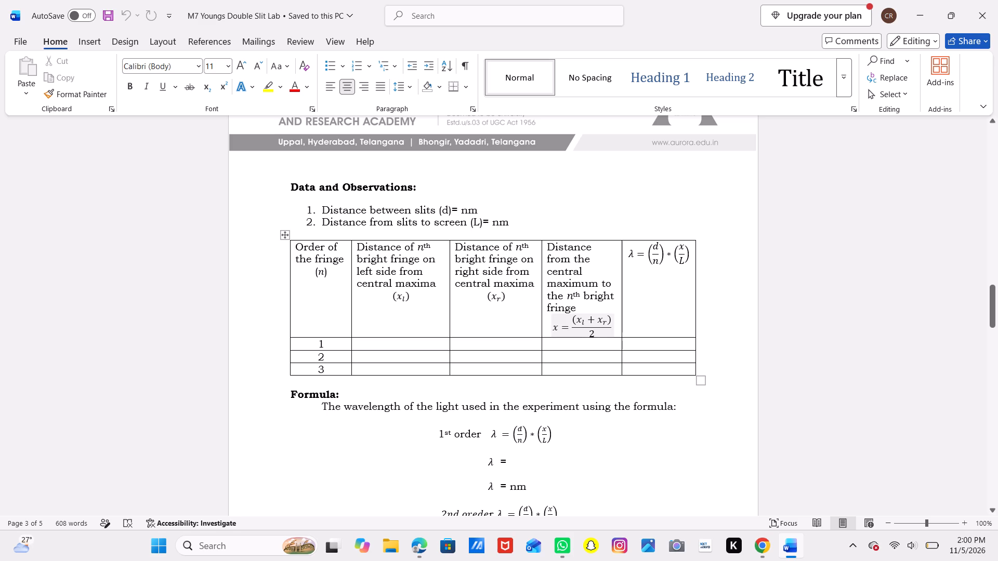
left_click(381, 349)
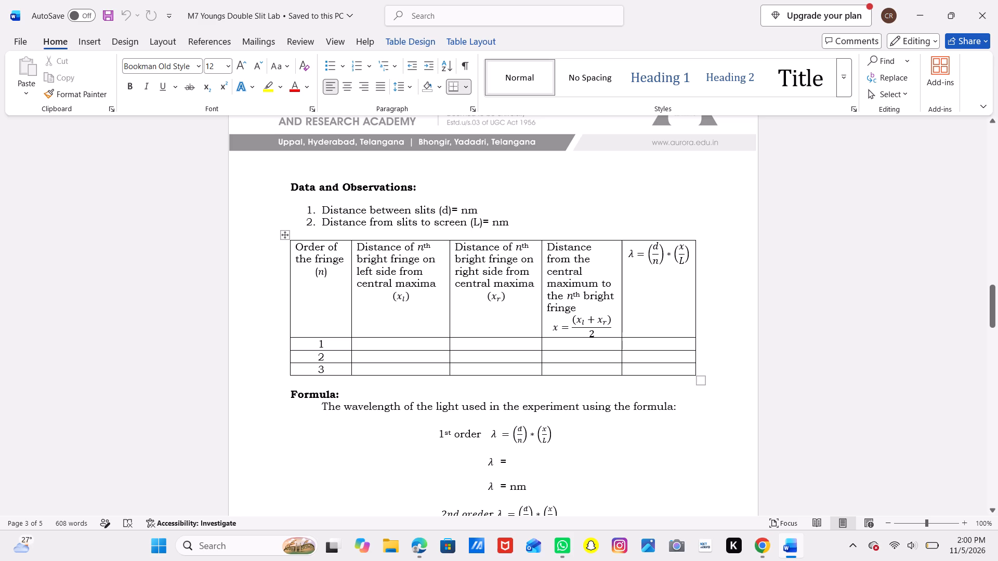
double_click(393, 345)
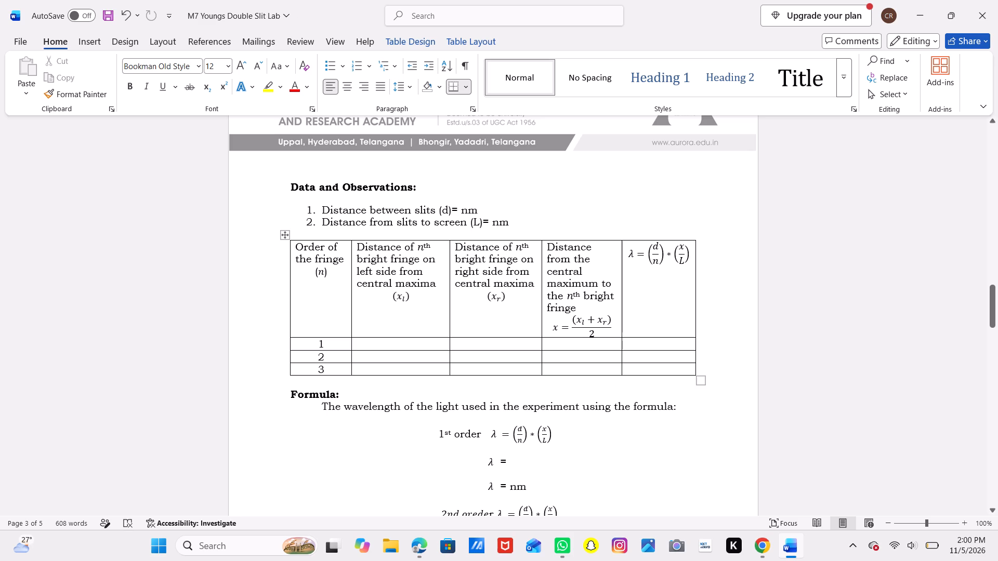
left_click(393, 345)
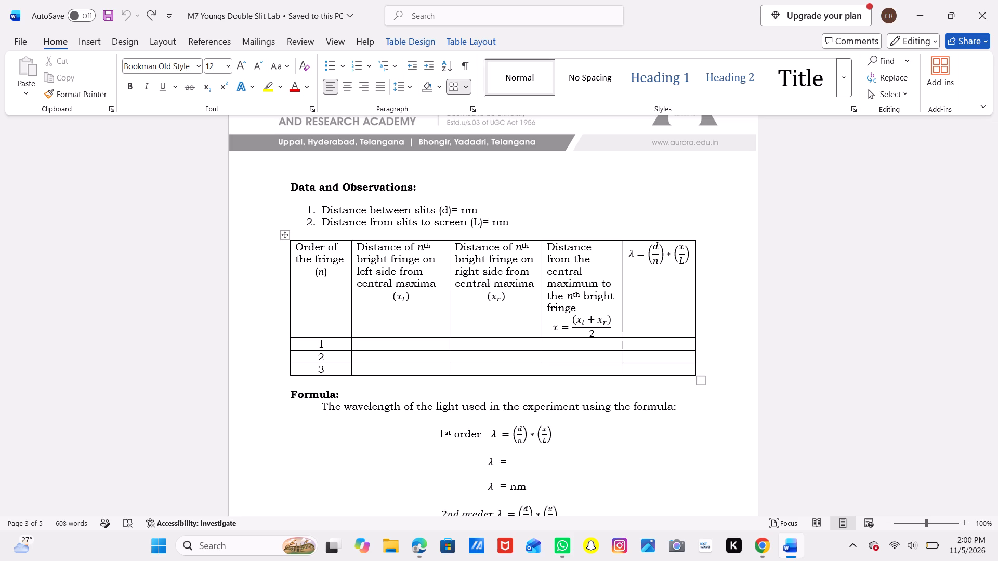
left_click(393, 345)
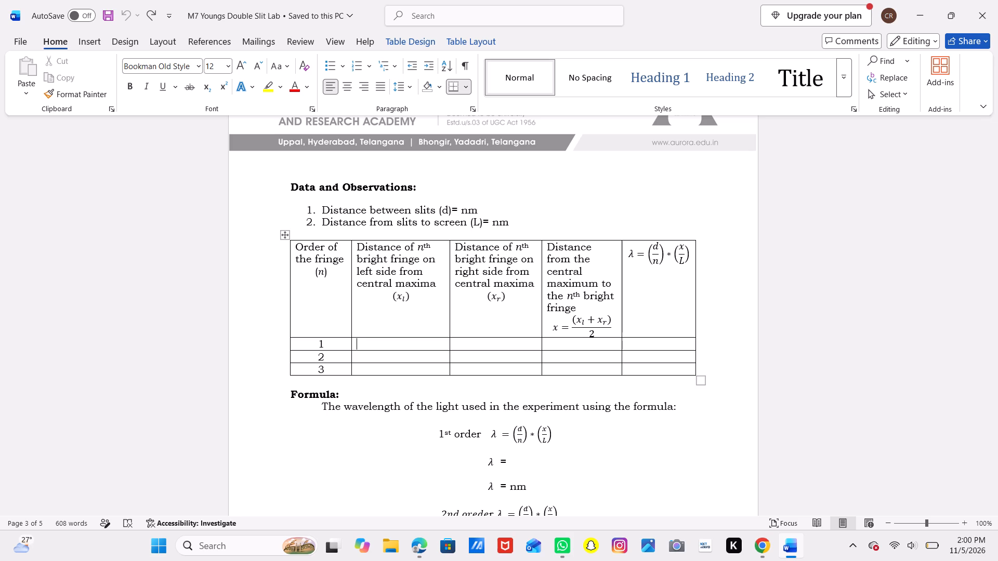
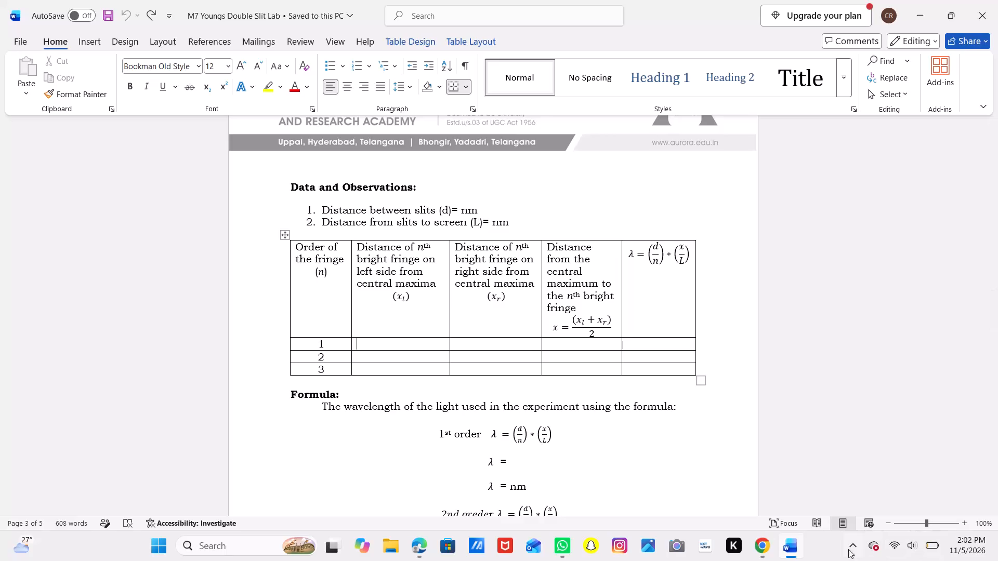
Switch from the Word lab report to the Chrome browser window.
left_click(750, 543)
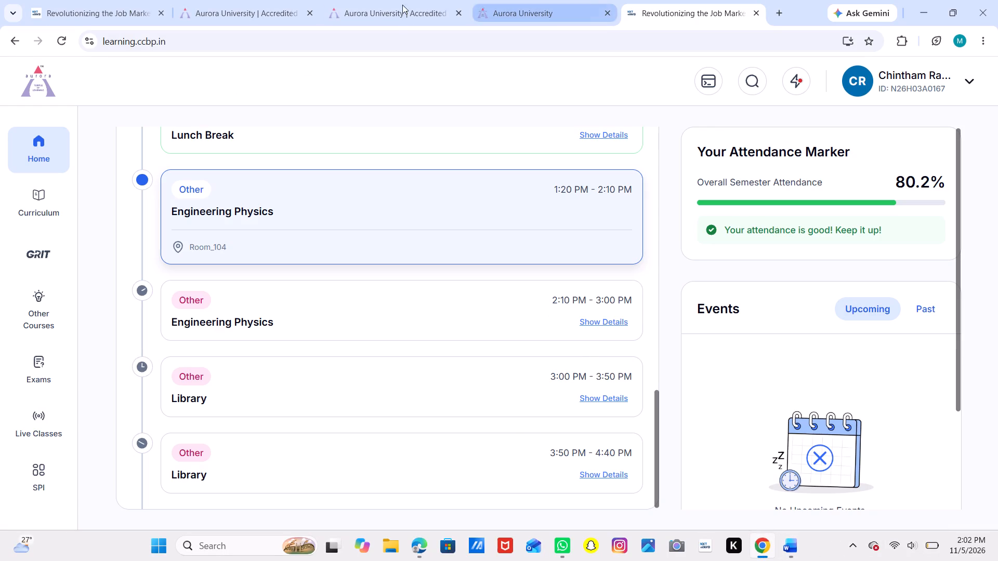
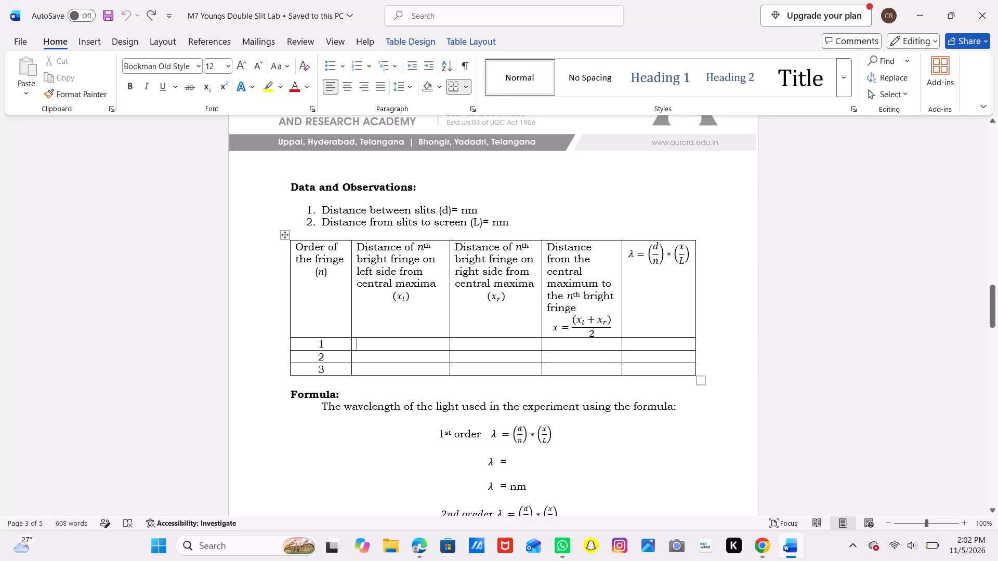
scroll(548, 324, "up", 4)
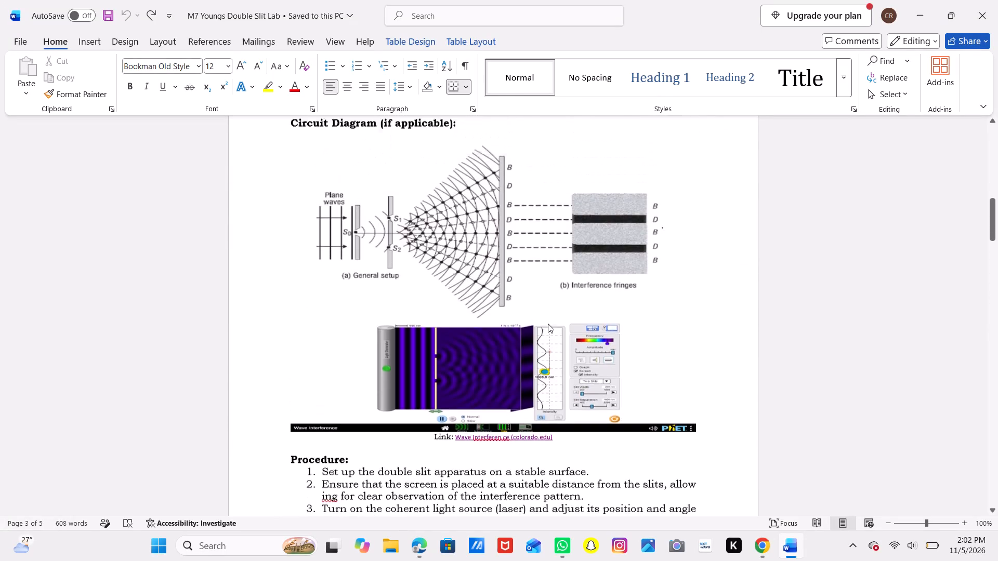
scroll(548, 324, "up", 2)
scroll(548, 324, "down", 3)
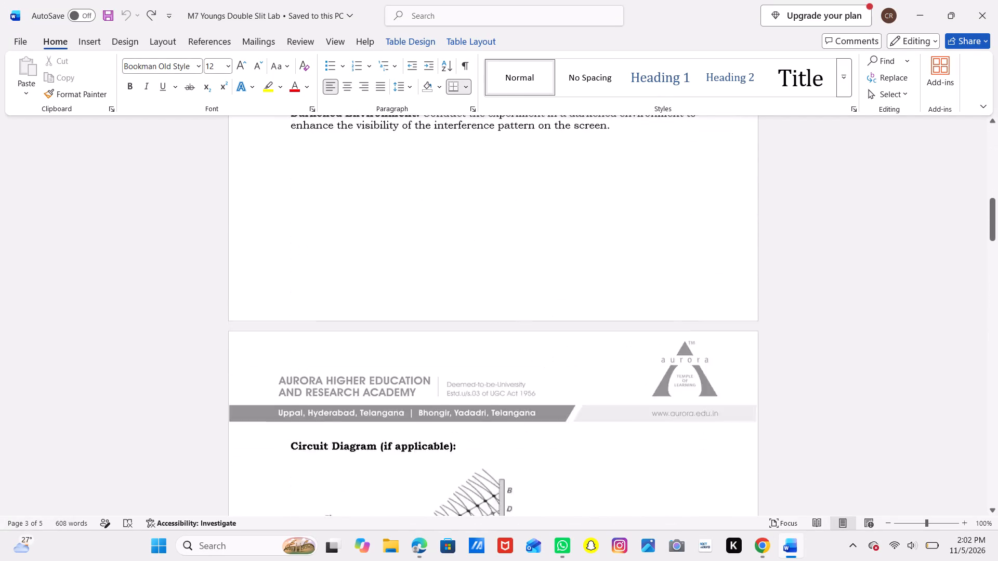
Switch to the Wave Interference simulation in Edge and set the slit separation to 2700 nm.
left_click(419, 555)
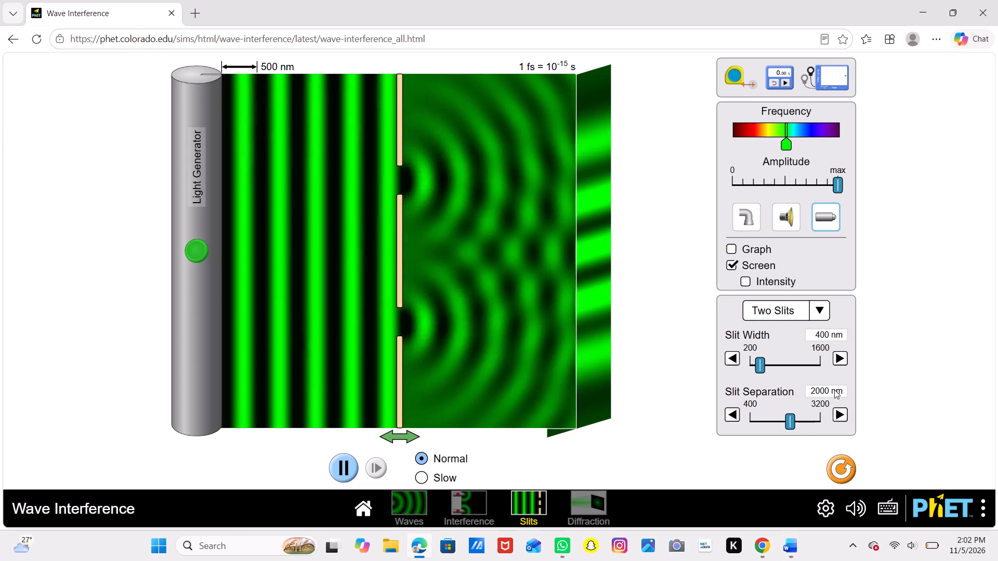
triple_click(837, 418)
triple_click(837, 418)
triple_click(837, 418)
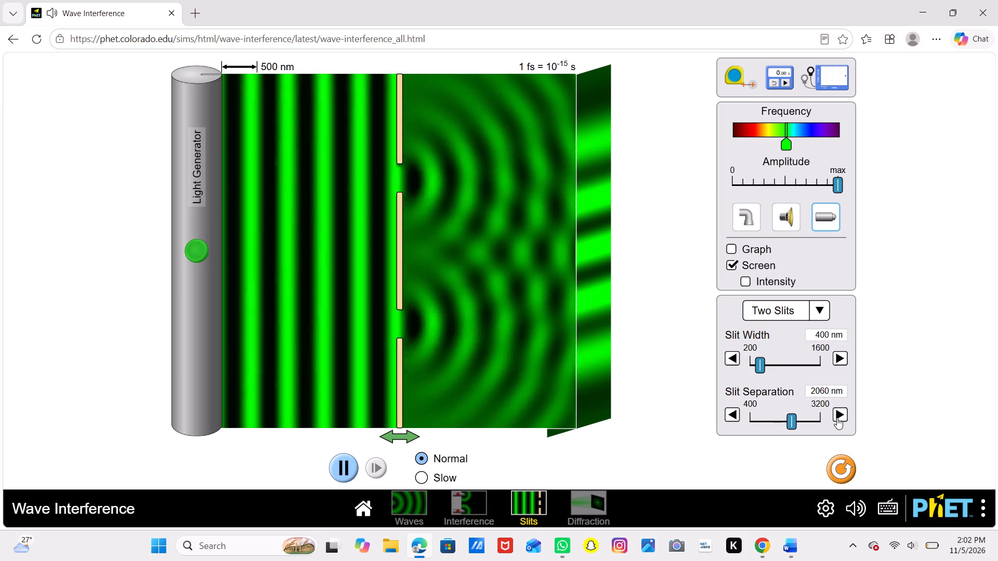
triple_click(837, 418)
triple_click(837, 418)
left_click_drag(837, 418, 851, 409)
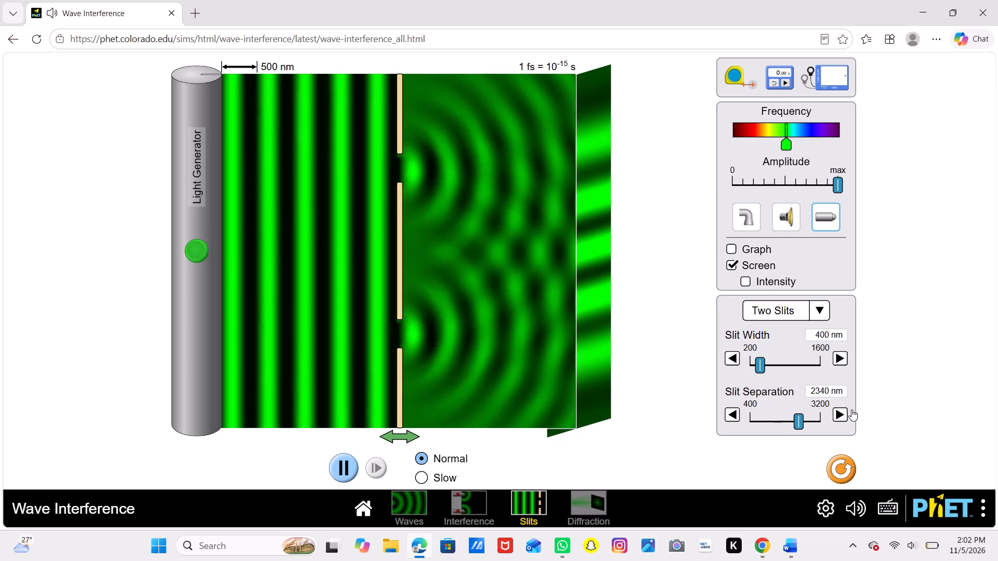
left_click_drag(851, 409, 837, 412)
left_click(837, 412)
left_click(837, 412)
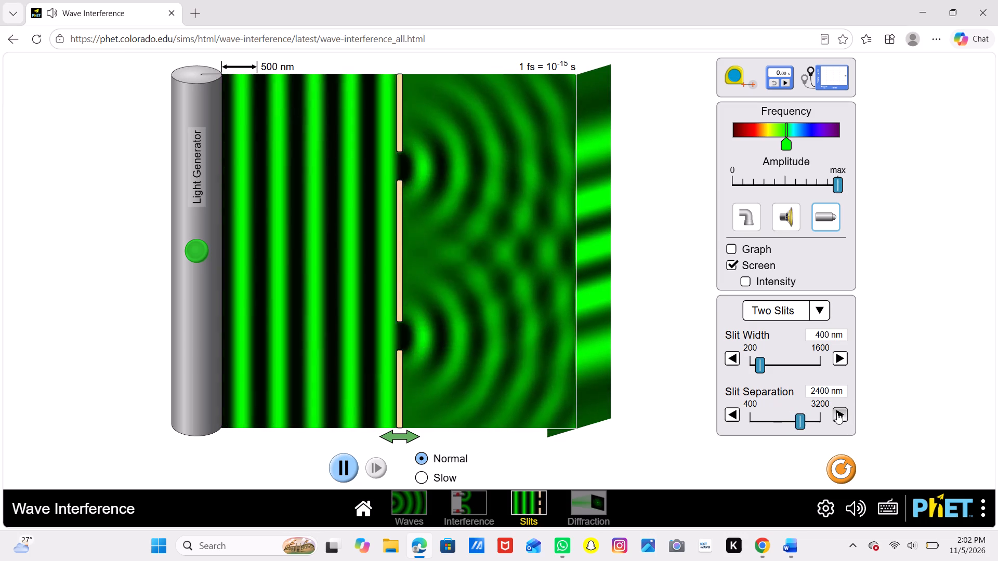
left_click(837, 412)
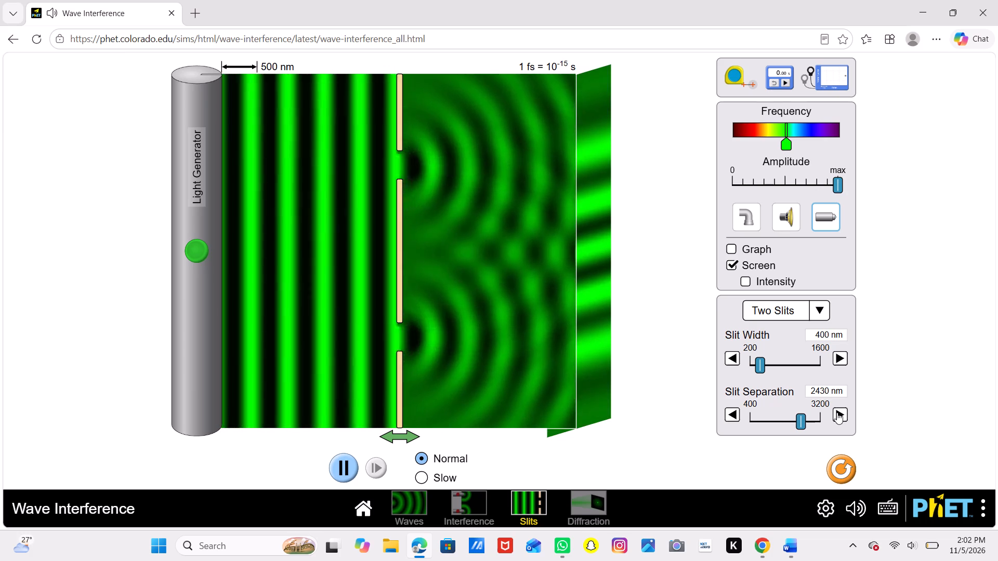
left_click(837, 412)
left_click(837, 412)
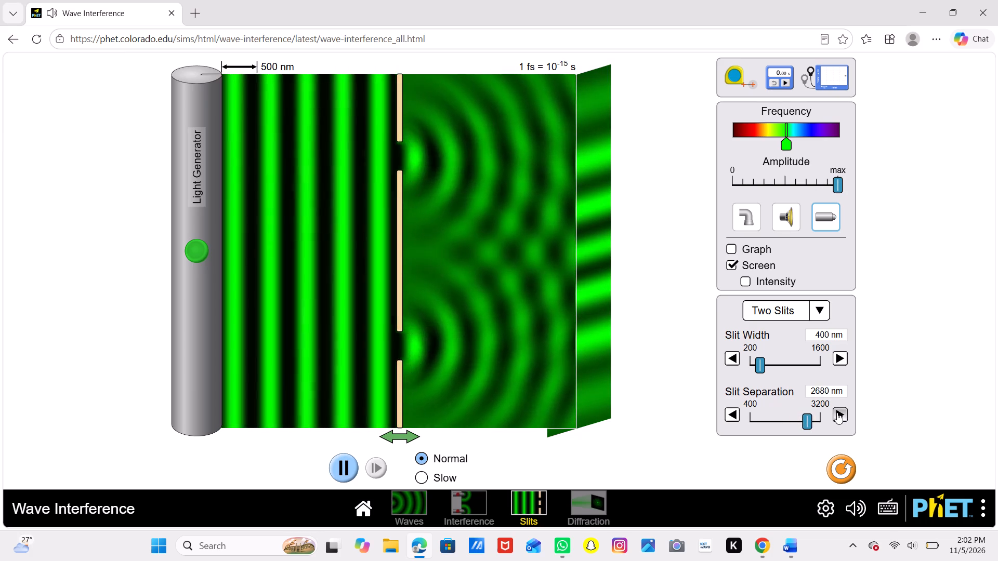
left_click(739, 411)
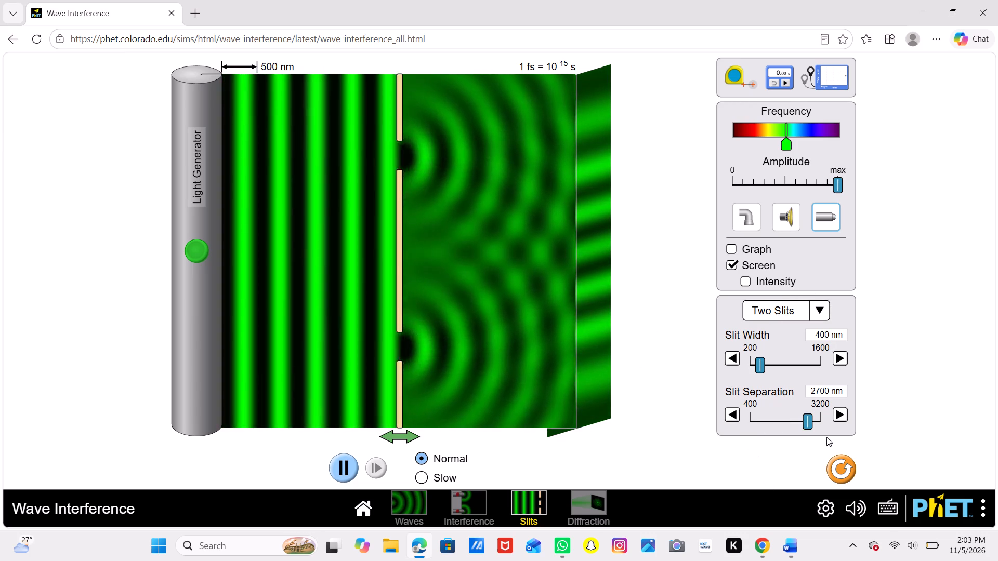
Switch to the Word lab report and enter 2700 as the distance between slits (d) under Data and Observations.
left_click(782, 545)
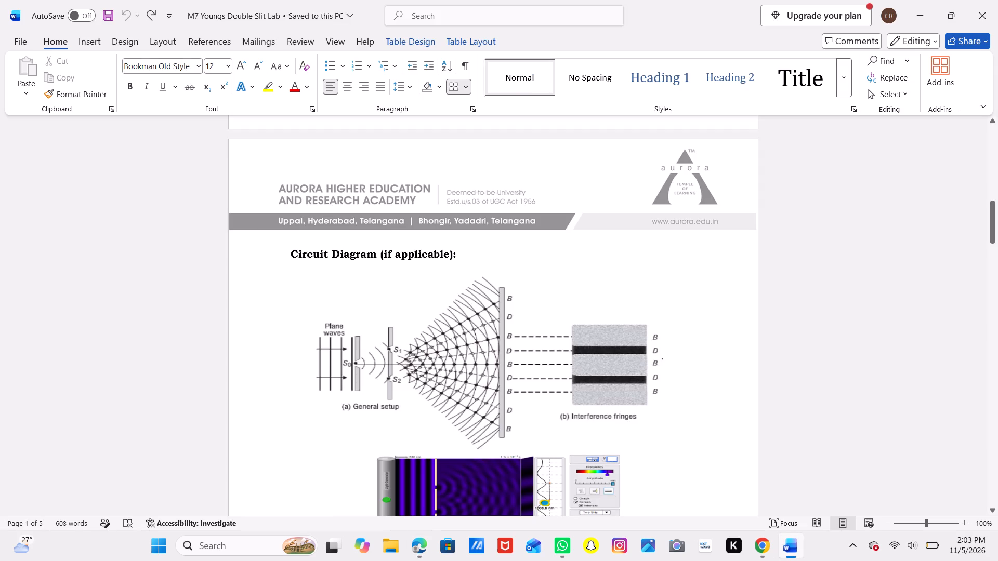
scroll(566, 359, "down", 2)
scroll(566, 359, "up", 13)
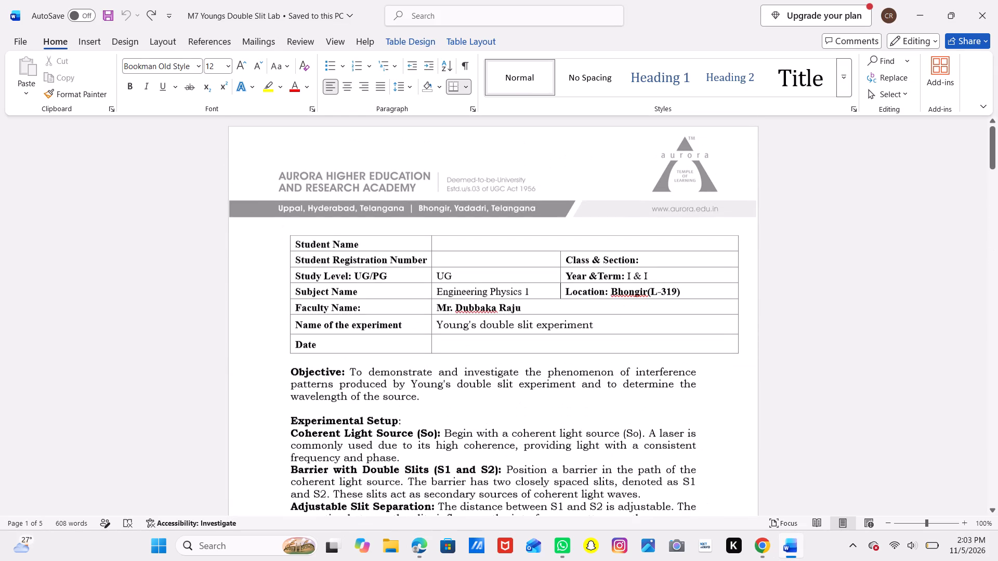
scroll(566, 359, "up", 3)
left_click(513, 243)
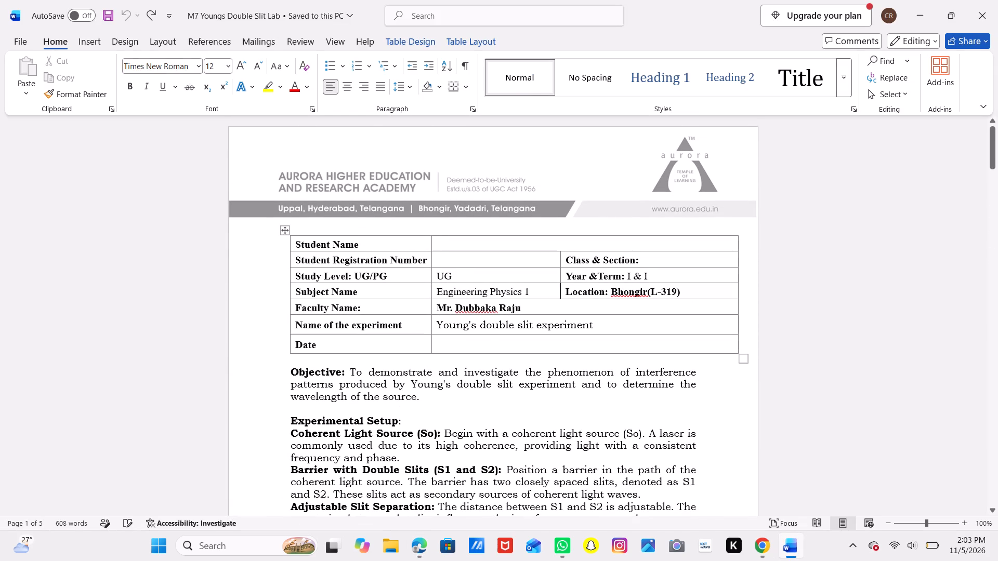
scroll(511, 284, "down", 6)
scroll(511, 284, "up", 1)
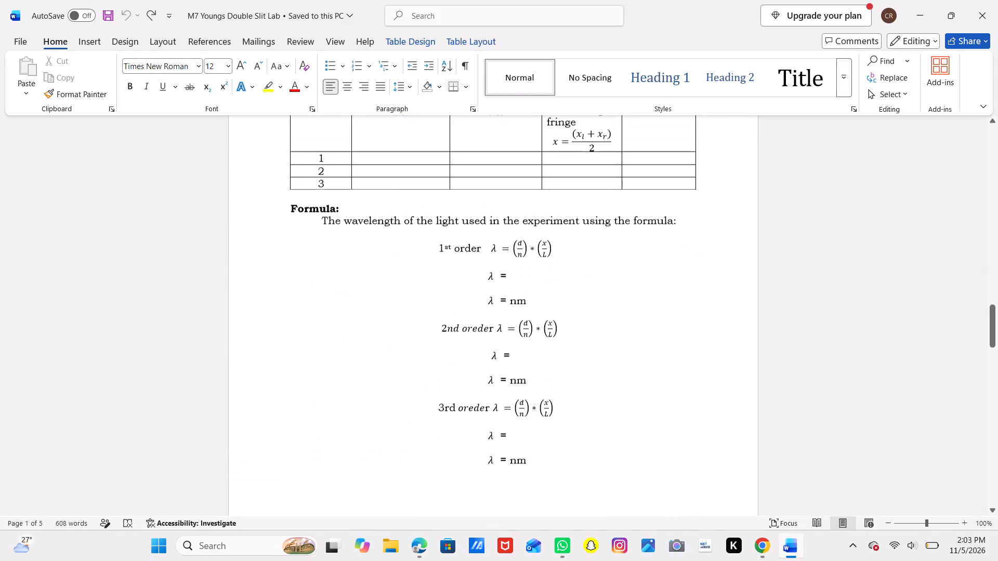
scroll(511, 284, "up", 1)
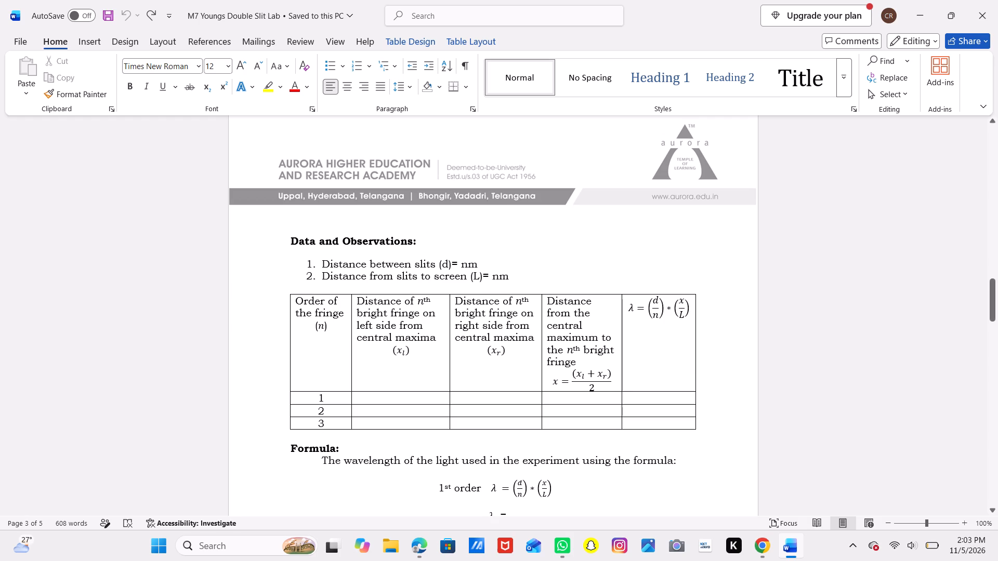
left_click(459, 262)
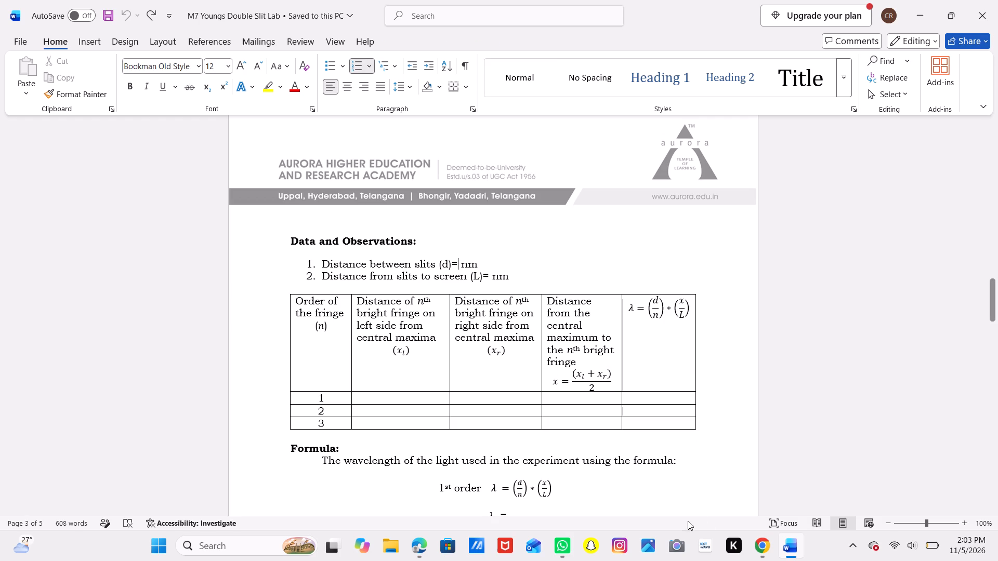
left_click(758, 541)
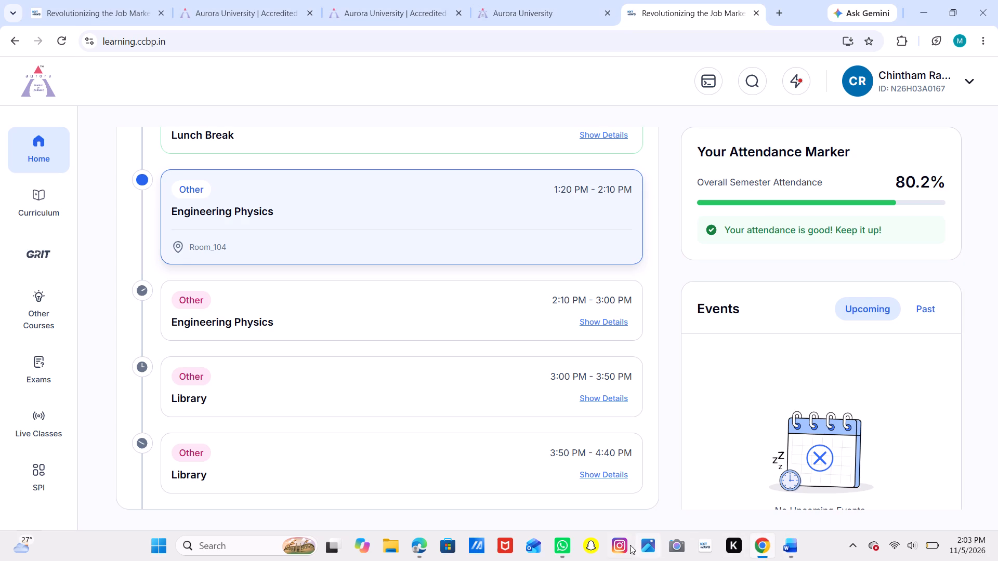
left_click(425, 536)
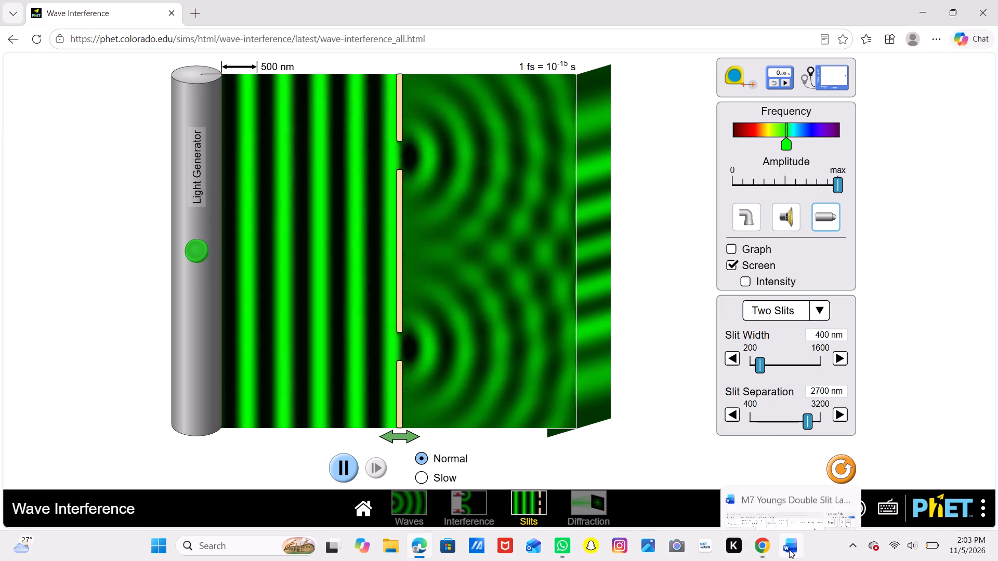
left_click(789, 549)
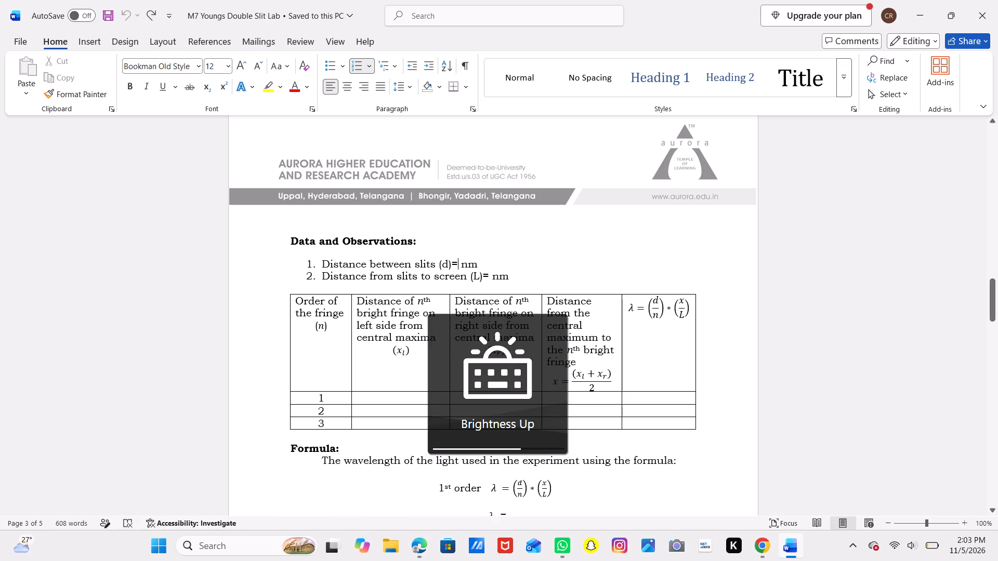
type("2700")
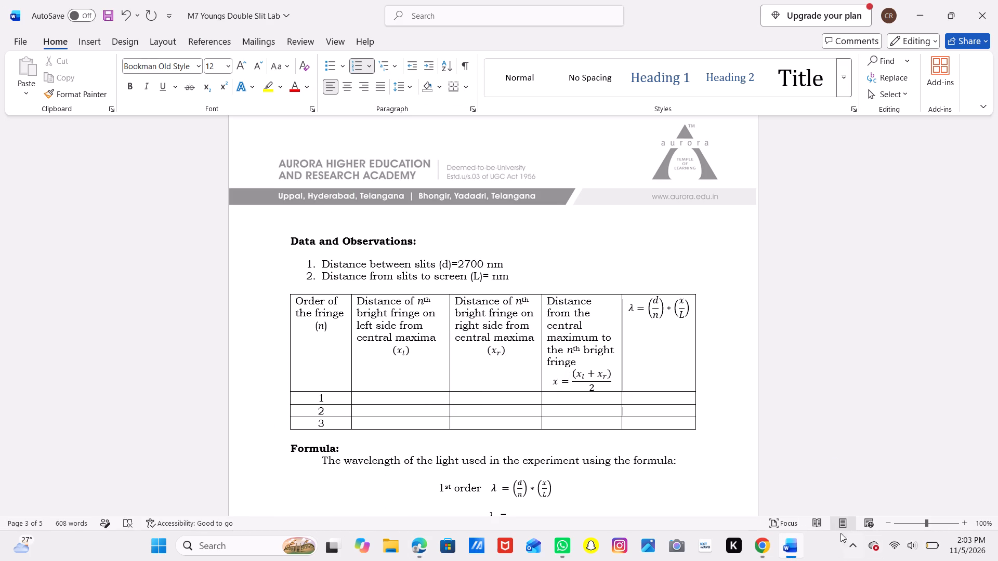
Switch to the simulation in Edge and measure the distance from the slit barrier to the screen with the measuring tape.
left_click(413, 554)
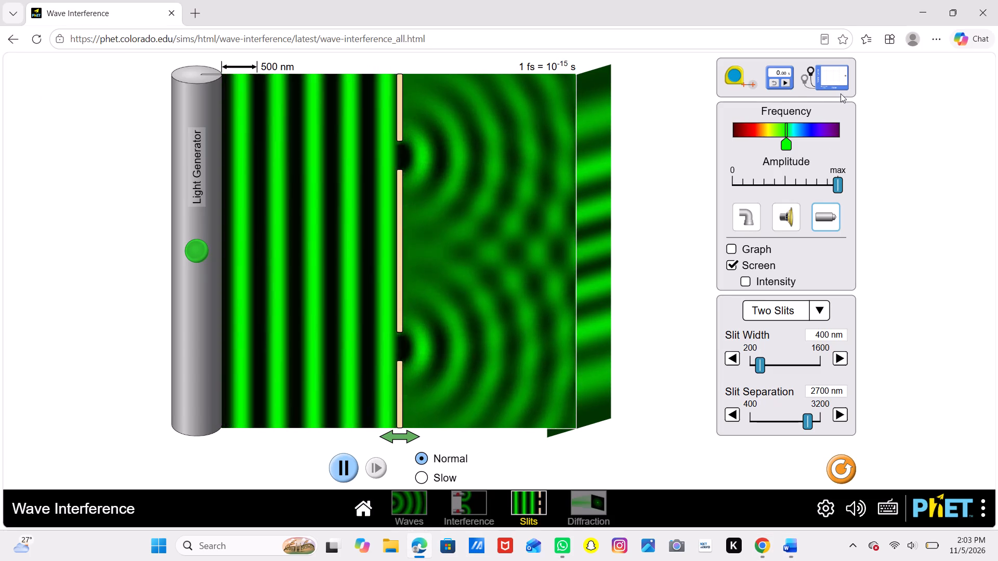
left_click(741, 73)
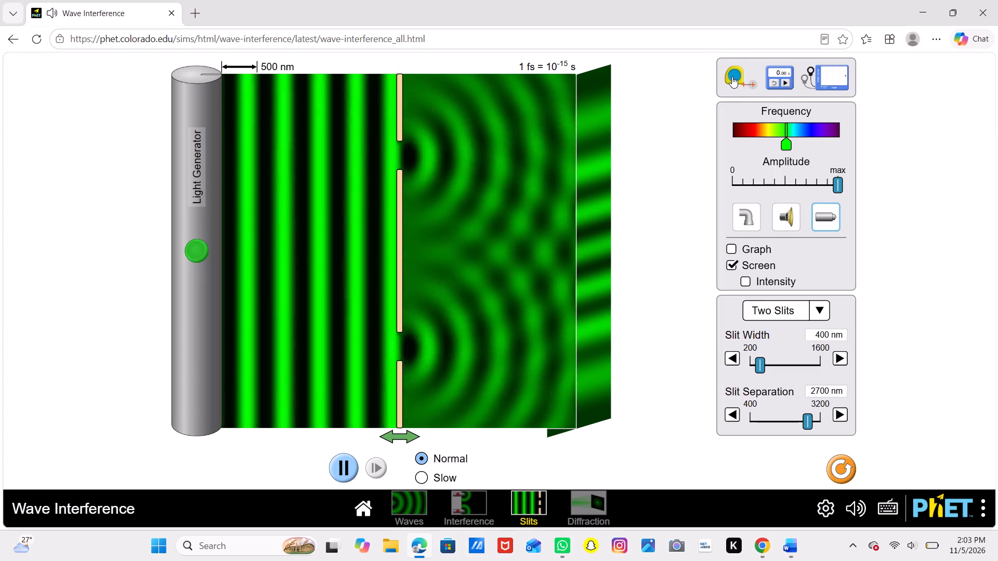
left_click_drag(733, 76, 433, 274)
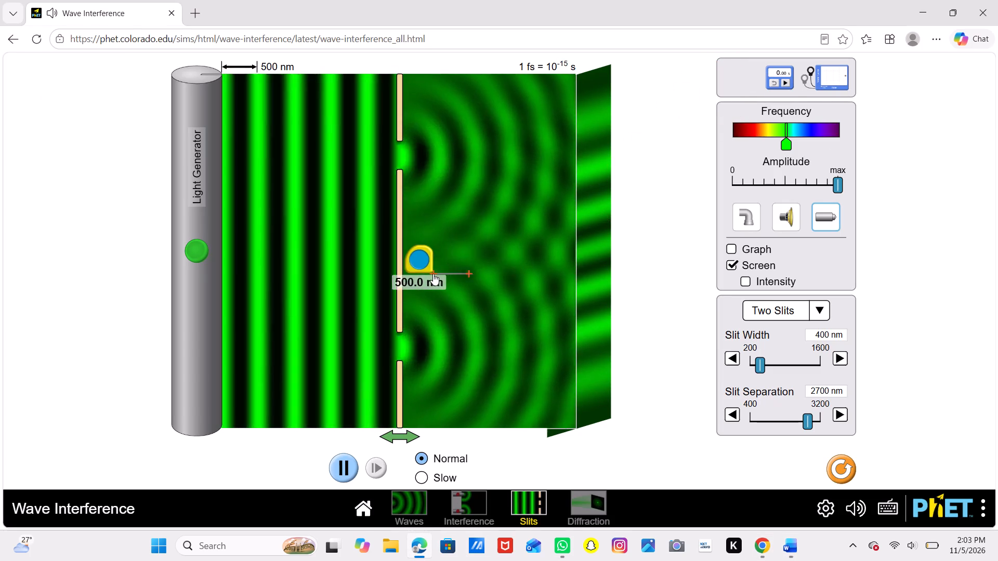
left_click_drag(433, 274, 398, 276)
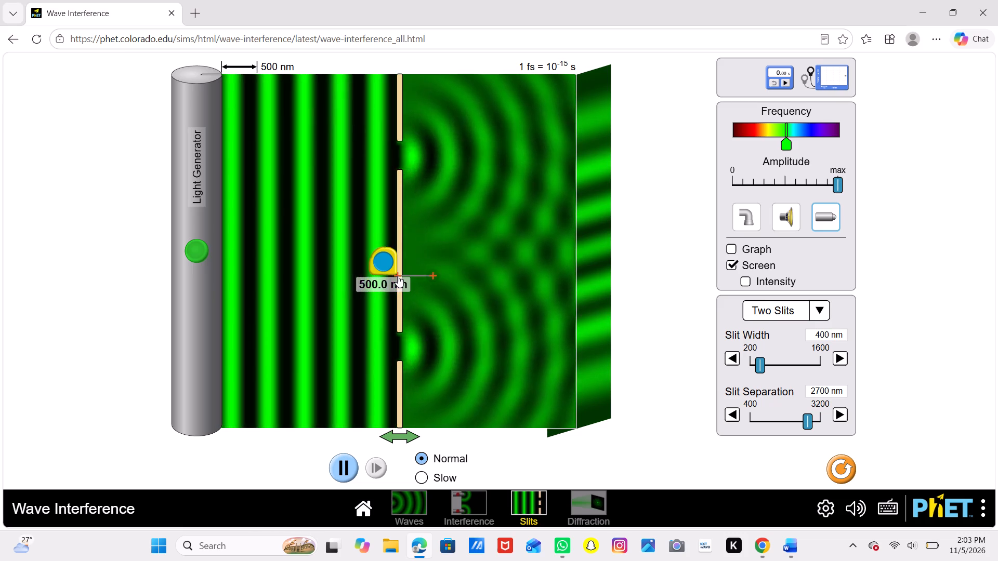
left_click_drag(398, 276, 393, 276)
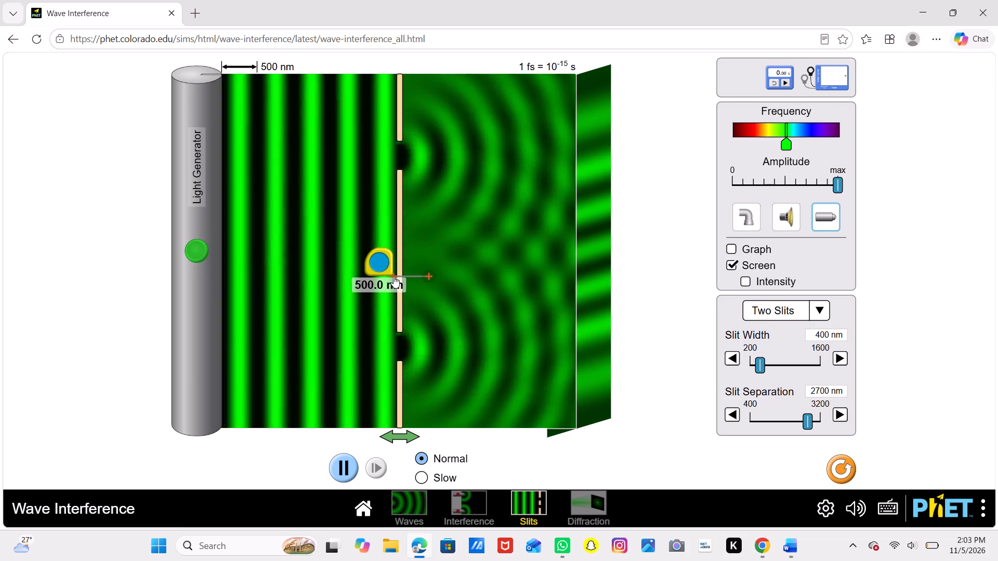
left_click_drag(393, 276, 397, 276)
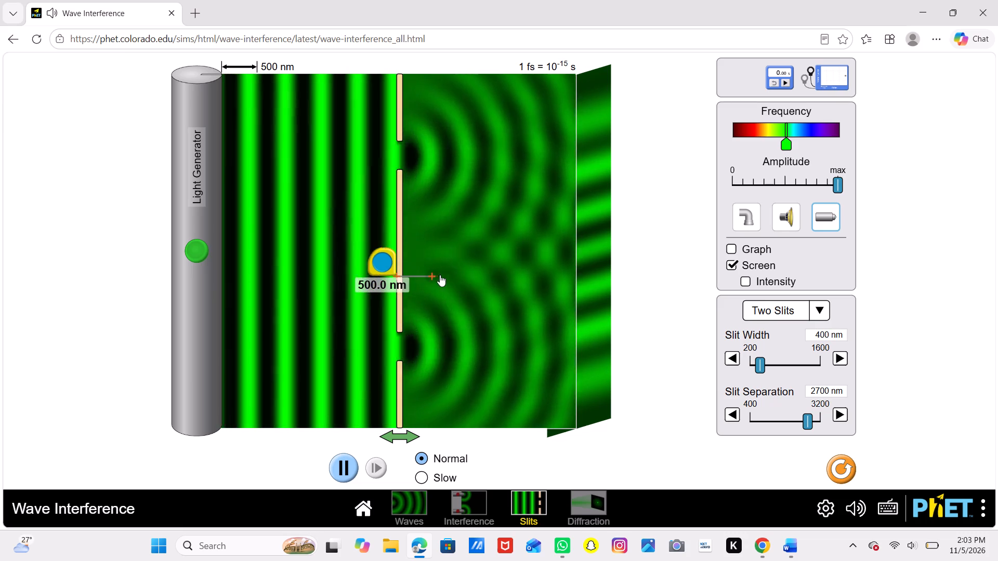
right_click_drag(433, 275, 484, 272)
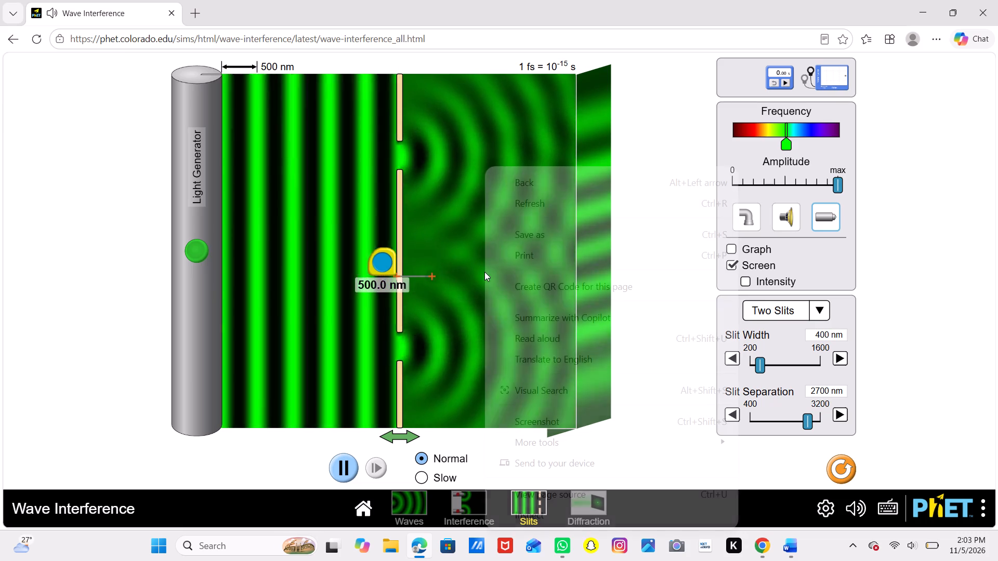
left_click(429, 274)
right_click_drag(429, 274, 461, 274)
left_click(432, 274)
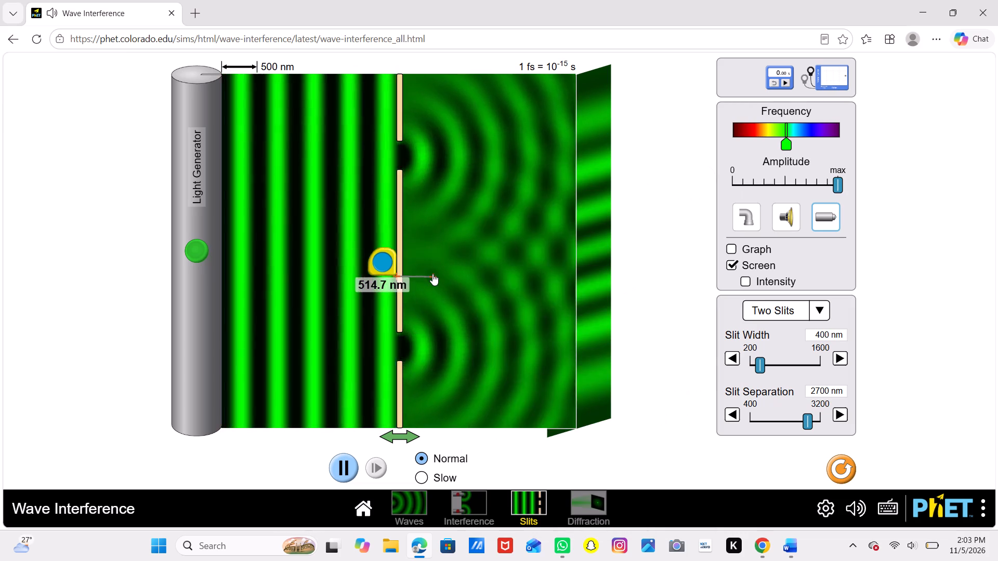
left_click_drag(434, 274, 442, 275)
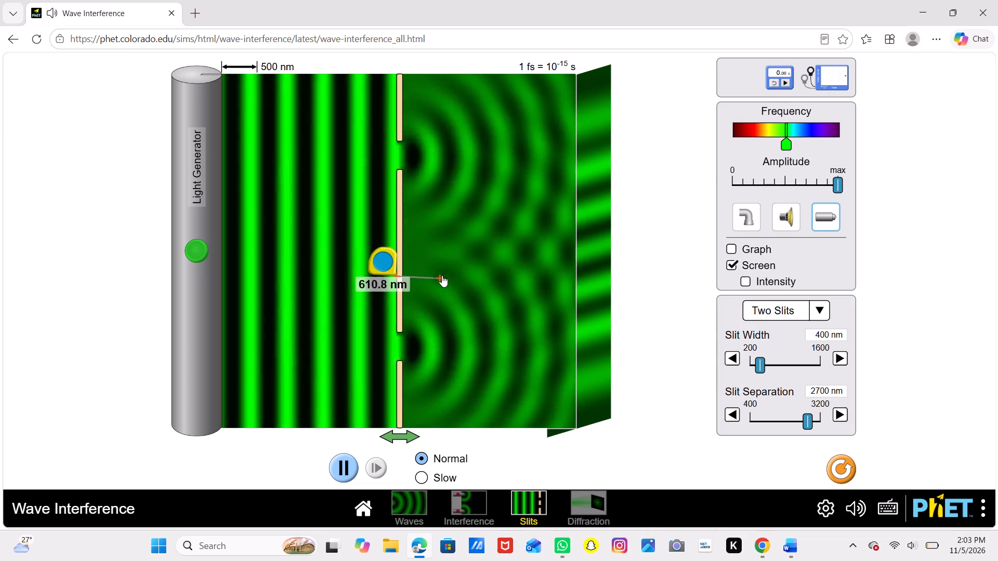
left_click_drag(442, 275, 574, 266)
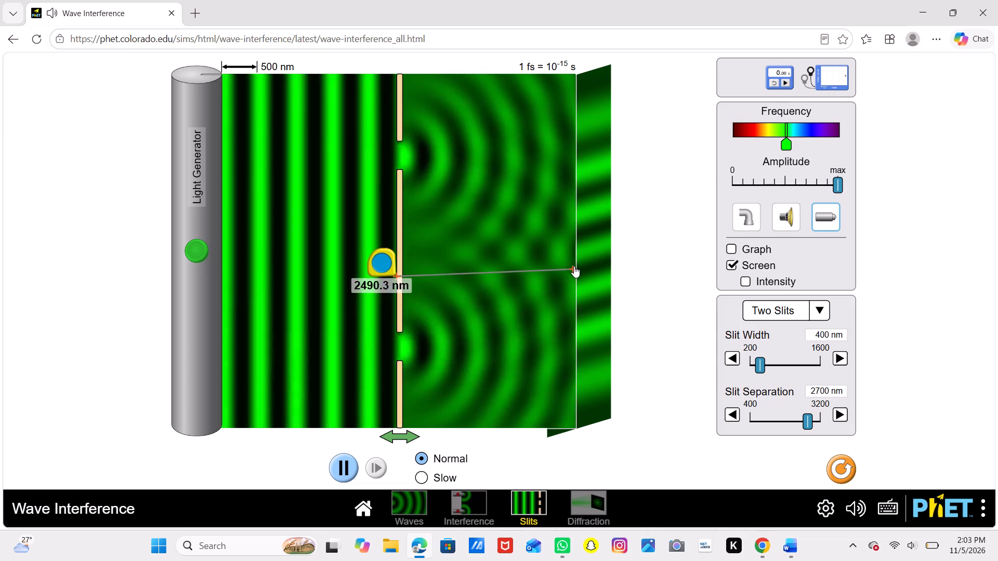
left_click_drag(574, 266, 578, 266)
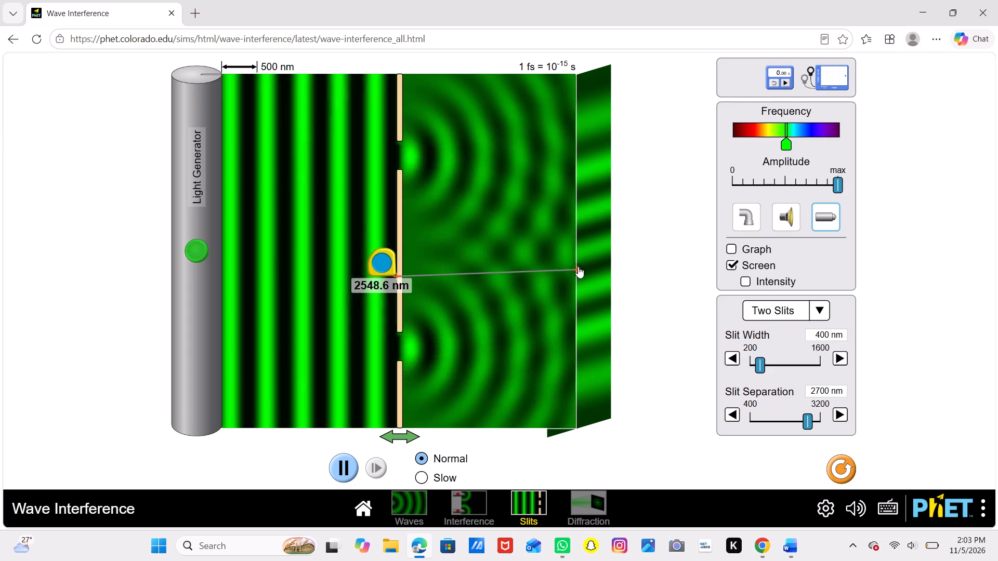
left_click_drag(578, 266, 577, 266)
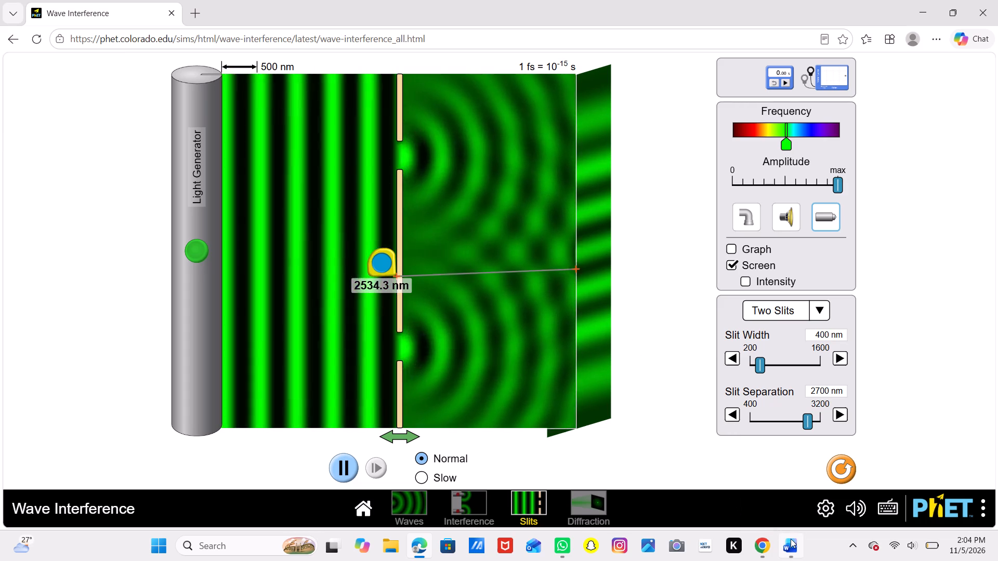
Switch to the Word lab report and enter 2534 as the distance from slits to screen (L).
left_click(791, 541)
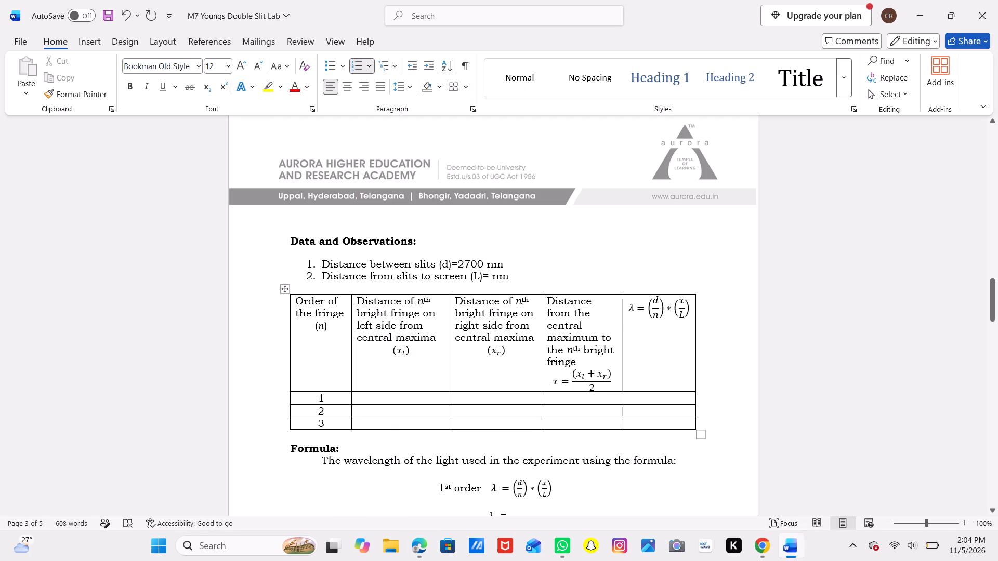
left_click(491, 278)
type("2534")
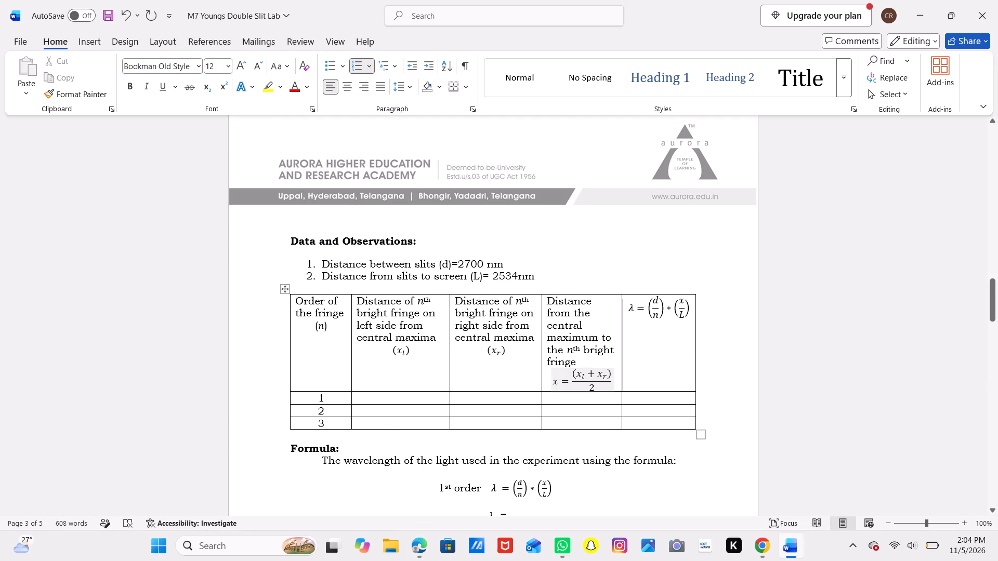
Select the order 1 left-side distance cell in the report table, and move the measuring tape beside the screen in the Edge simulation.
left_click(420, 399)
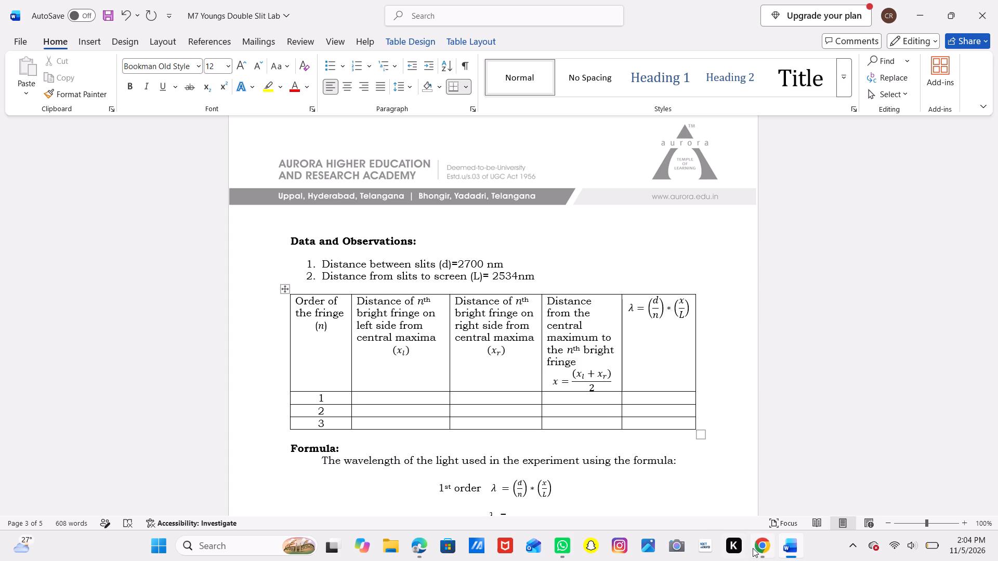
left_click(421, 553)
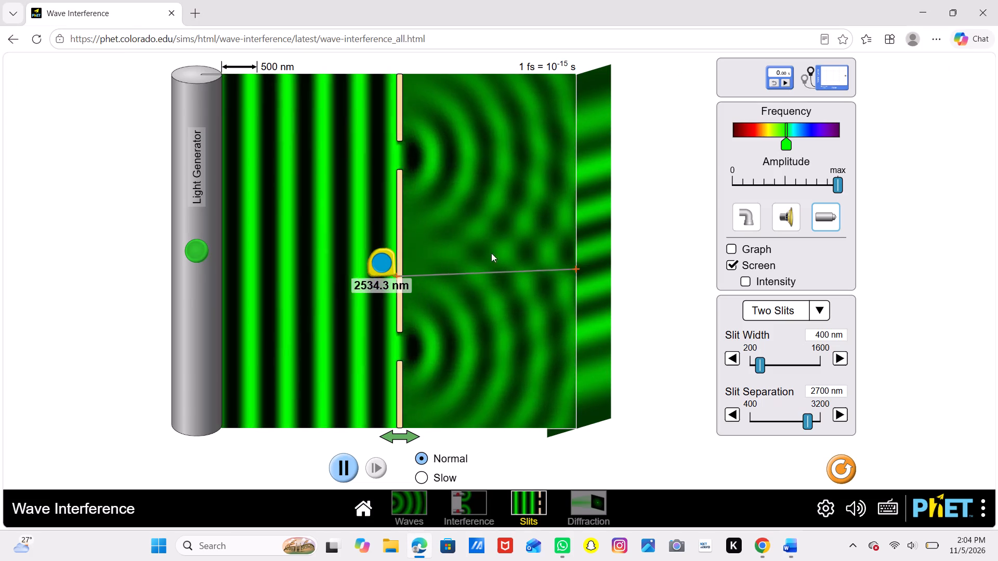
left_click_drag(575, 264, 551, 270)
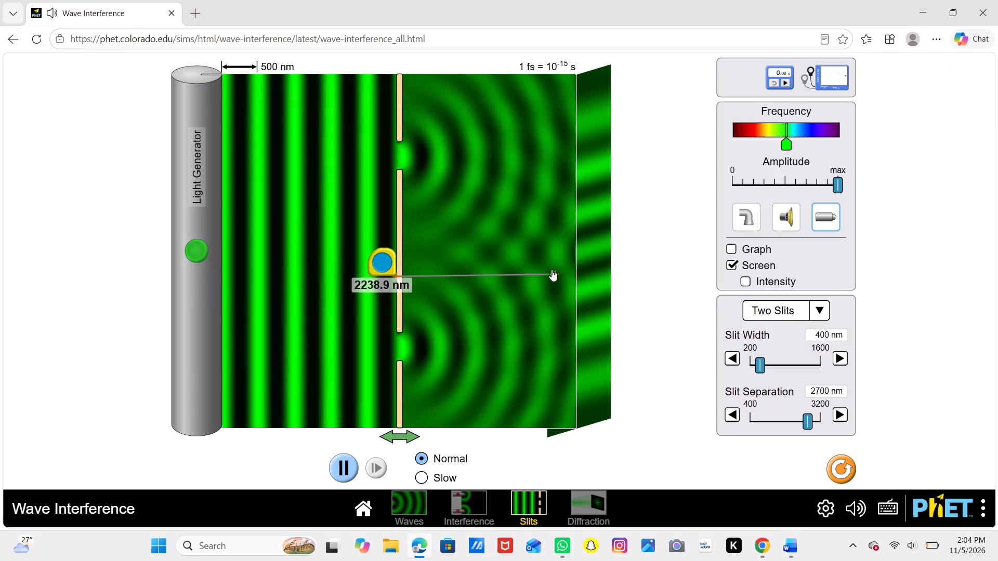
left_click_drag(551, 270, 388, 266)
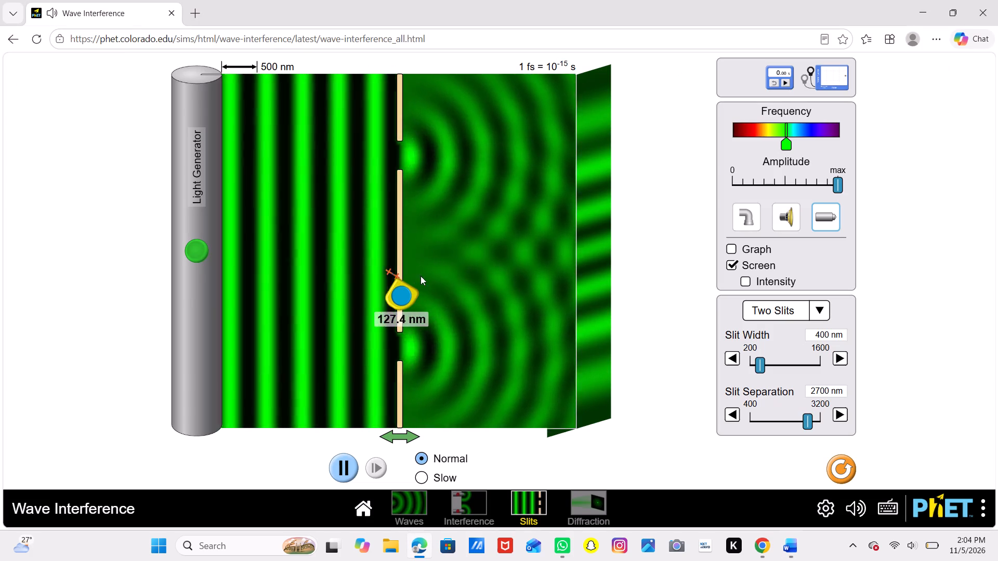
right_click_drag(405, 283, 480, 272)
left_click_drag(404, 298, 541, 221)
left_click_drag(541, 221, 543, 224)
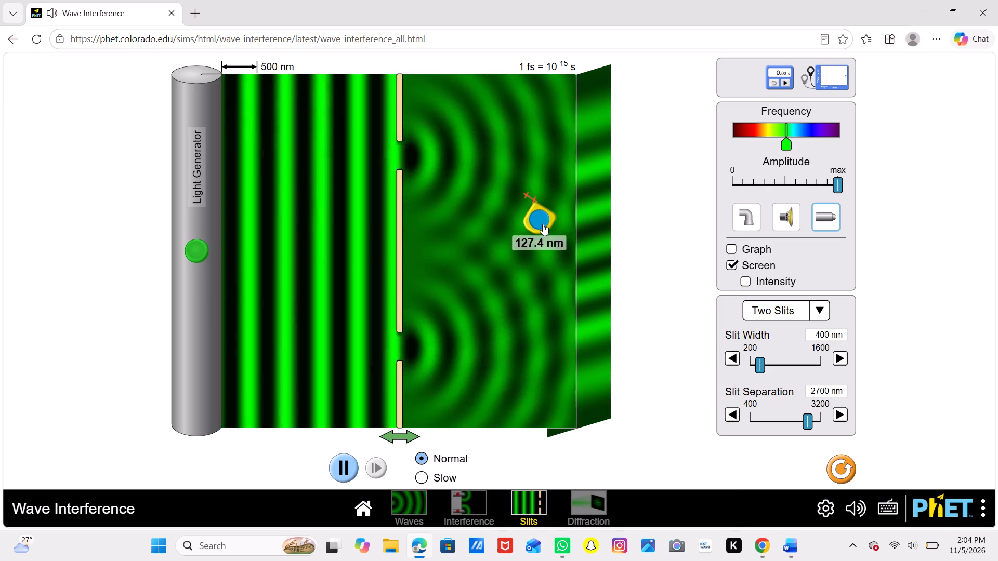
left_click_drag(543, 224, 580, 232)
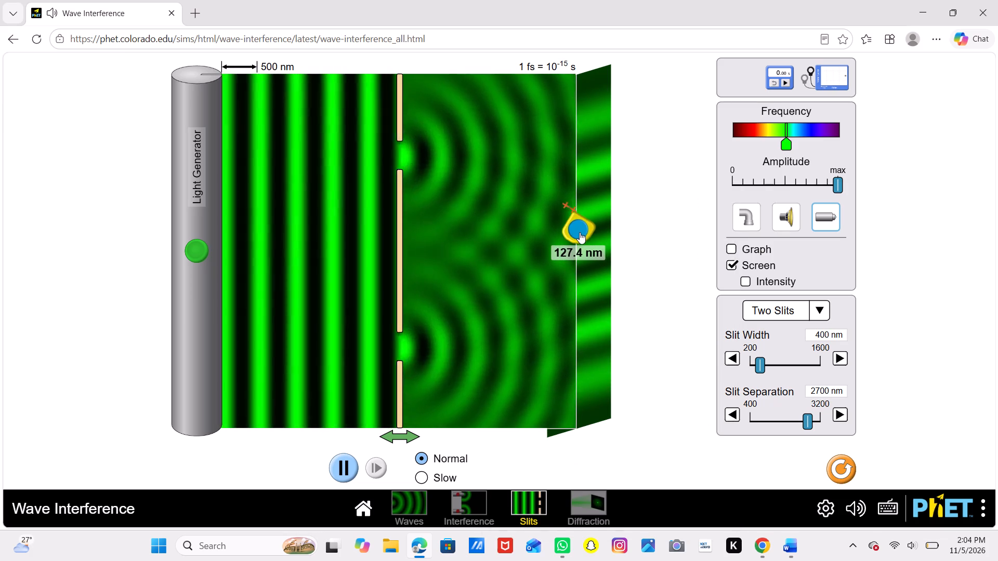
Stretch the measuring tape horizontally to about 1006 nm and place it across the upper bright fringes at the screen.
left_click_drag(580, 232, 571, 236)
left_click_drag(571, 236, 585, 236)
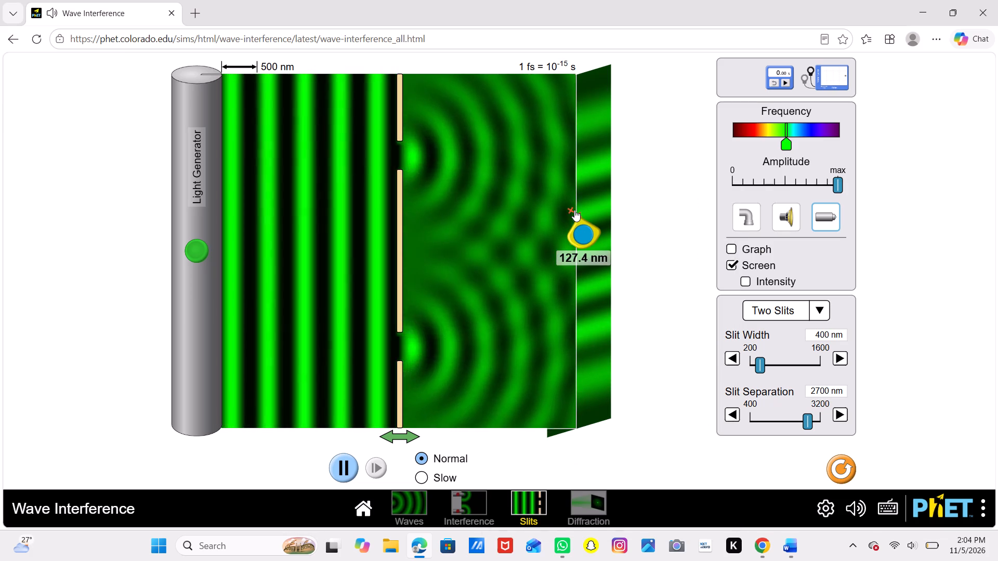
left_click_drag(570, 209, 653, 226)
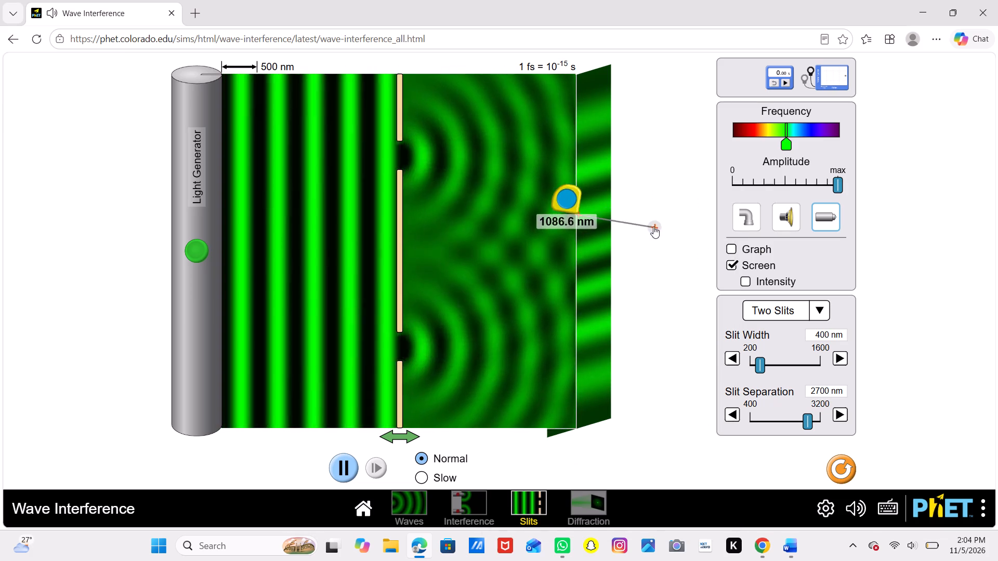
left_click_drag(653, 226, 649, 214)
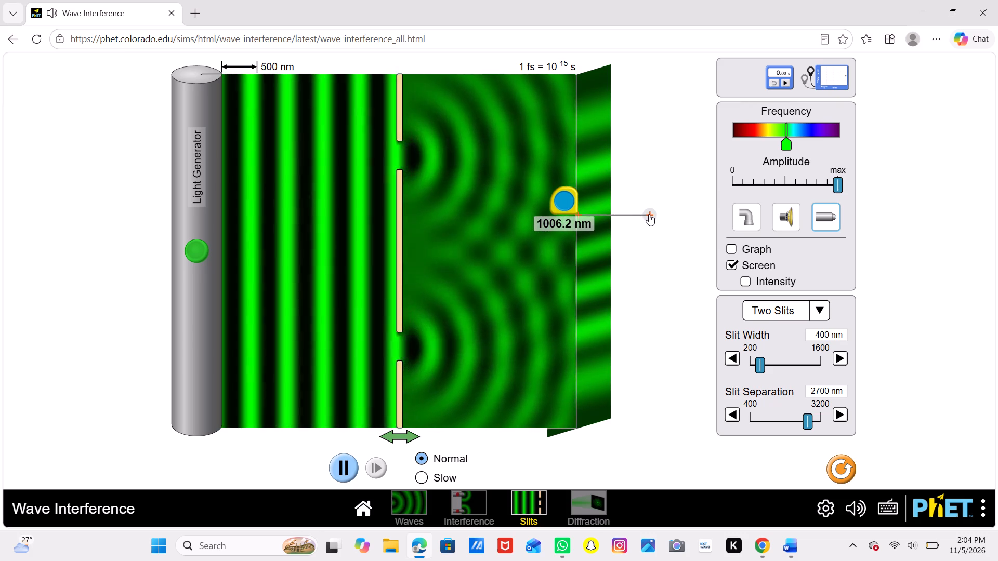
left_click_drag(568, 207, 555, 185)
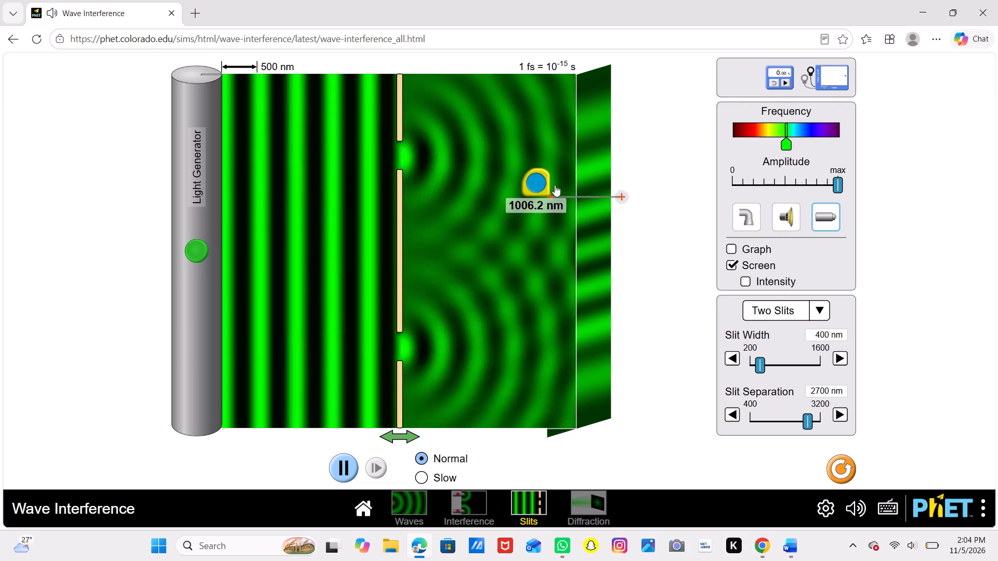
left_click_drag(555, 185, 547, 163)
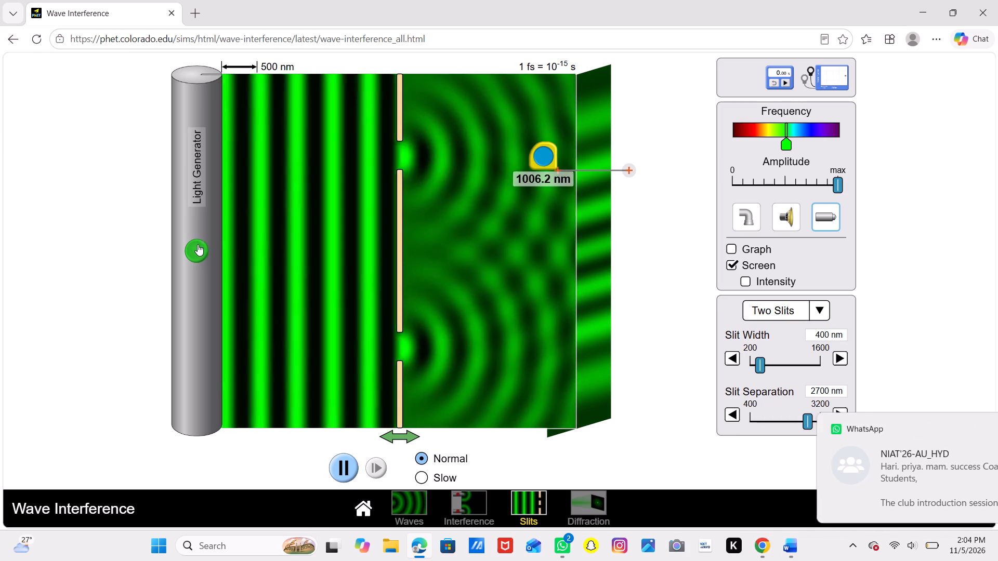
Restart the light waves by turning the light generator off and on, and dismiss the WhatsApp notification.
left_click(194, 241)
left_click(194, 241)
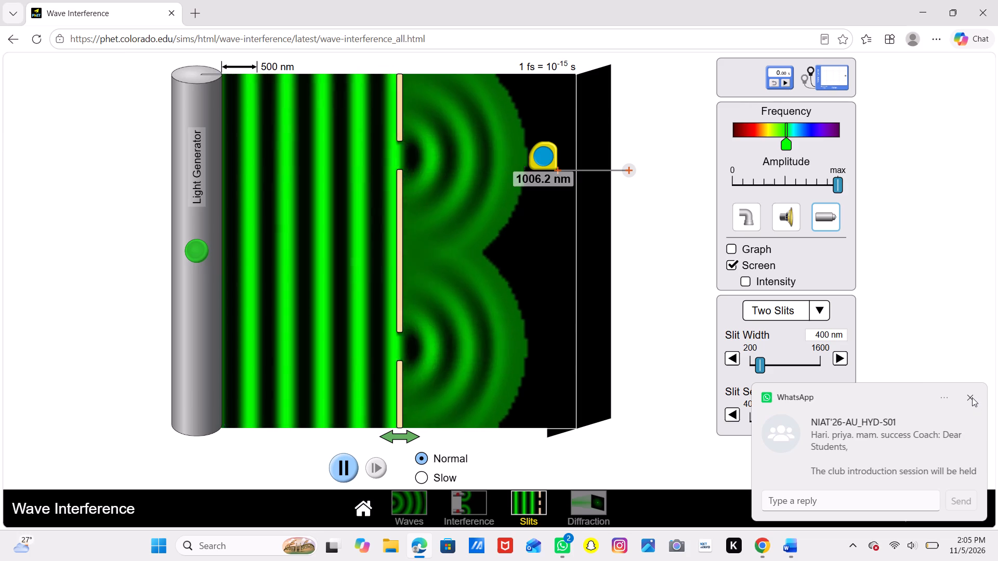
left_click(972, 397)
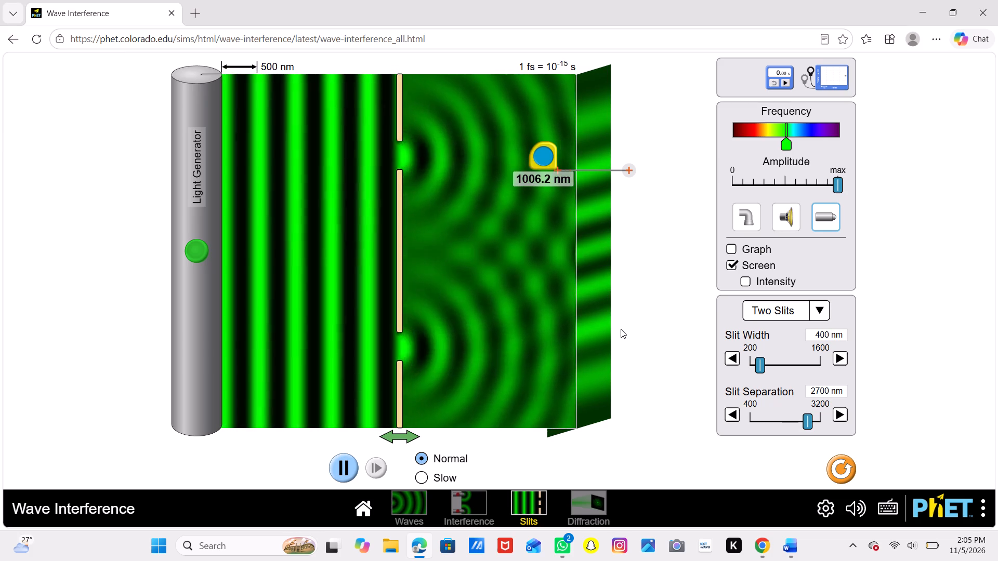
Try to reposition the measuring tape's free end beside the screen, extending the tape to about 1021 nm.
right_click_drag(633, 168, 639, 283)
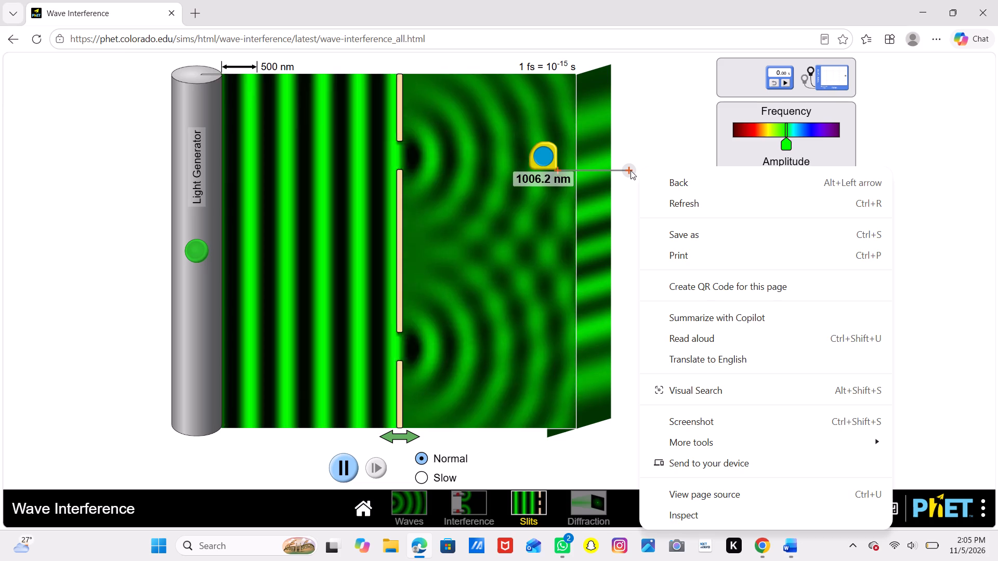
left_click(631, 170)
right_click_drag(631, 170, 651, 212)
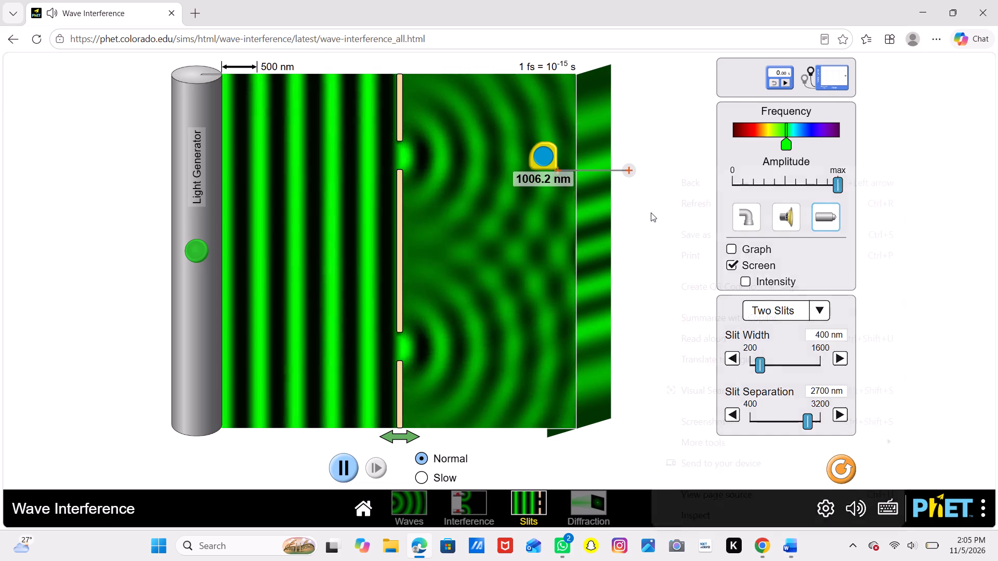
double_click(627, 172)
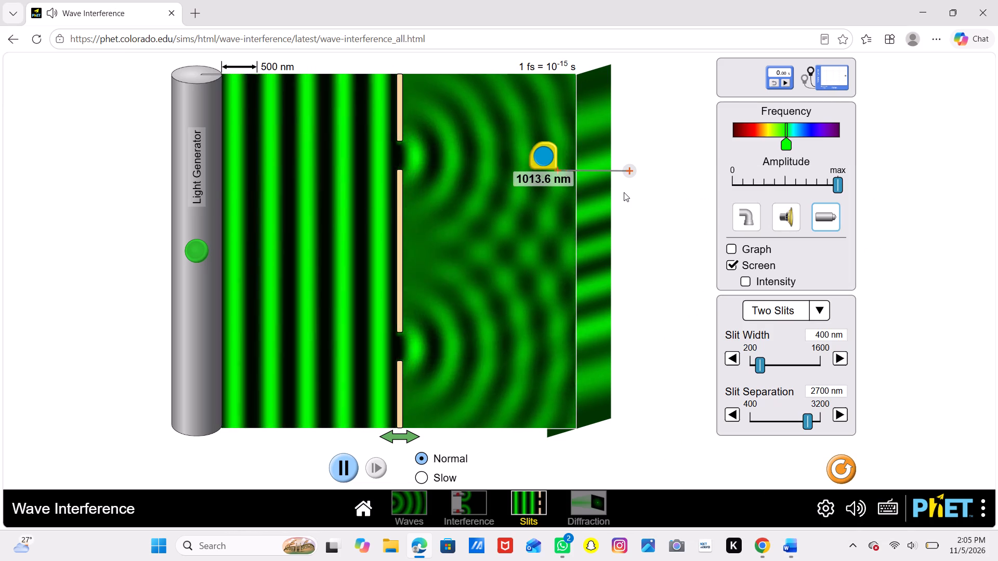
right_click(626, 172)
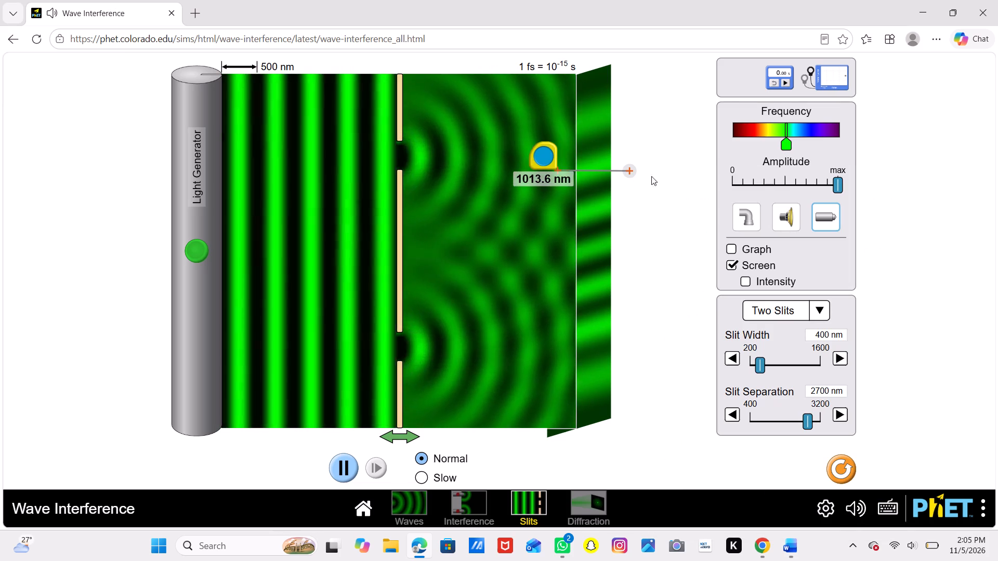
left_click(627, 171)
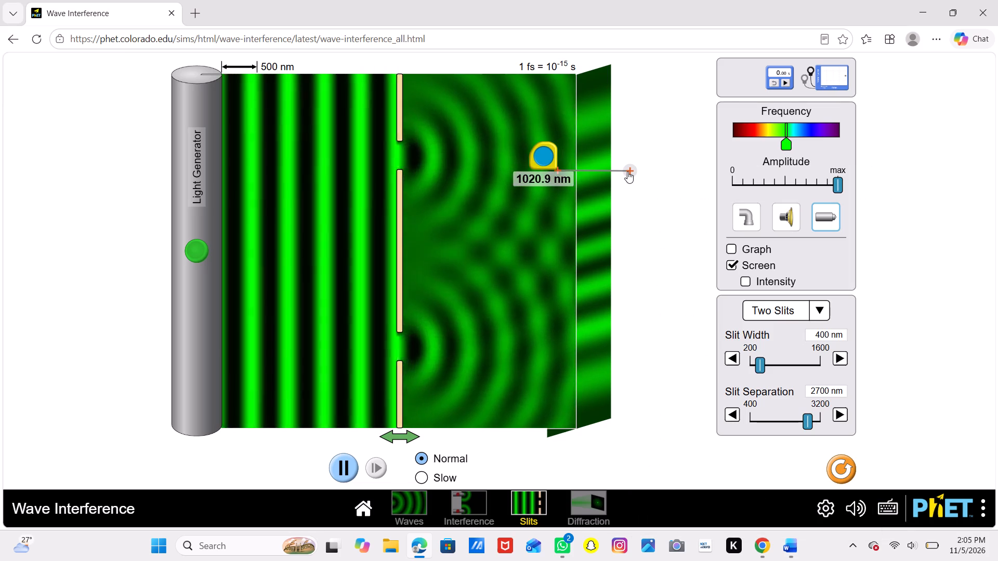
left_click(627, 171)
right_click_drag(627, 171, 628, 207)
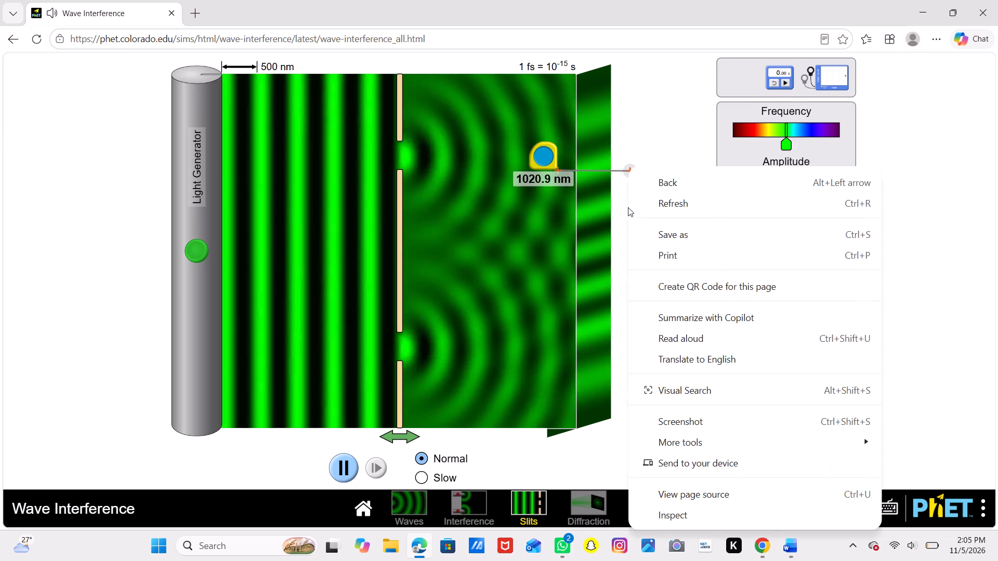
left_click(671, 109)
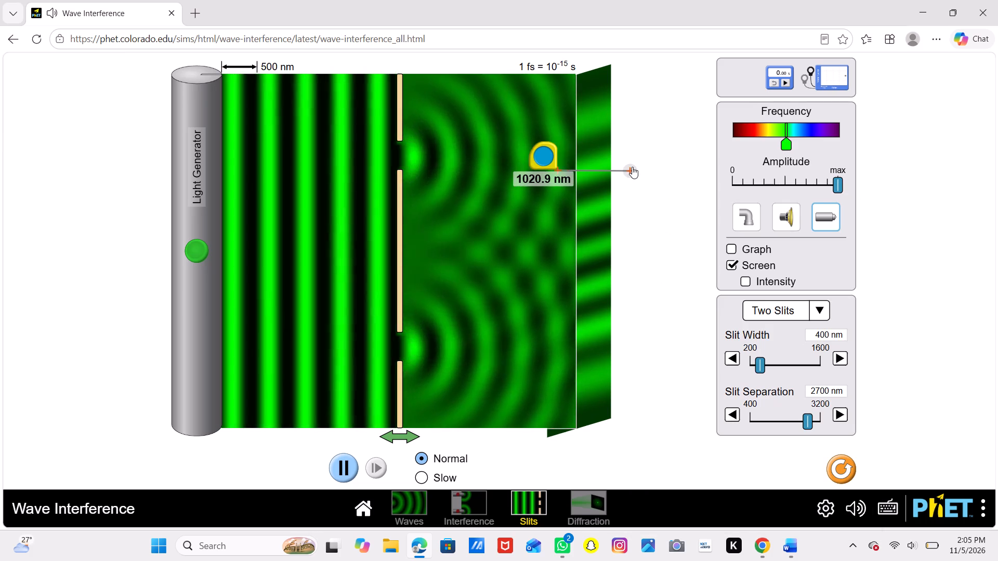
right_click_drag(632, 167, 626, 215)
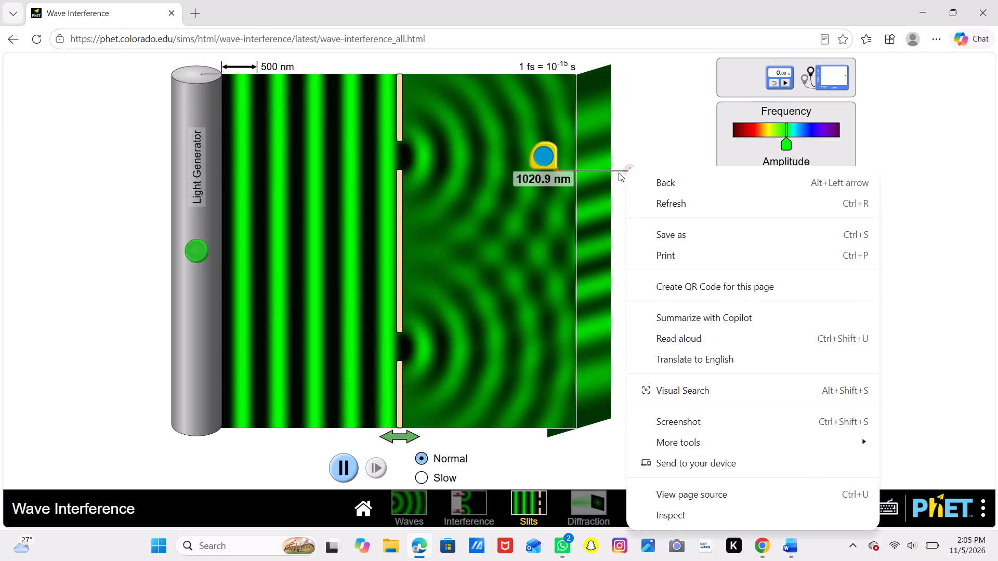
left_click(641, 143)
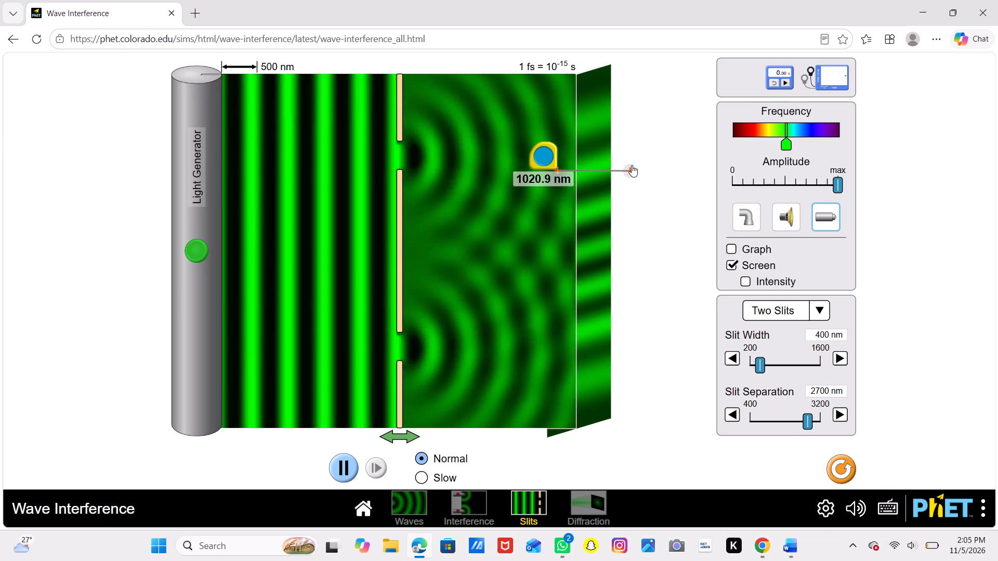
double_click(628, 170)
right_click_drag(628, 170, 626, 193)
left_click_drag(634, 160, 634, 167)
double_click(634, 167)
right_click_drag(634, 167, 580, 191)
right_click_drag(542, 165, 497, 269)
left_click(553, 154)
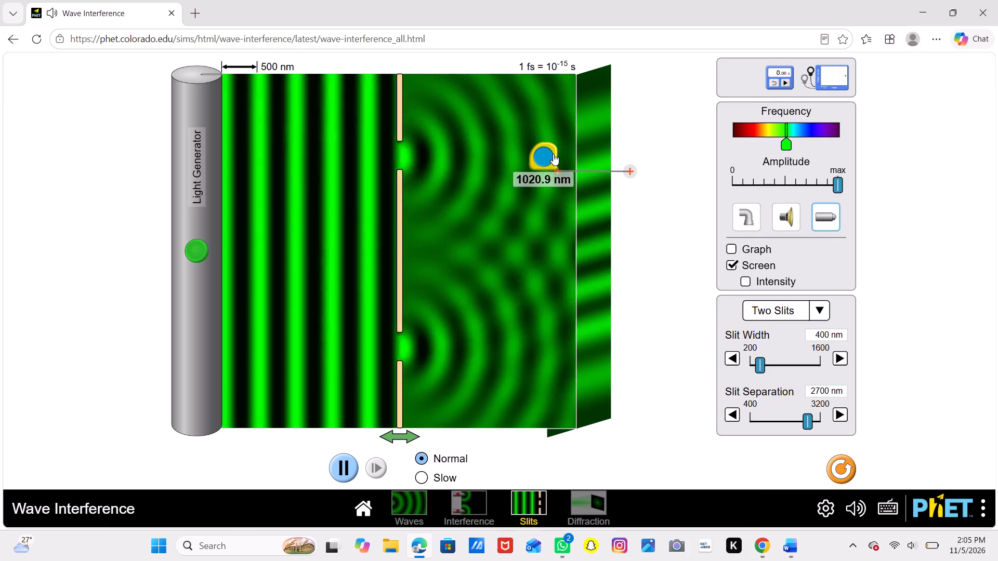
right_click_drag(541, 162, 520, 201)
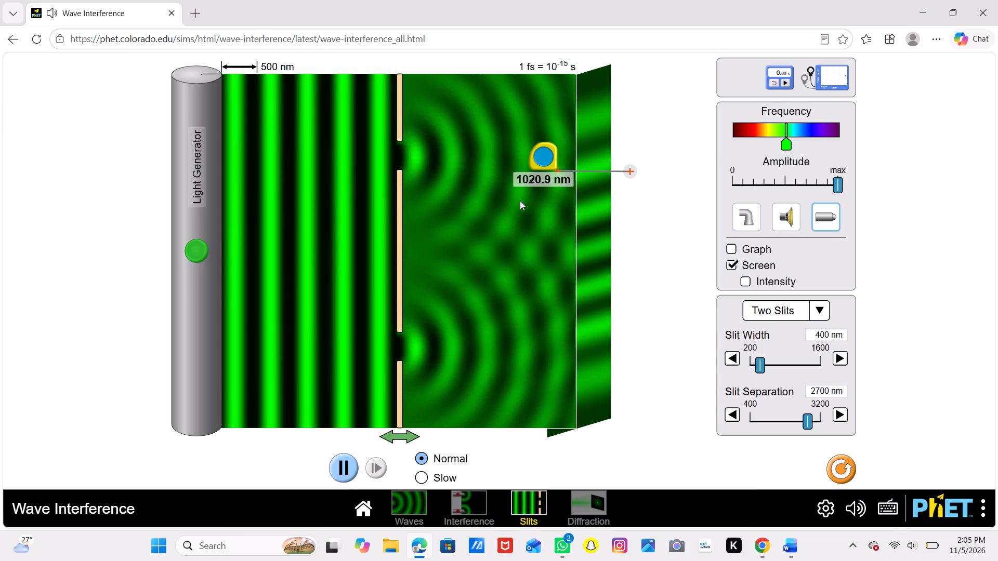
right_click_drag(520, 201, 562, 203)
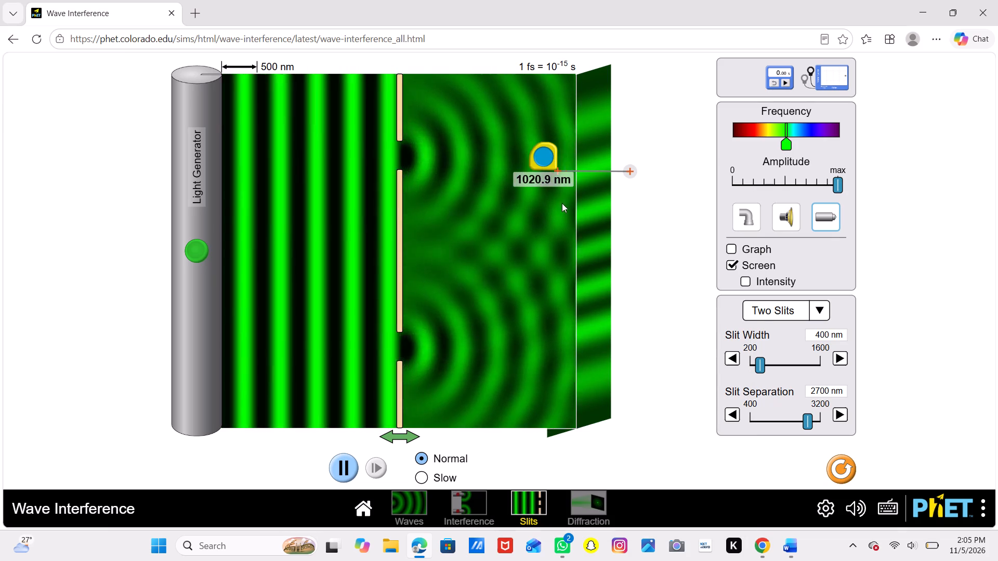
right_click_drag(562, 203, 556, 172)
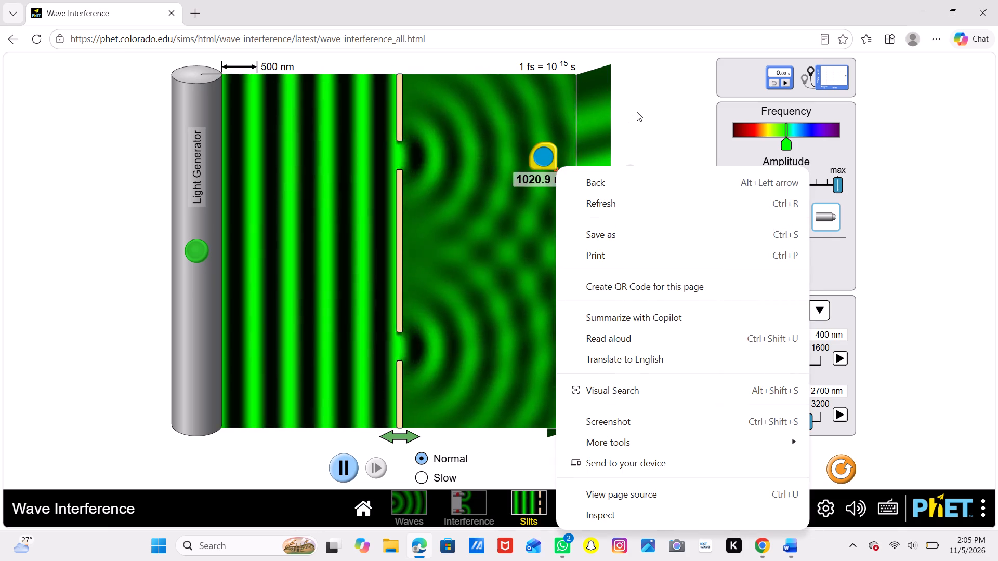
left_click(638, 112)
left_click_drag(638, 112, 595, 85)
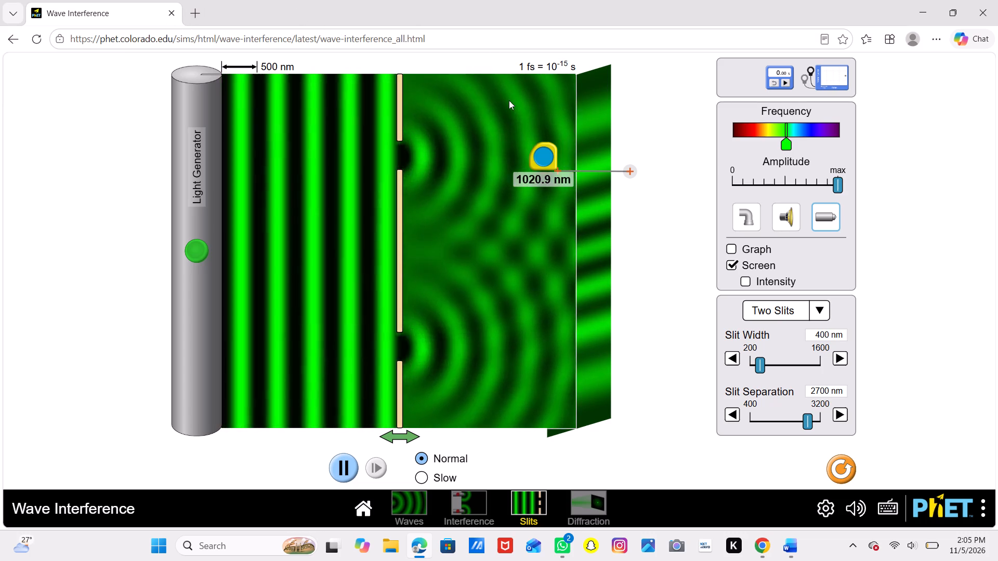
Measure vertically along the screen's near edge with the measuring tape, from a fringe above the centre to one below it.
left_click_drag(553, 159, 417, 231)
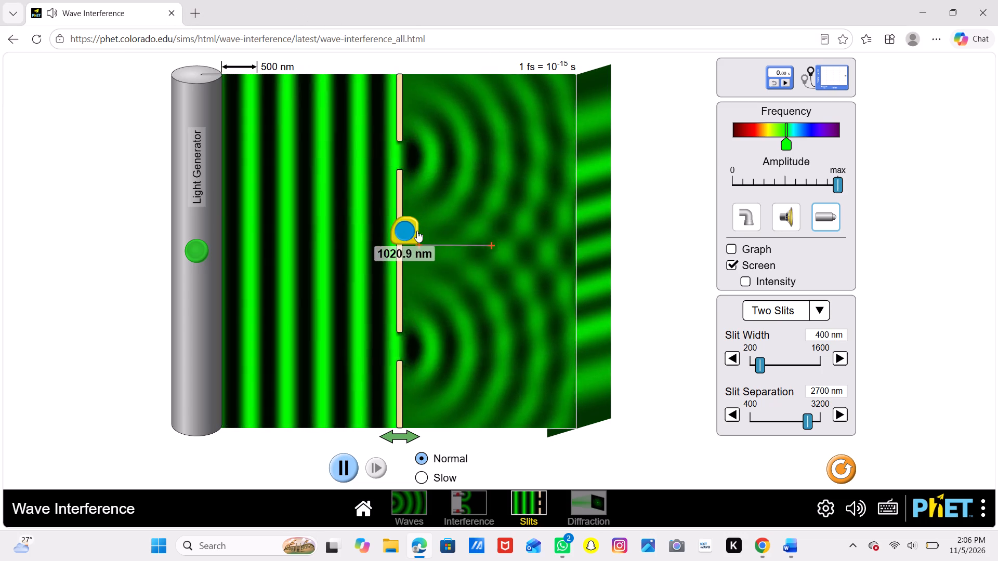
left_click_drag(417, 231, 421, 229)
left_click_drag(412, 229, 566, 191)
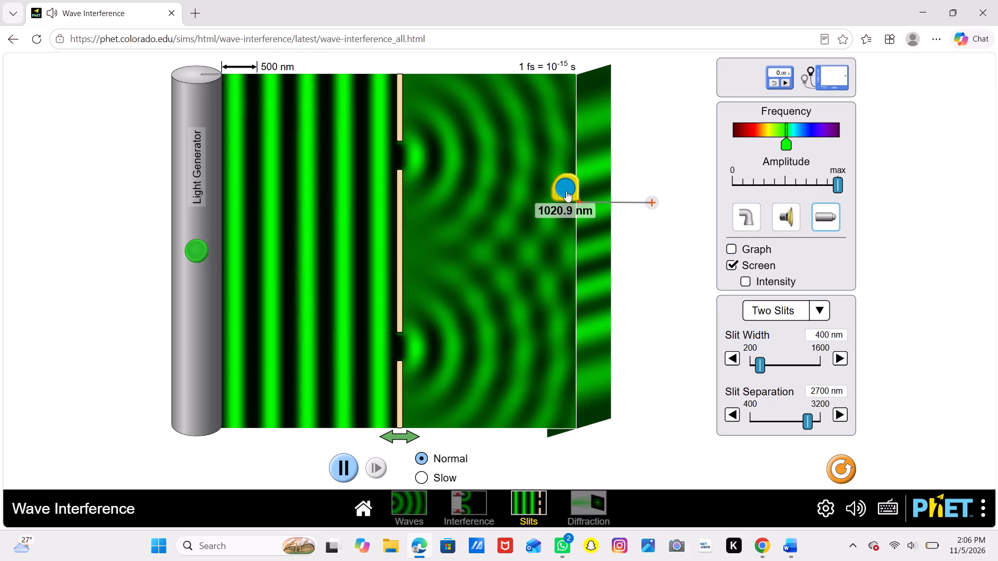
left_click_drag(566, 191, 561, 189)
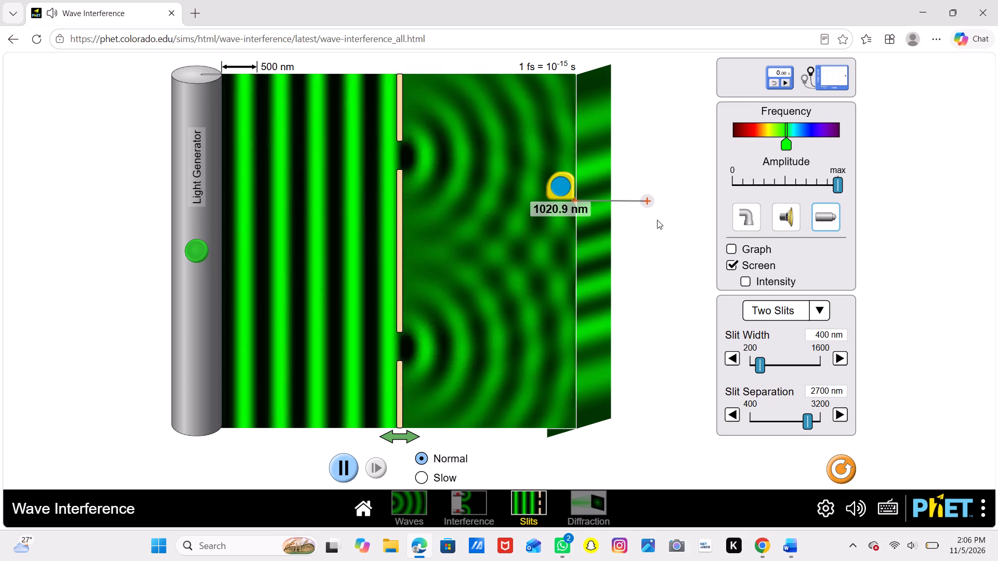
left_click_drag(649, 207, 647, 305)
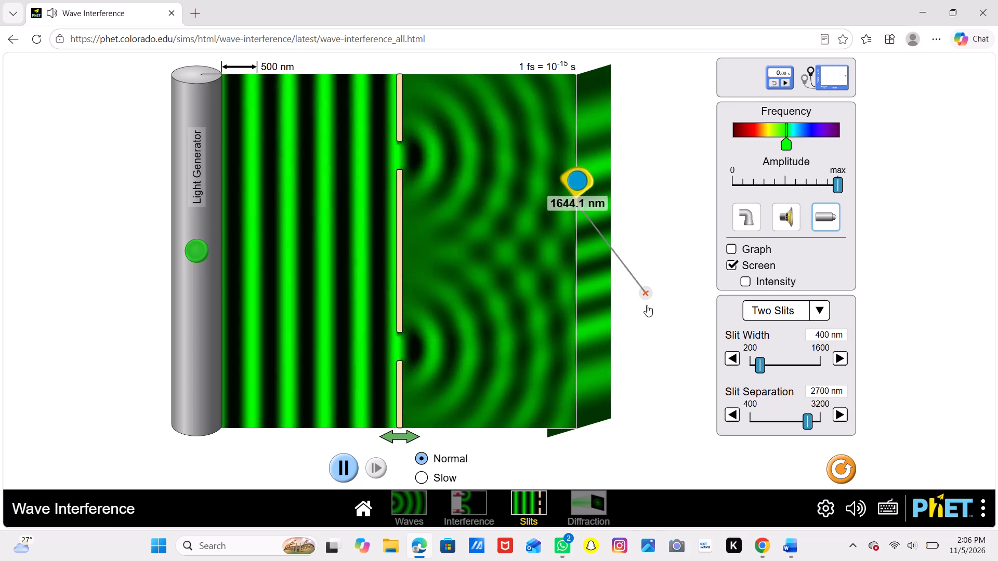
left_click_drag(647, 305, 578, 322)
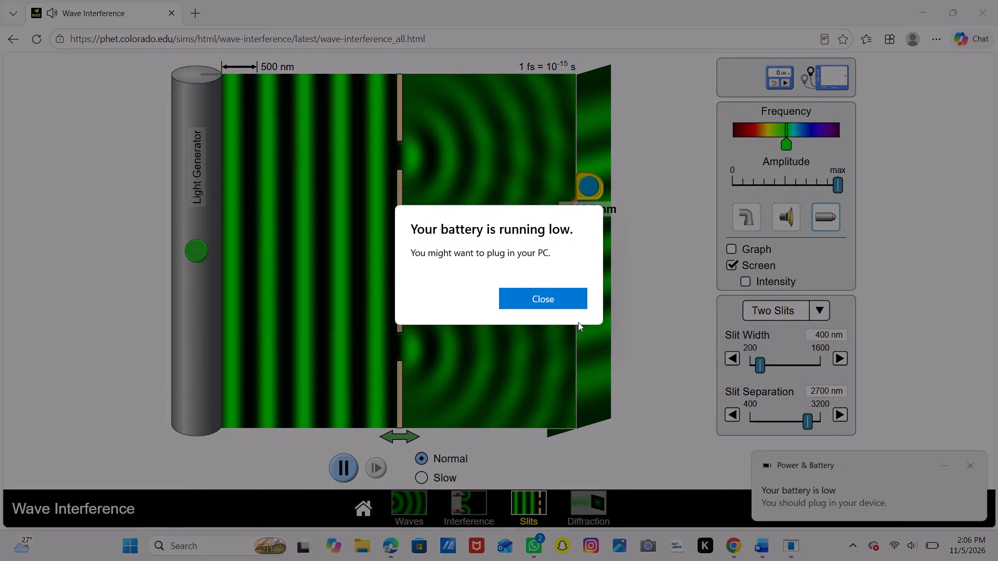
Dismiss the low-battery warning and check the computer's battery level.
left_click(578, 322)
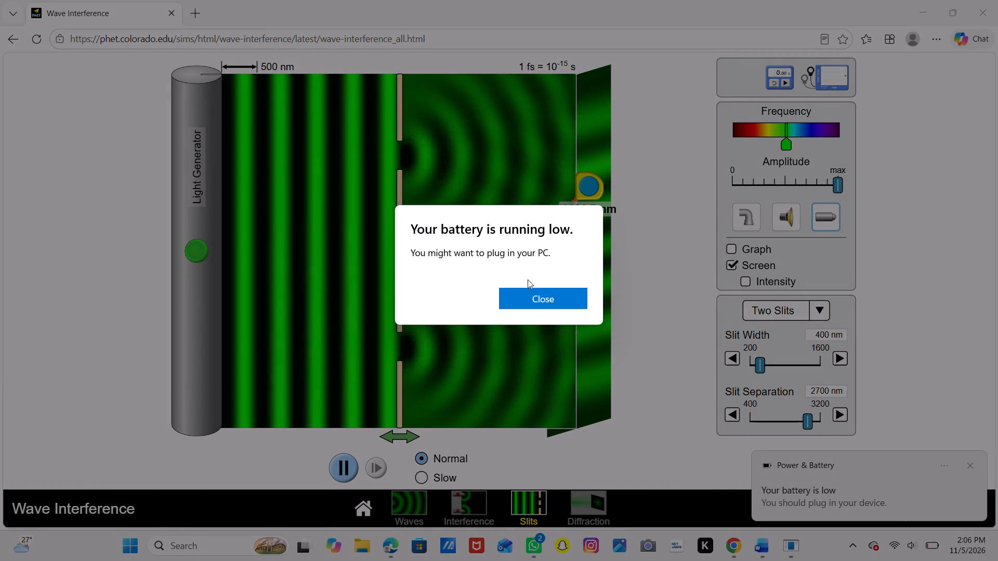
left_click(550, 288)
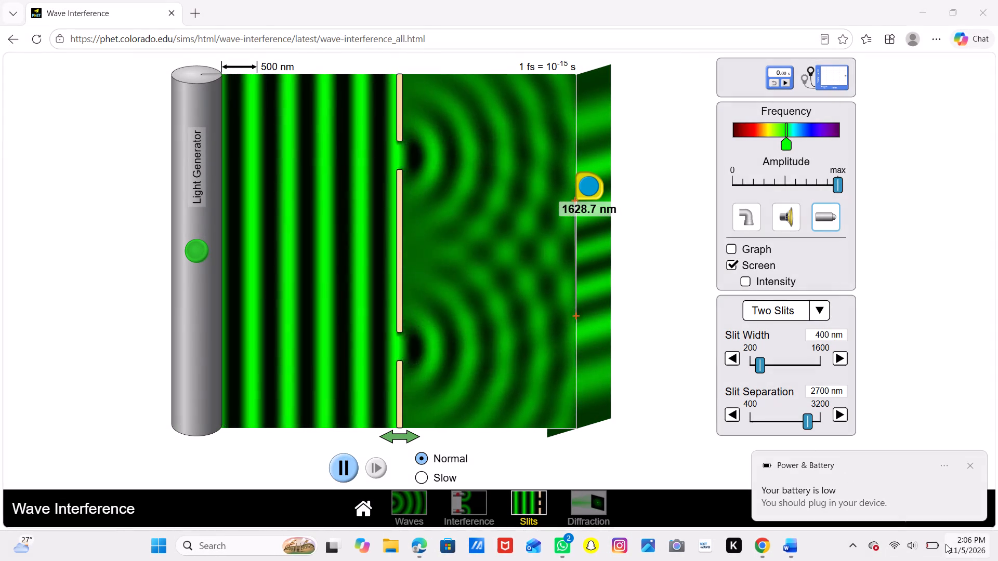
left_click(936, 537)
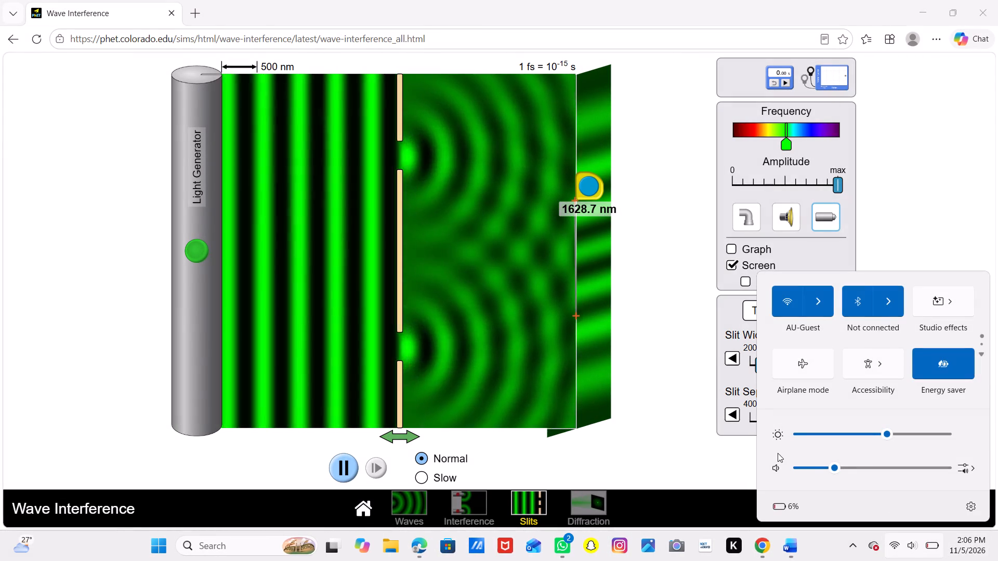
left_click(695, 439)
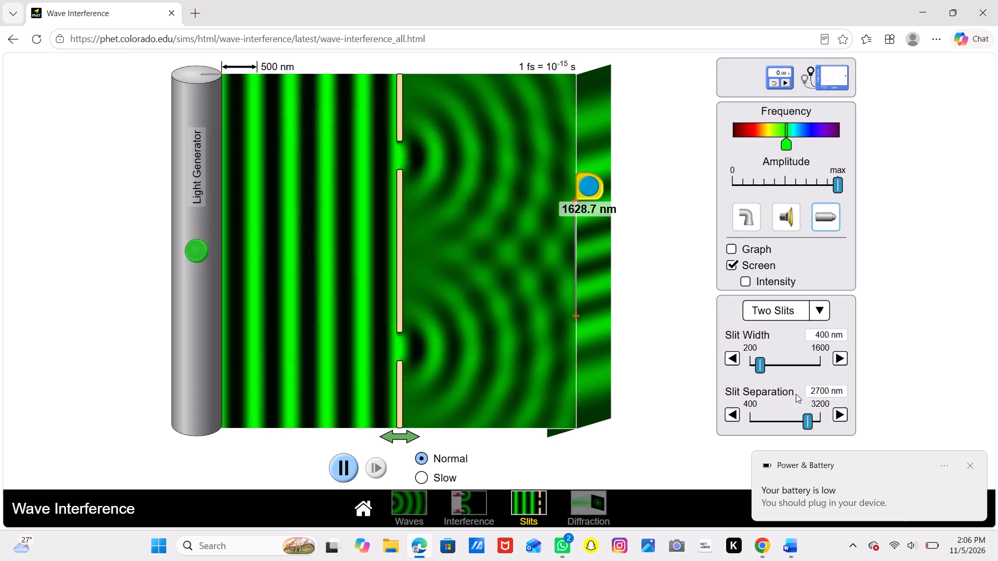
Set the slit width to 450 nm.
left_click(844, 356)
left_click(844, 356)
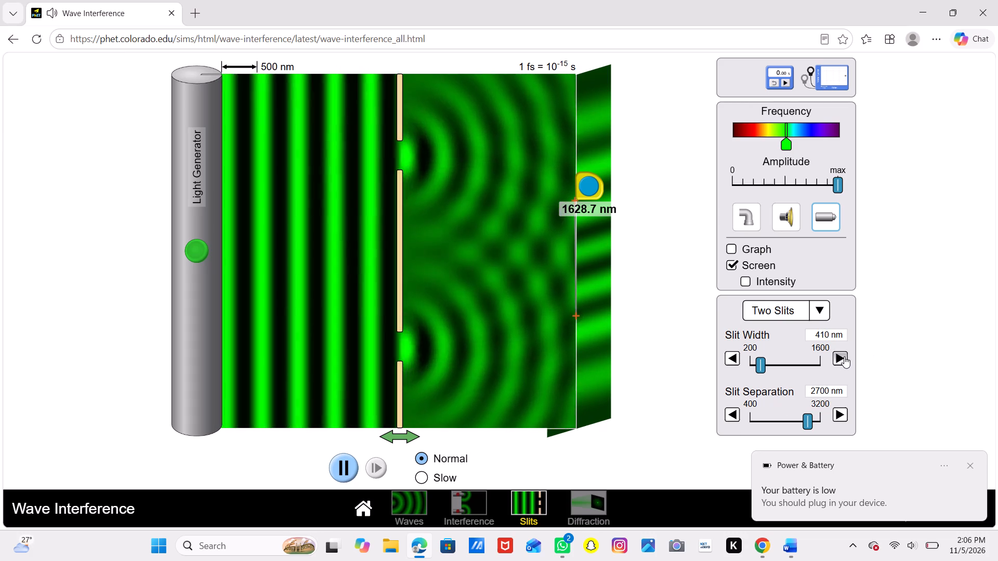
left_click(844, 356)
left_click(844, 356)
left_click(844, 356)
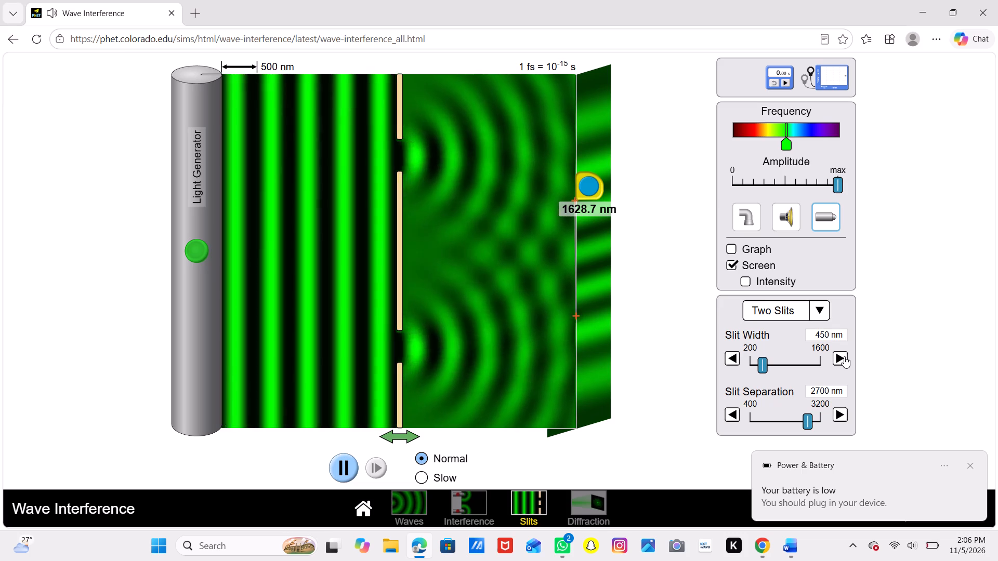
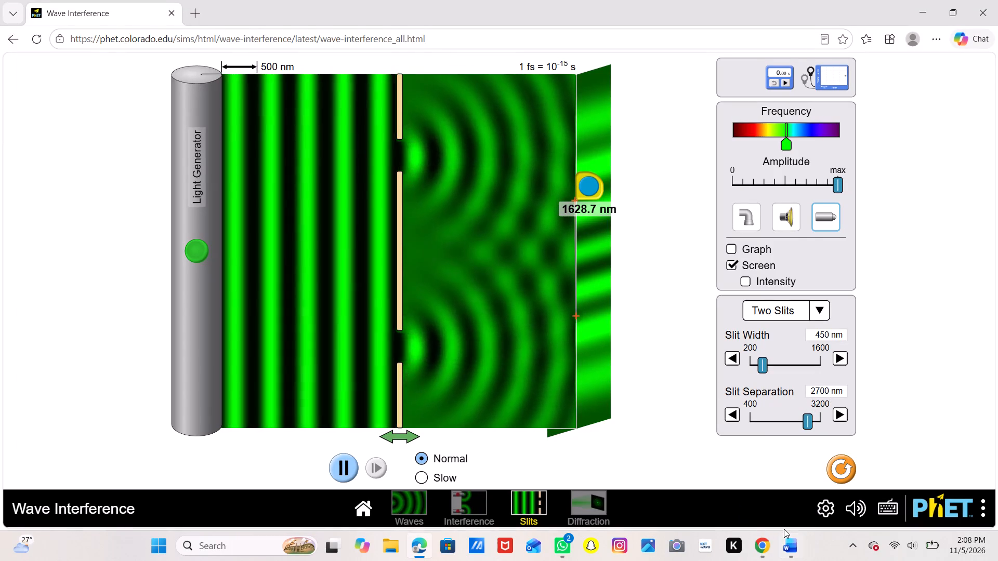
Switch to the Word lab report and review the observations table, the wavelength formula section and the conclusion section.
left_click(784, 529)
left_click(785, 538)
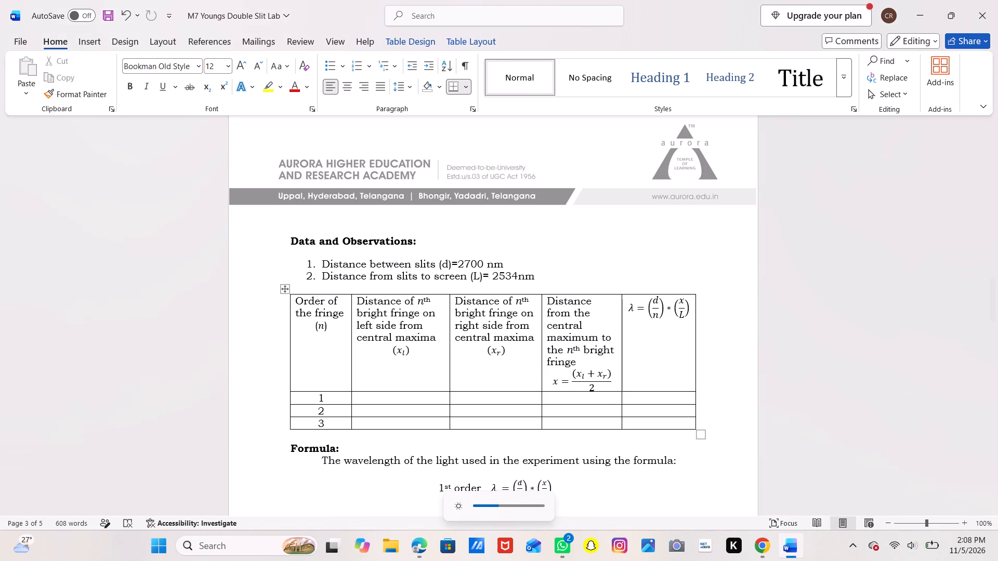
scroll(399, 421, "down", 1)
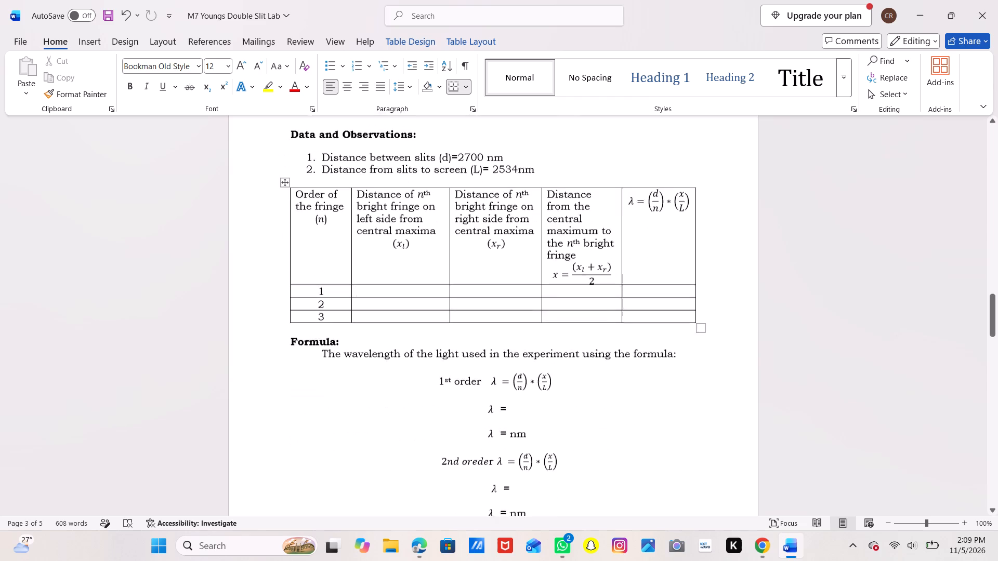
scroll(399, 421, "down", 9)
scroll(399, 421, "up", 5)
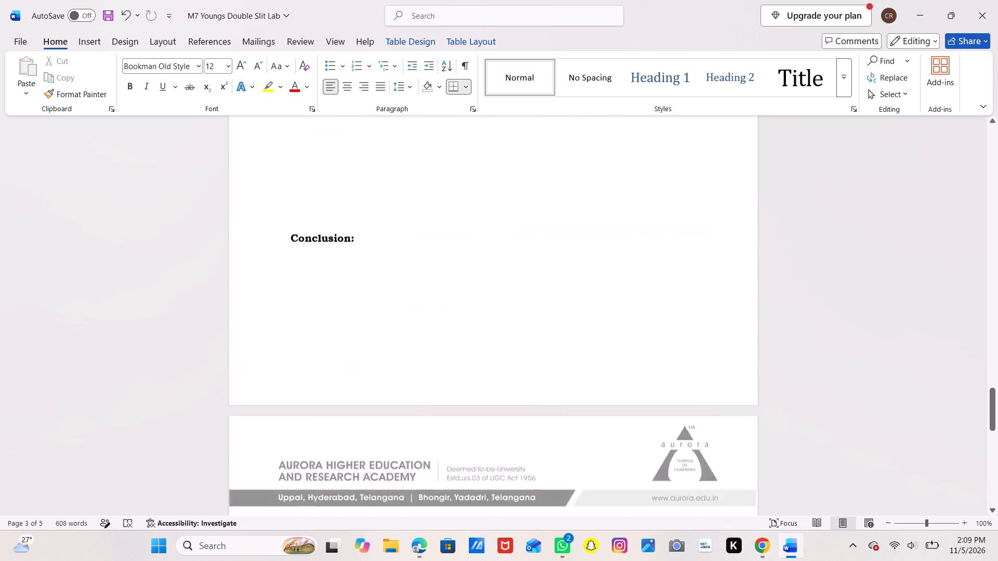
scroll(399, 421, "up", 3)
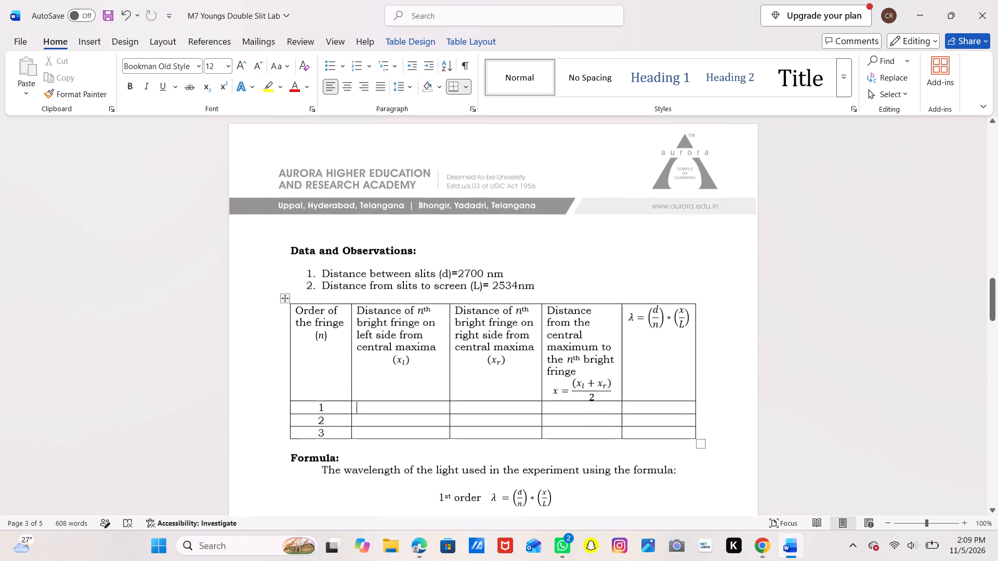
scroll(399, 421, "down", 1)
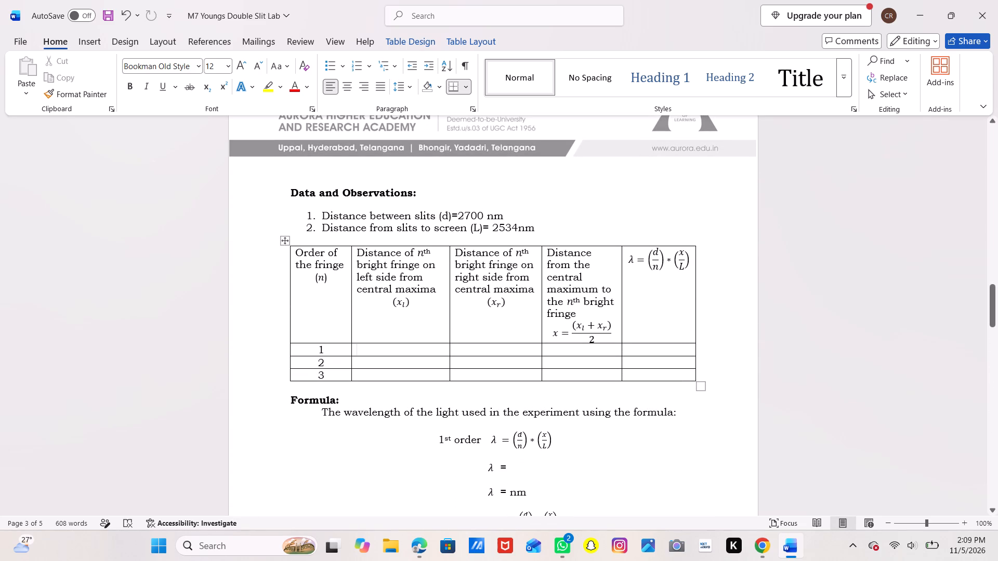
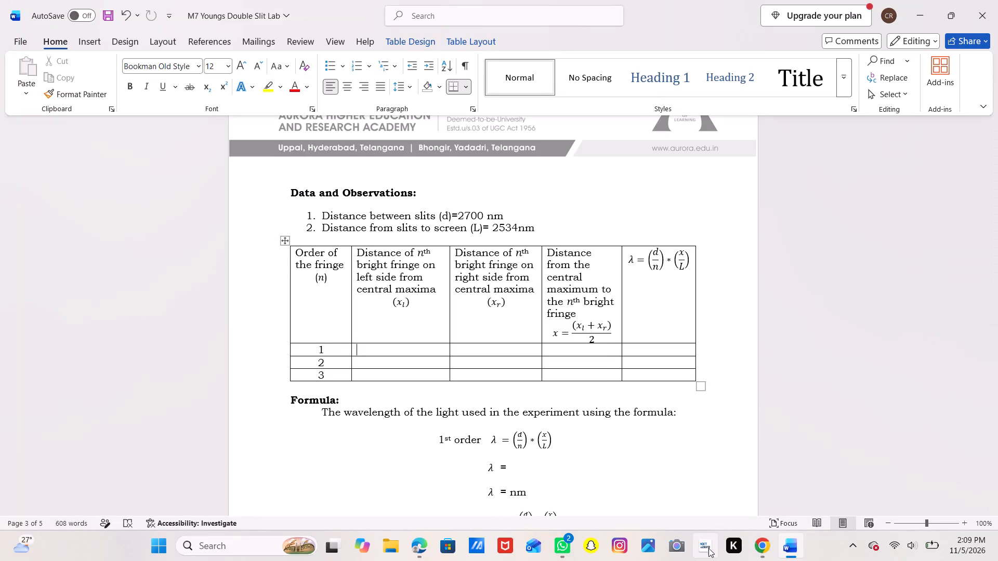
Switch from the Word lab report back to the PhET Wave Interference double-slit simulation in Edge.
left_click(765, 540)
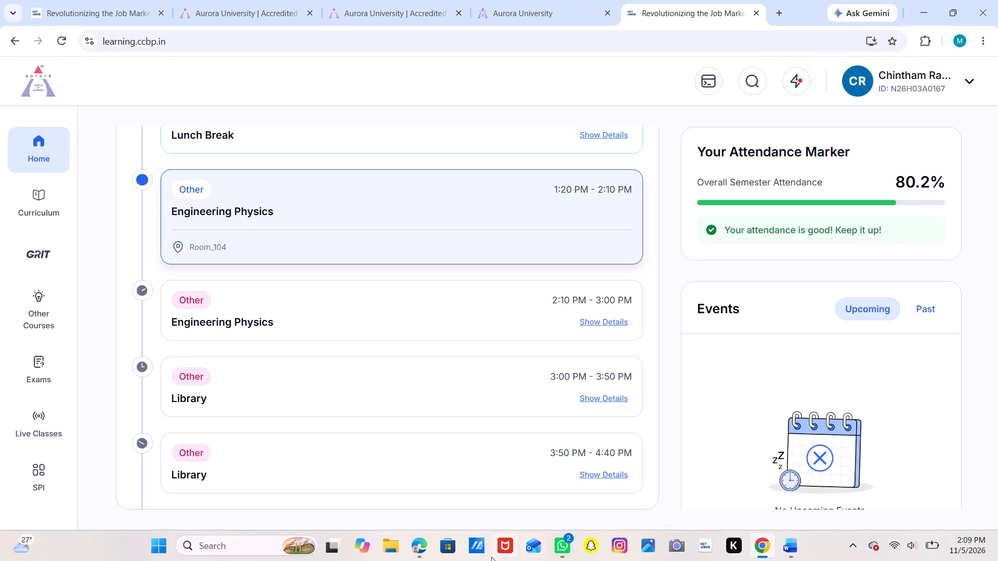
left_click(425, 540)
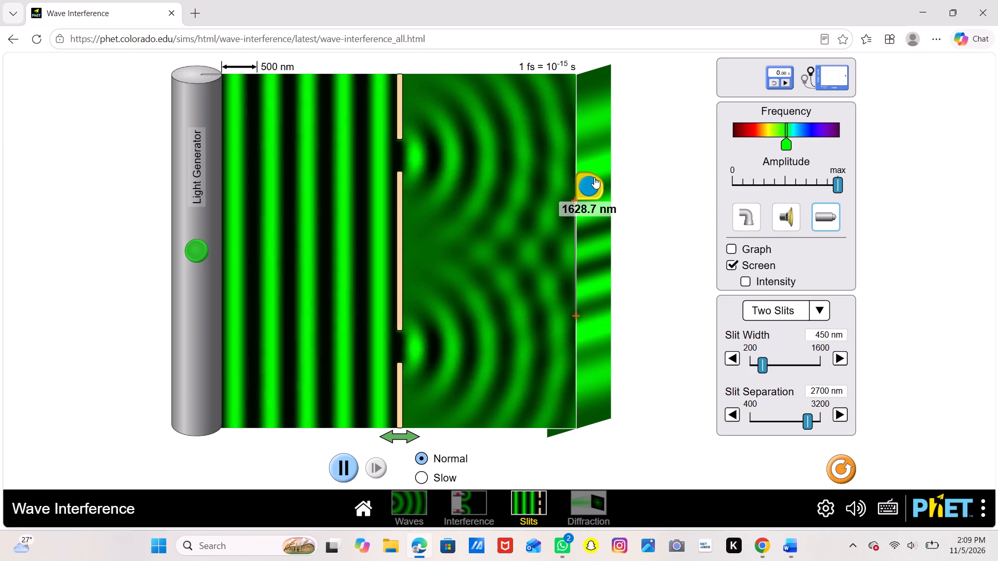
Orient the measuring tape horizontally and place its starting point on the barrier between the two slits.
left_click_drag(594, 177, 484, 162)
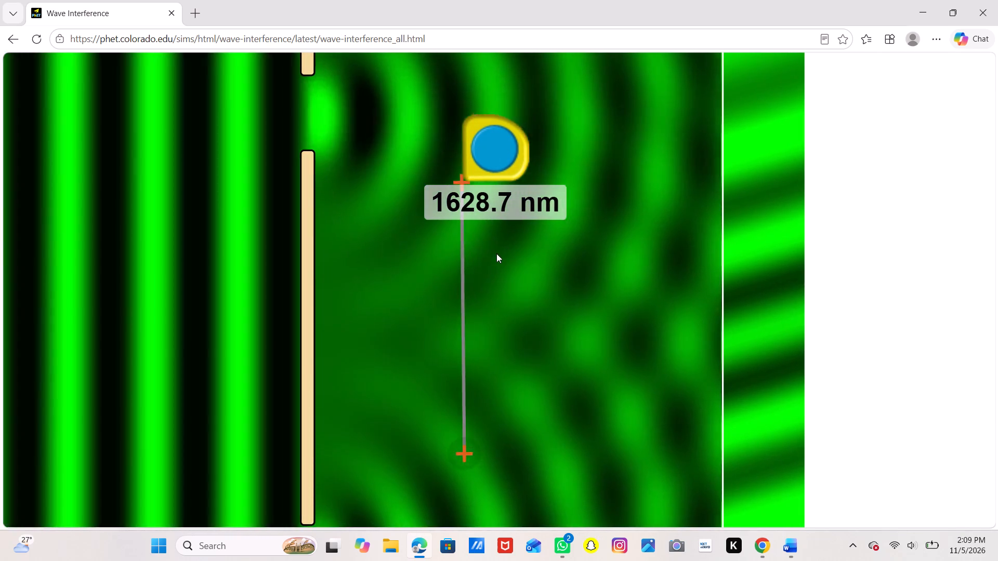
left_click(499, 164)
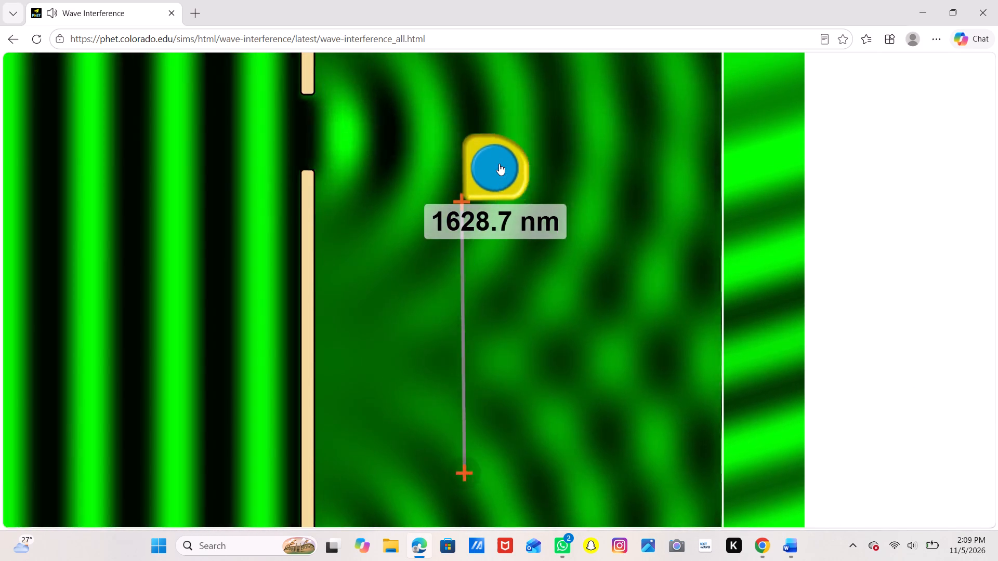
left_click_drag(499, 164, 638, 179)
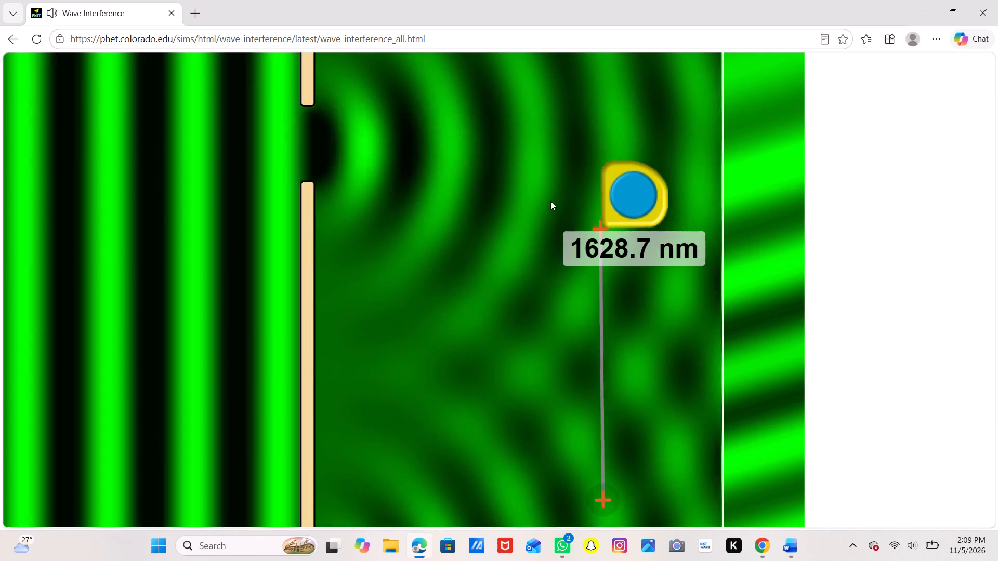
left_click_drag(619, 202, 321, 258)
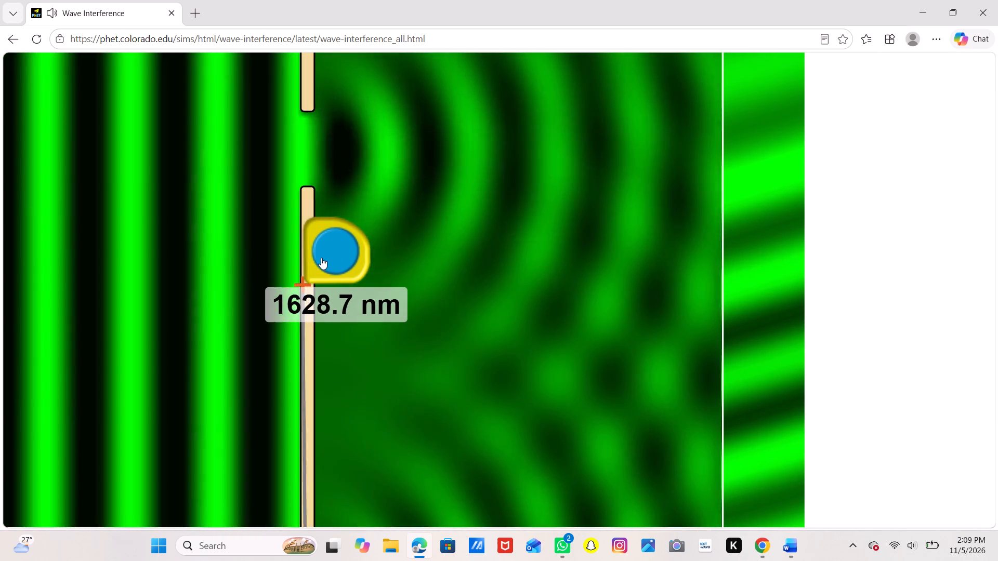
scroll(359, 364, "down", 3)
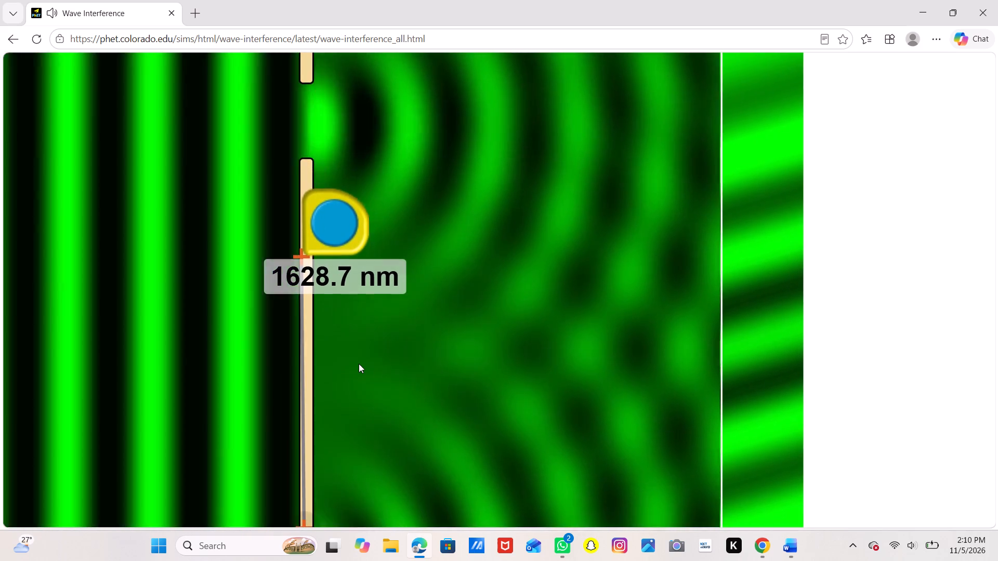
scroll(359, 364, "down", 3)
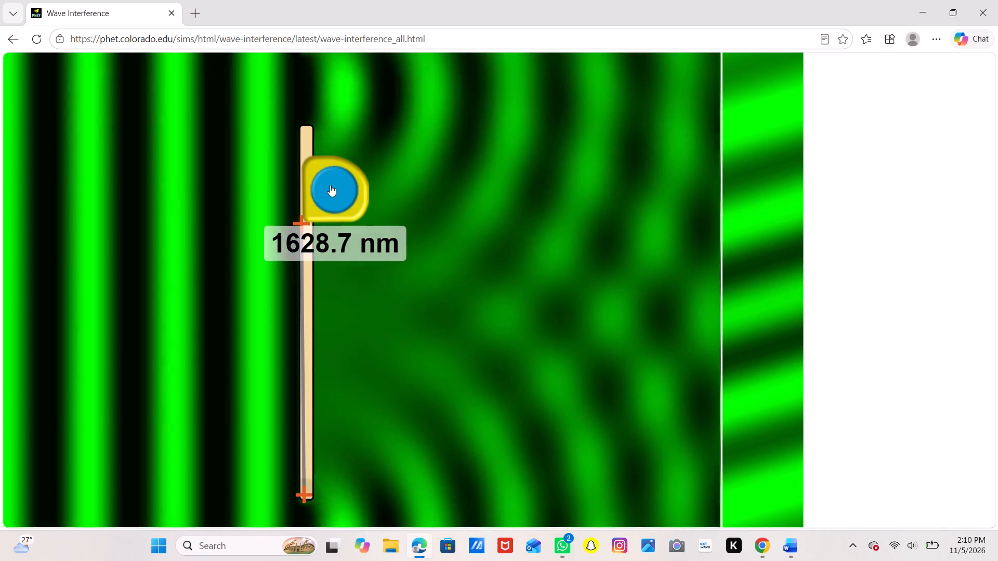
scroll(330, 185, "down", 2)
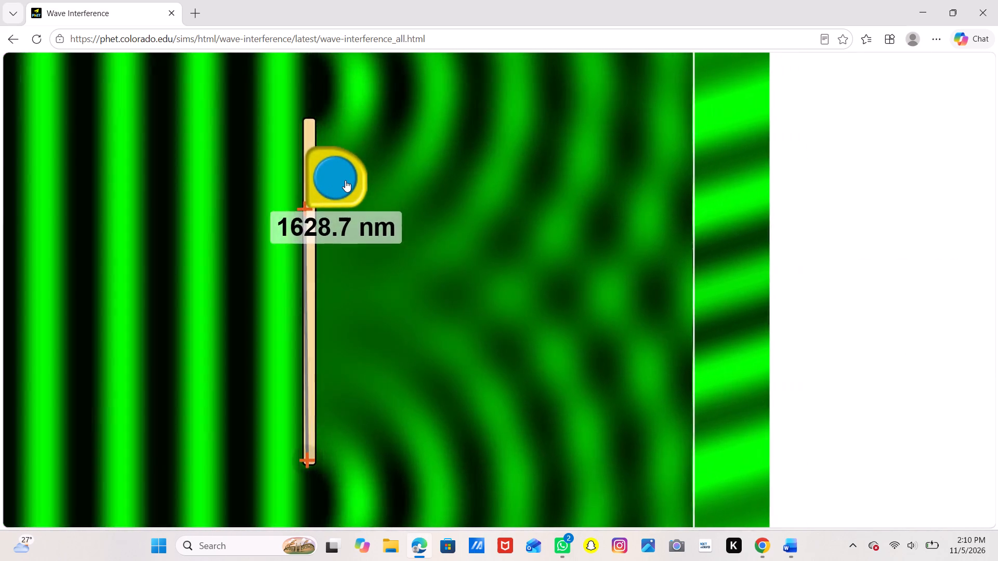
left_click_drag(345, 180, 330, 83)
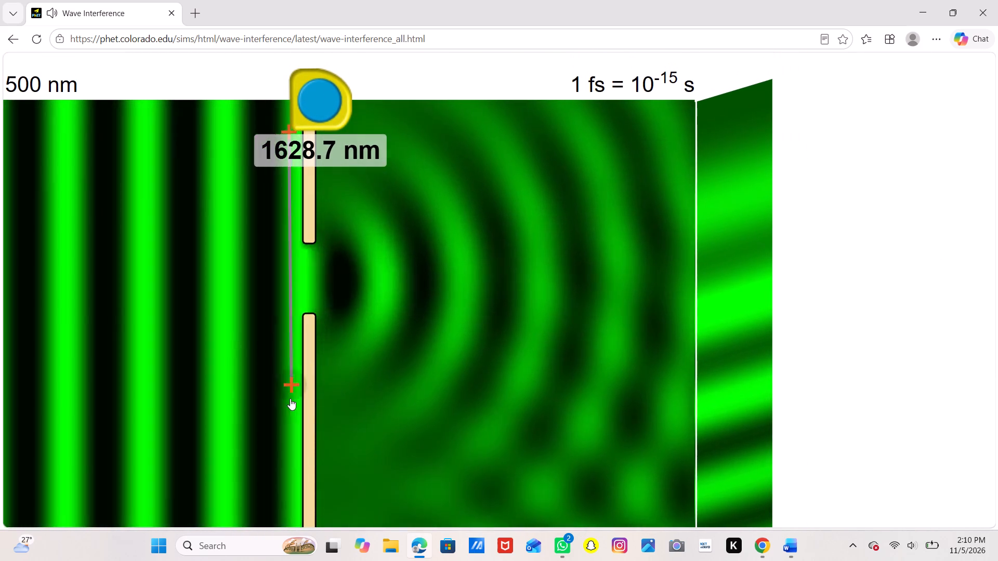
left_click_drag(292, 383, 383, 353)
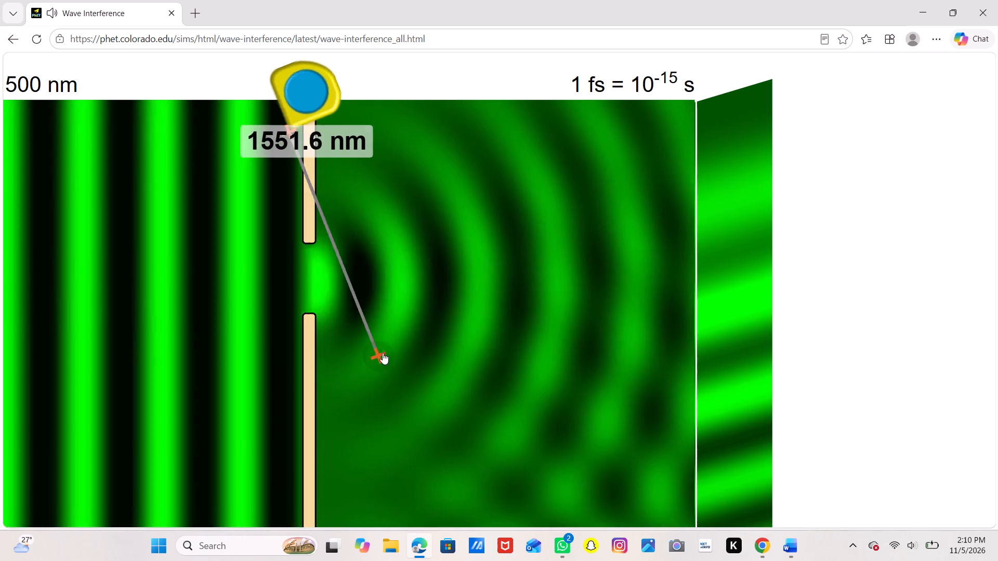
left_click_drag(383, 353, 505, 129)
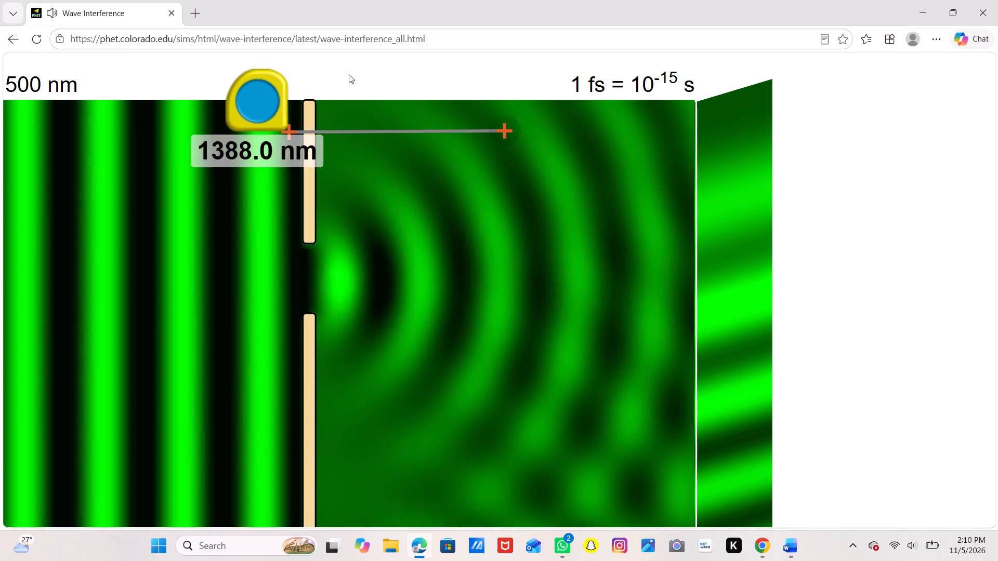
left_click_drag(259, 121, 326, 308)
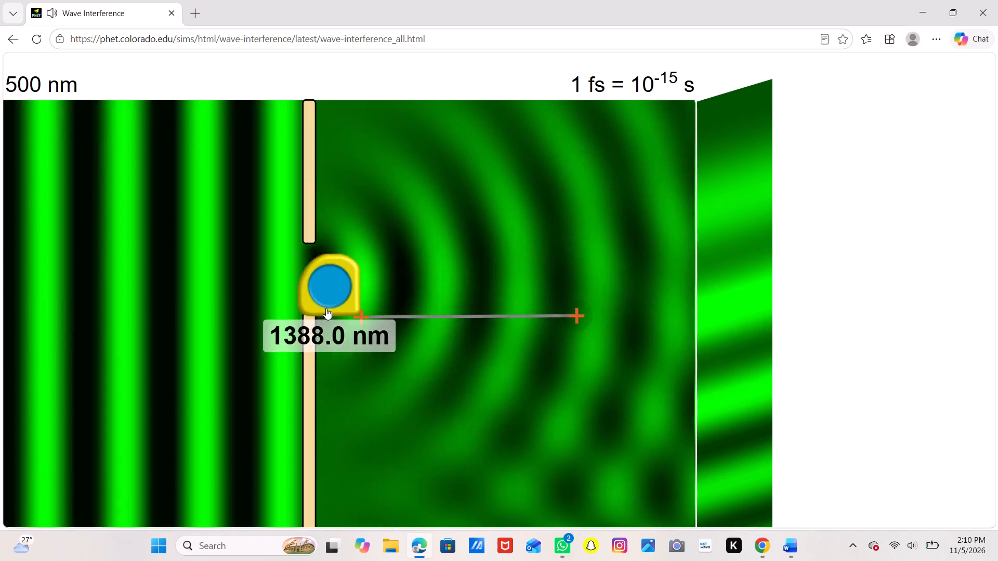
left_click_drag(326, 308, 280, 370)
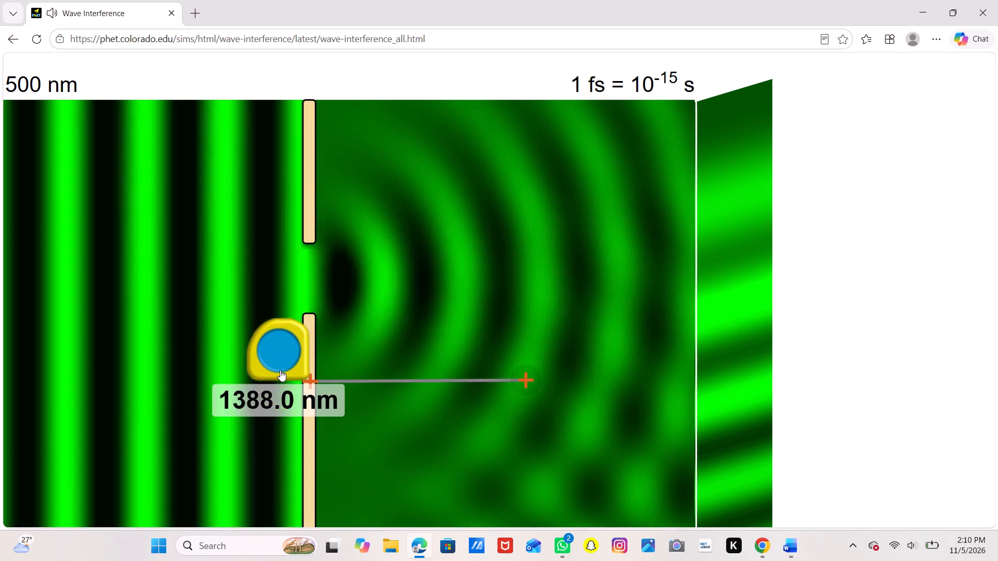
left_click_drag(291, 363, 287, 406)
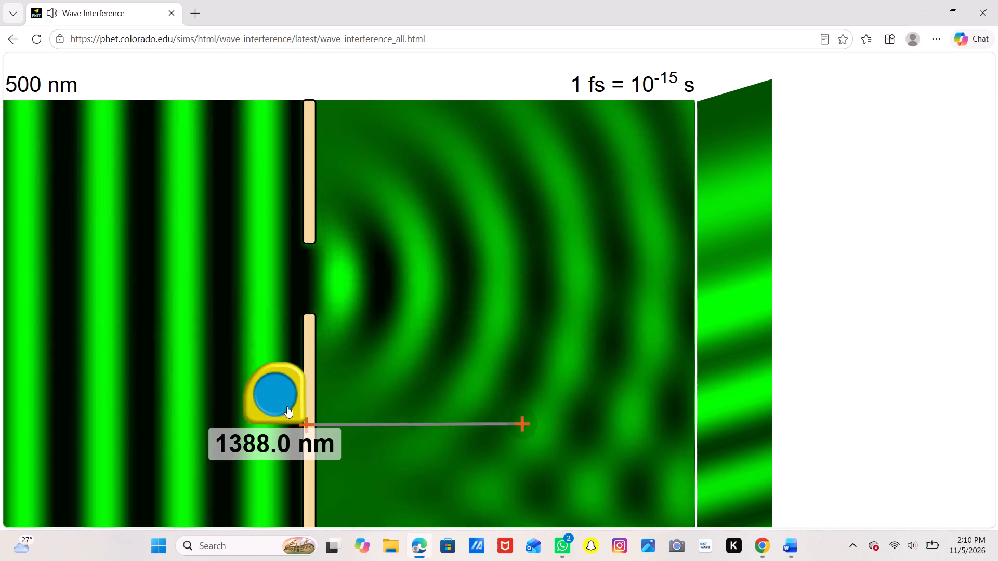
left_click_drag(287, 406, 284, 405)
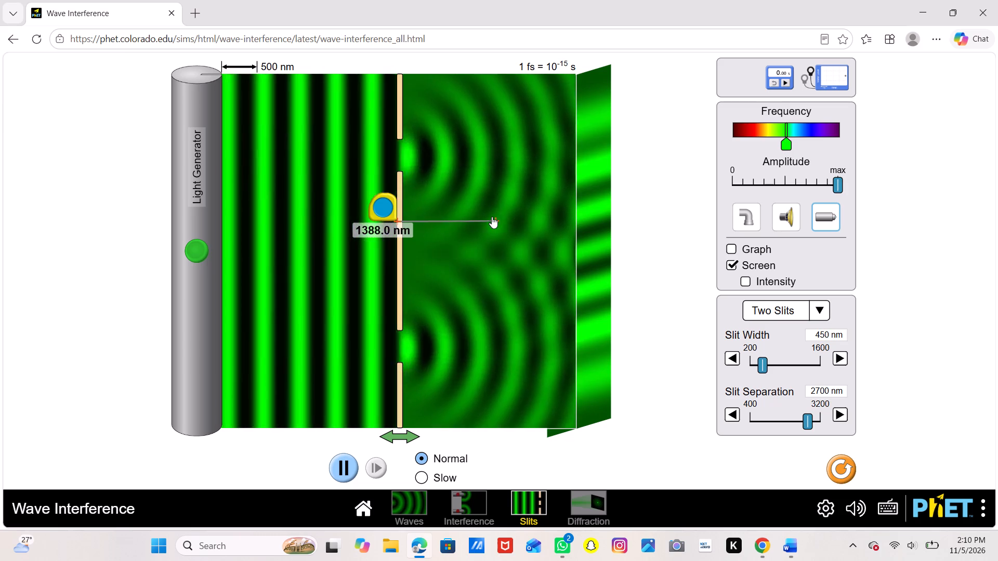
Extend the measuring tape horizontally from the slit barrier to the screen's edge to measure the slit-to-screen distance.
left_click_drag(495, 217, 550, 218)
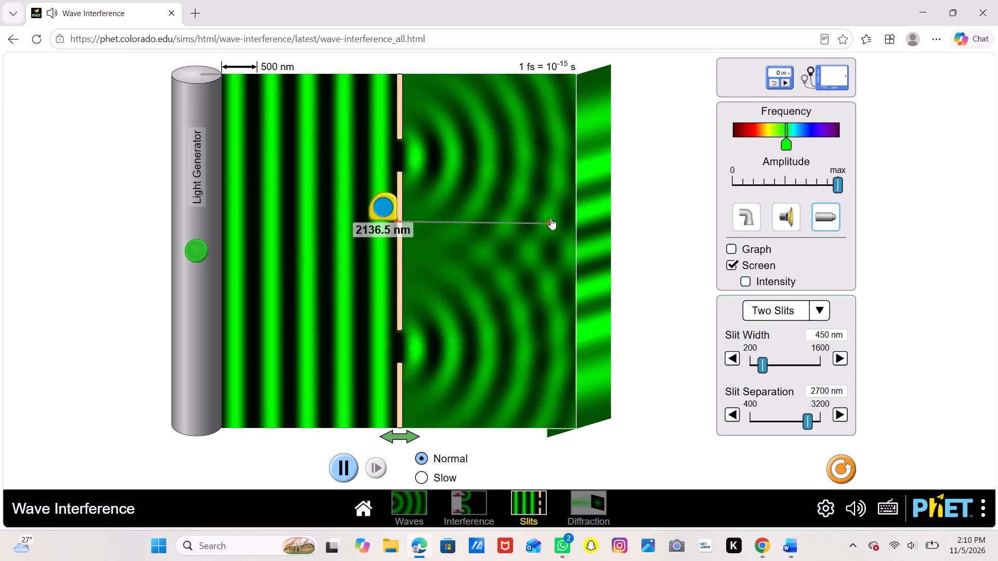
left_click_drag(550, 218, 577, 214)
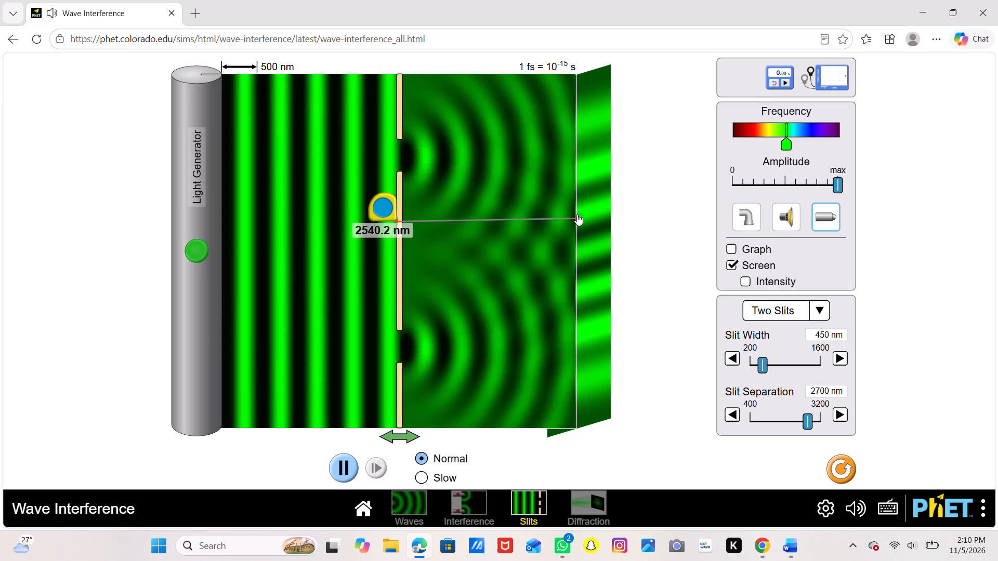
left_click_drag(577, 214, 576, 213)
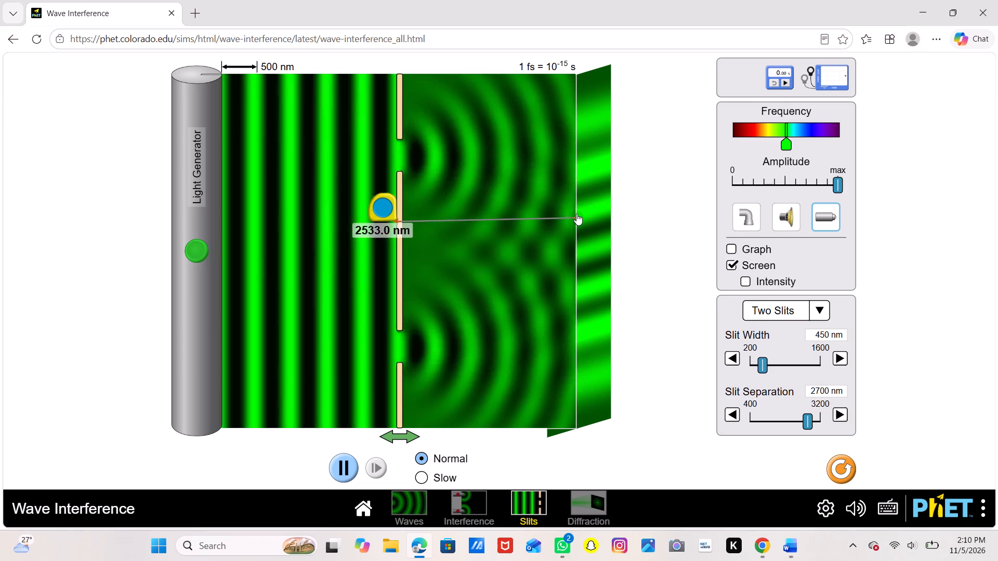
left_click_drag(576, 213, 574, 213)
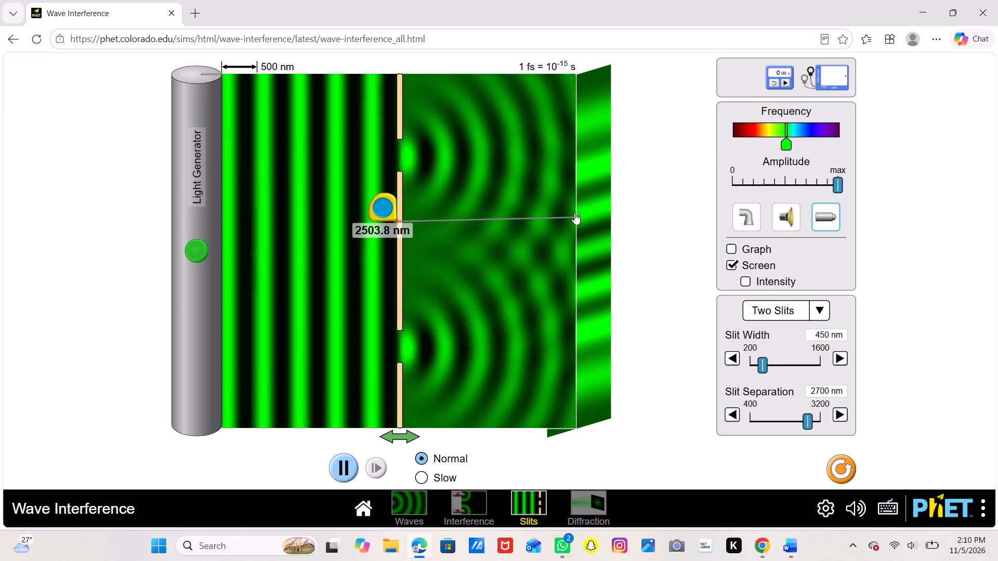
left_click_drag(574, 213, 577, 212)
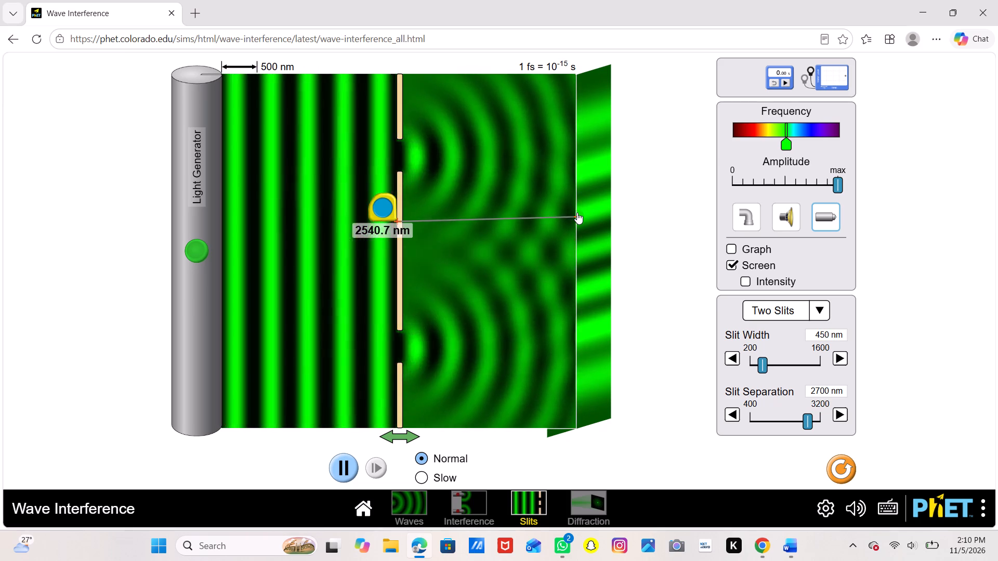
left_click_drag(577, 212, 575, 212)
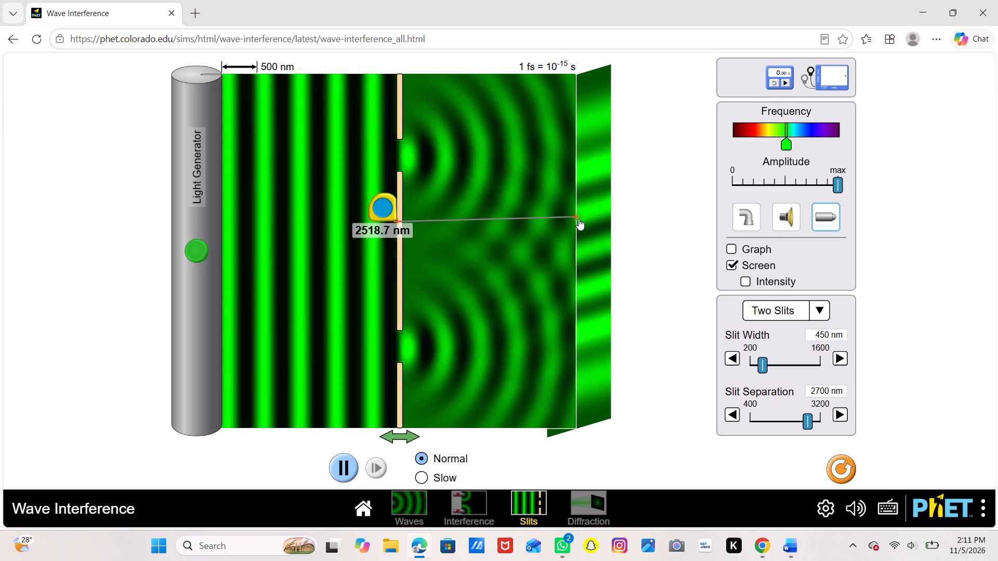
left_click(577, 216)
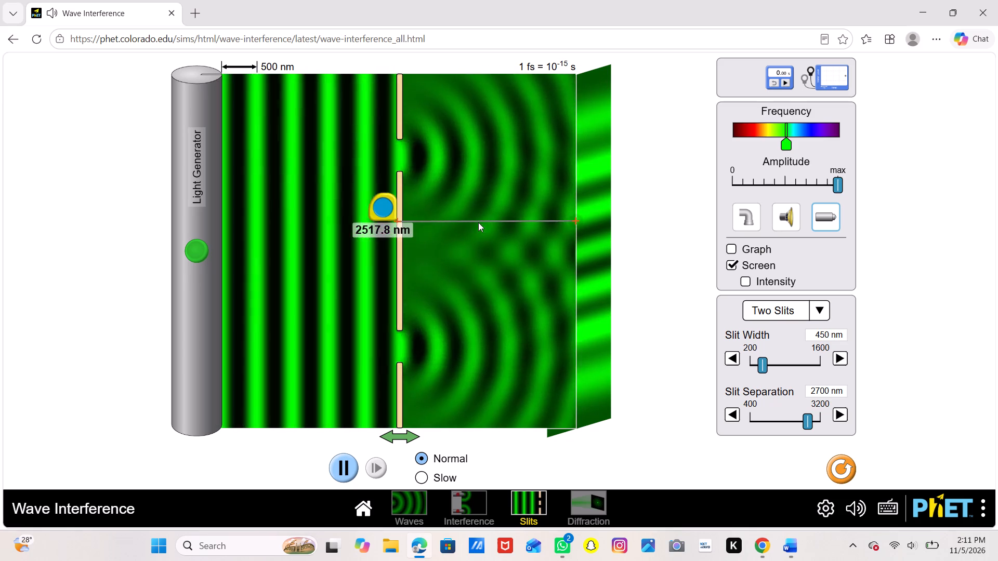
left_click(387, 207)
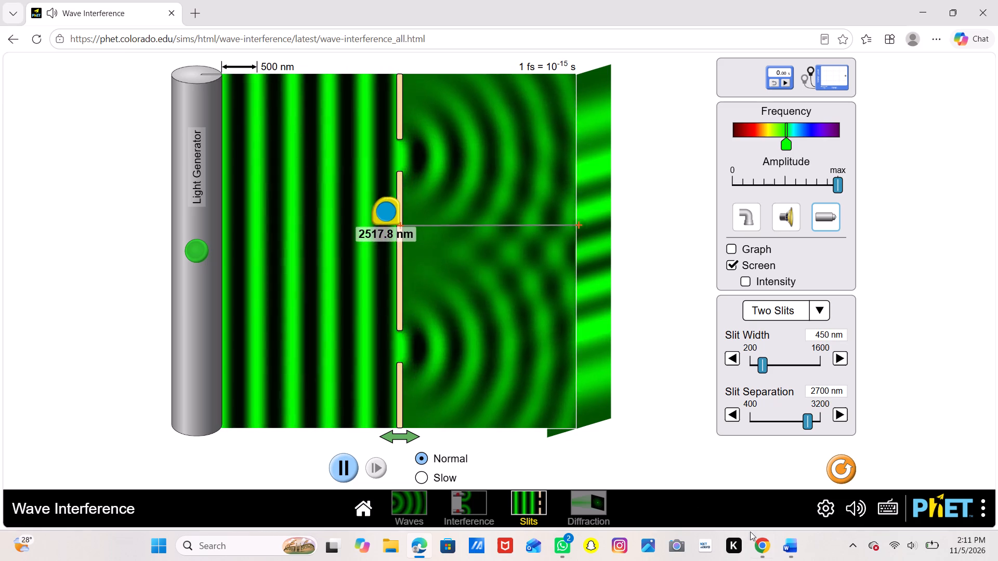
Switch to the Word lab report and set the distance from slits to screen (L) to 2518 nm.
left_click(773, 555)
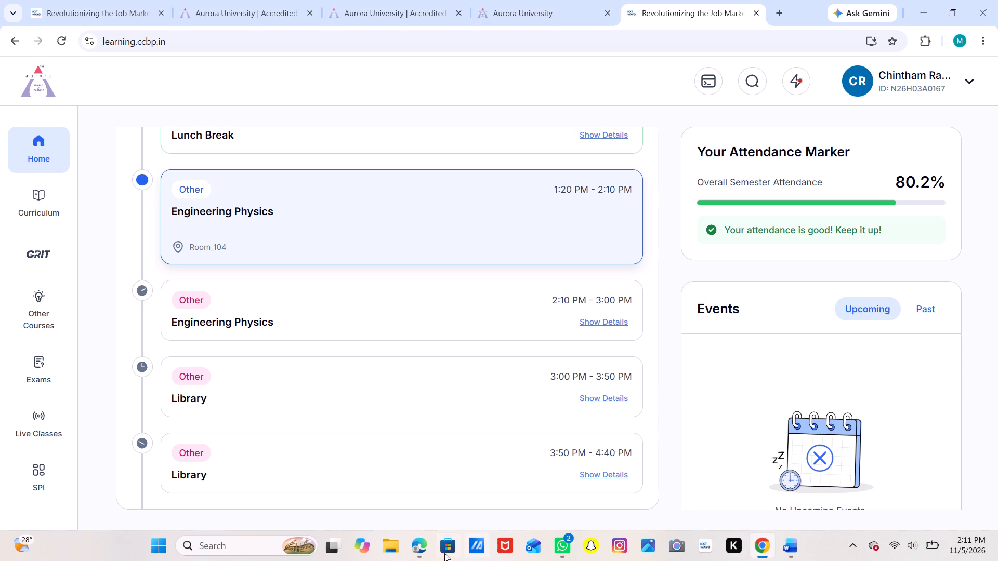
left_click(421, 550)
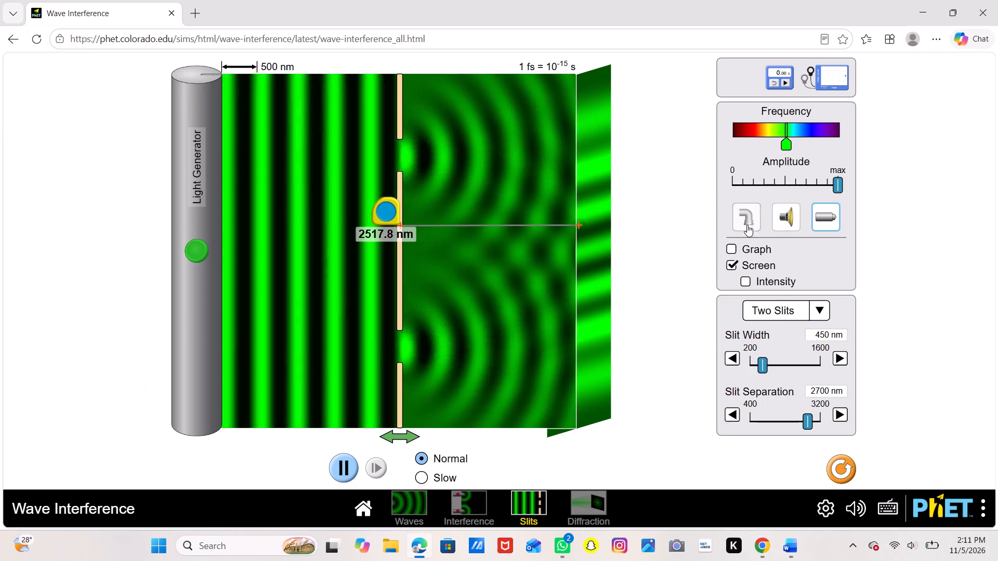
left_click(787, 543)
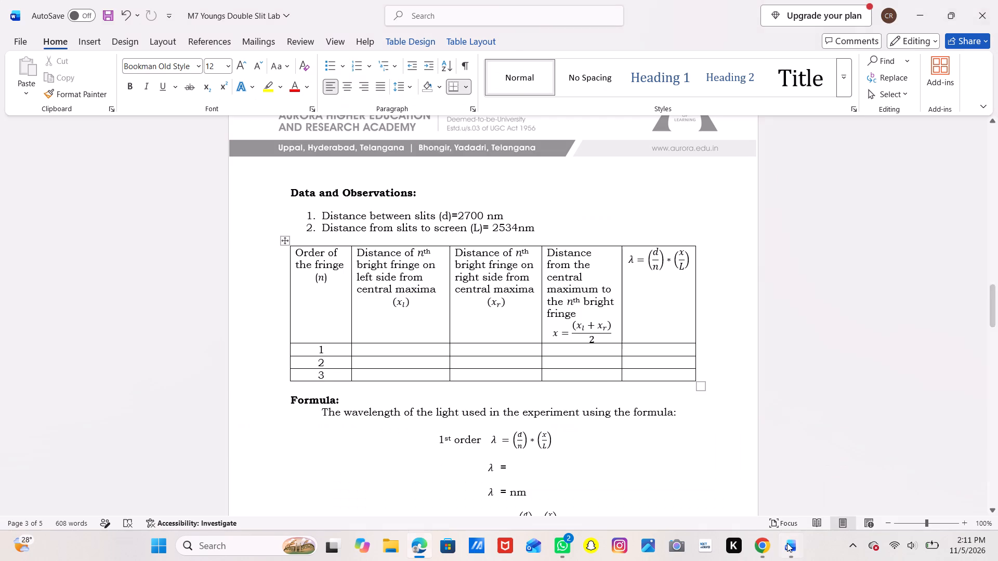
left_click(516, 225)
key("BackSpace")
key("BackSpace")
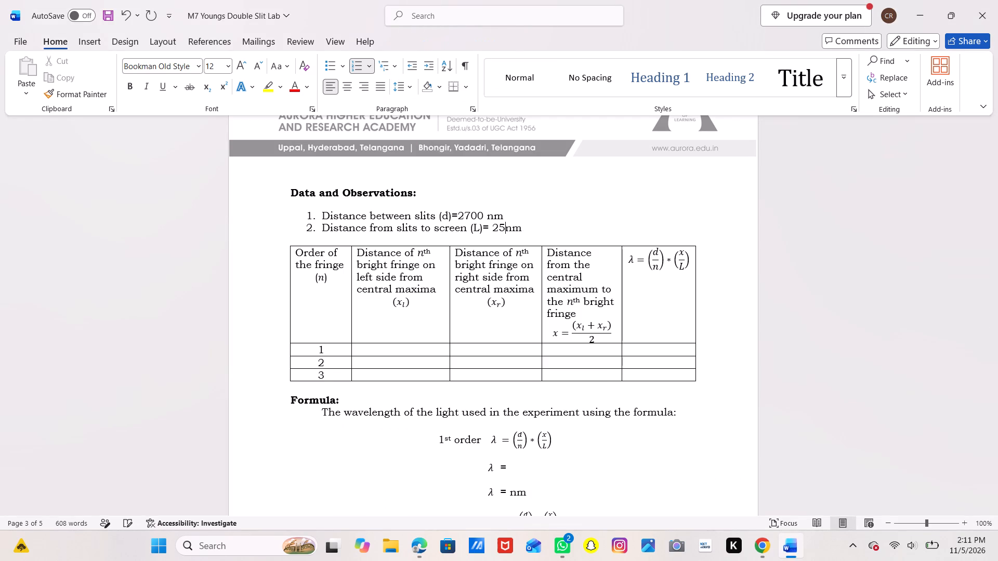
key("1")
key("8")
Switch back to the simulation and place the measuring tape's starting point on the central bright fringe of the screen.
left_click(418, 353)
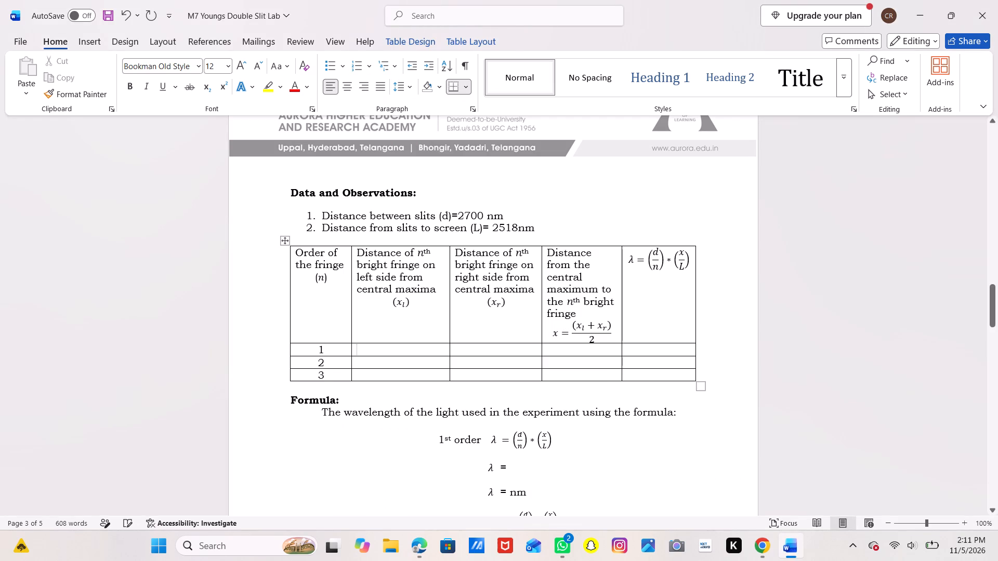
left_click(418, 544)
left_click_drag(384, 216, 500, 256)
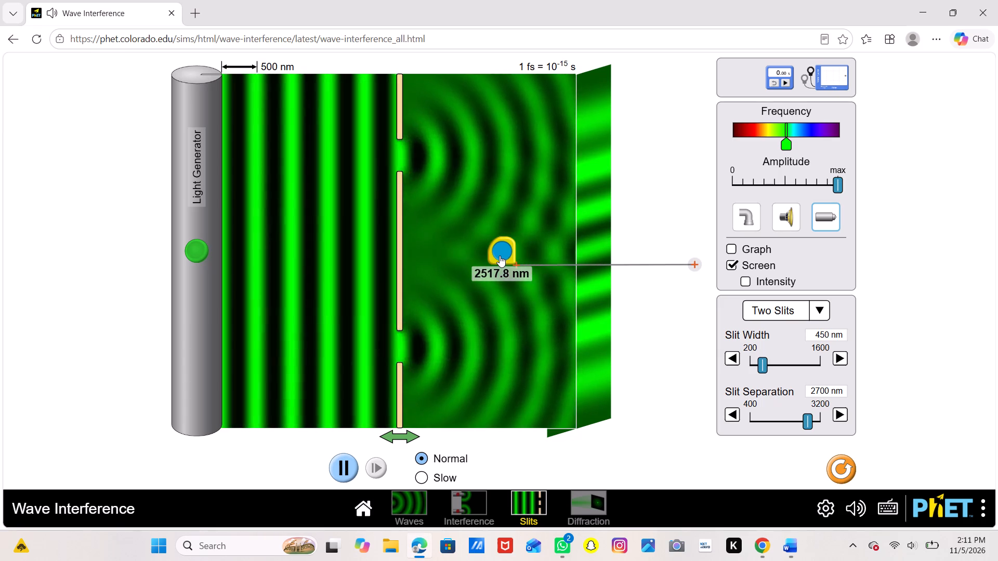
left_click_drag(500, 256, 572, 240)
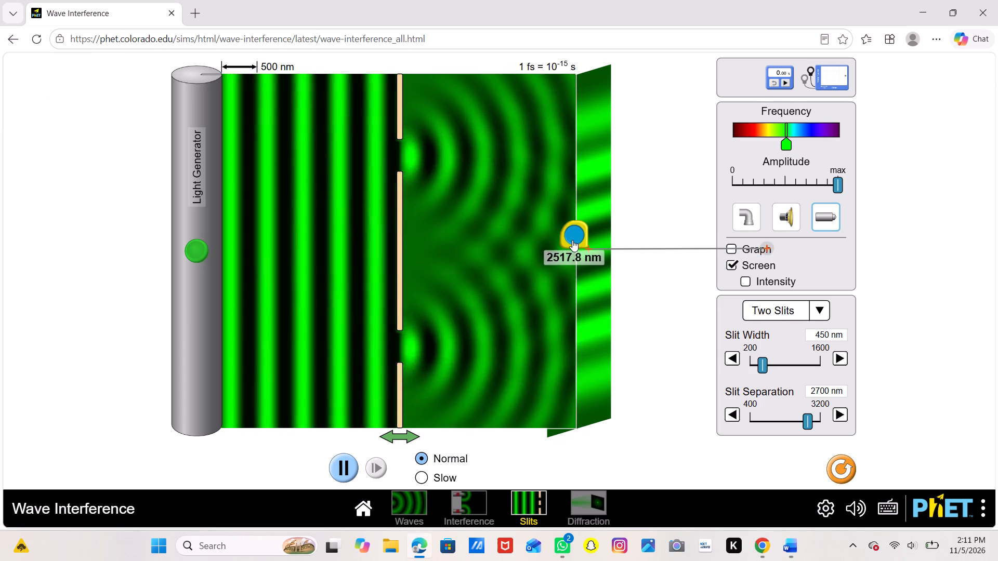
left_click_drag(572, 240, 574, 241)
Stretch the measuring tape vertically from the central maximum to the first bright fringe above it to measure their separation.
left_click_drag(772, 250, 762, 228)
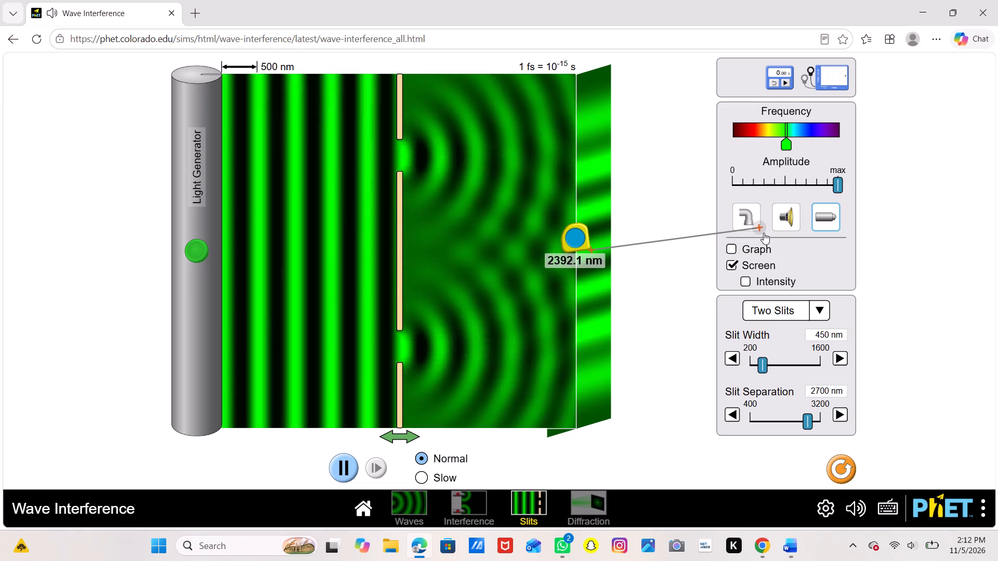
left_click_drag(758, 225, 724, 188)
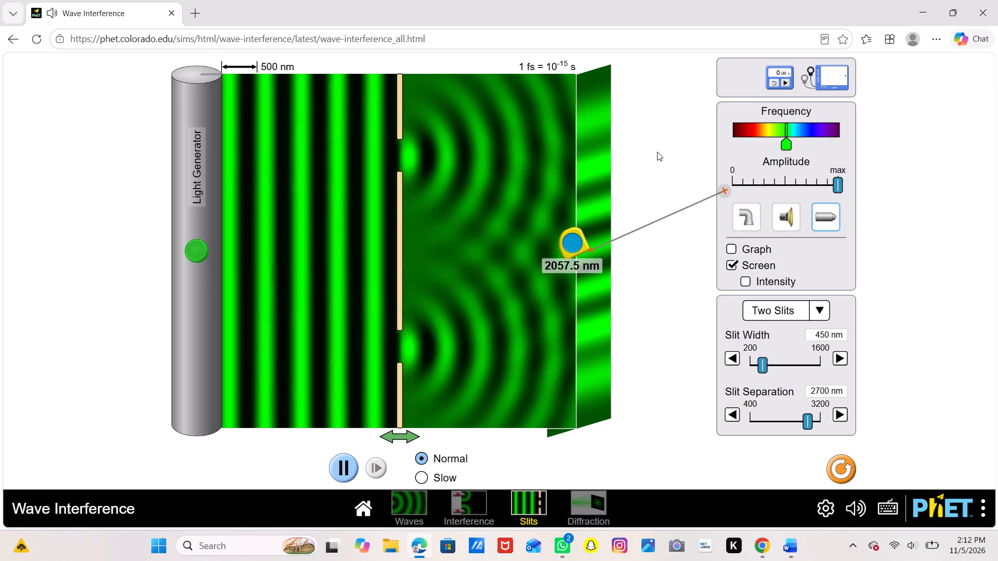
left_click_drag(727, 190, 680, 206)
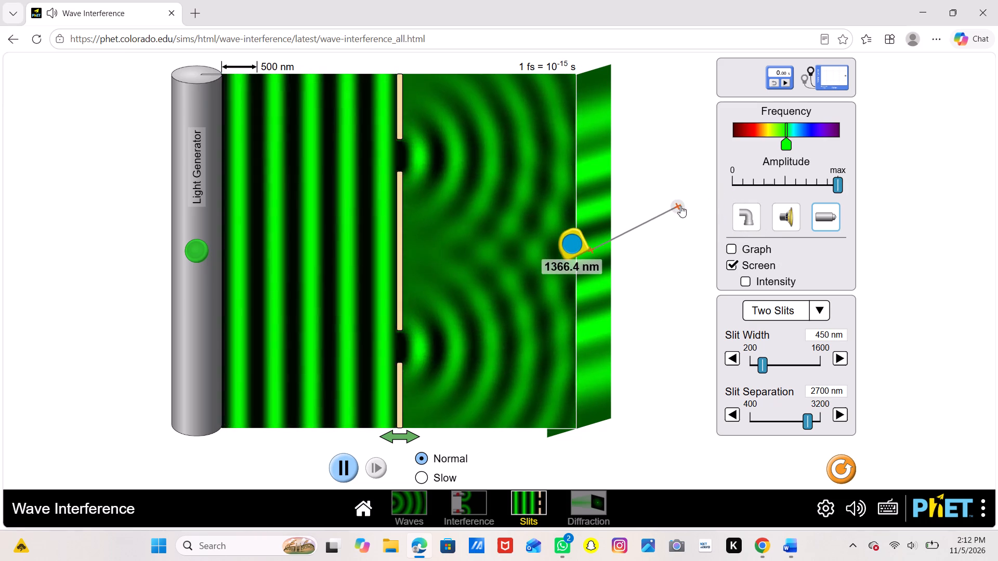
left_click_drag(679, 203, 675, 204)
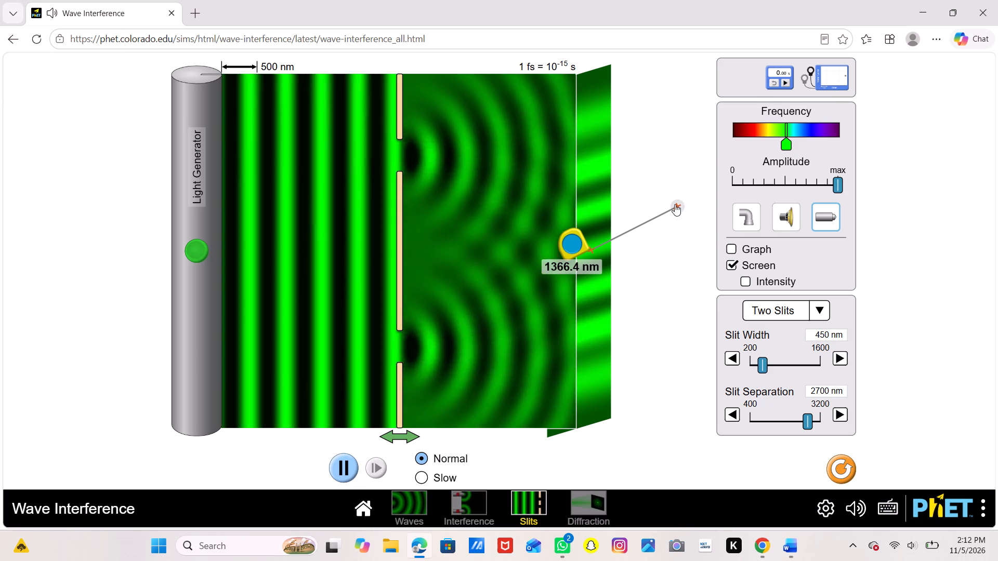
left_click_drag(675, 204, 589, 225)
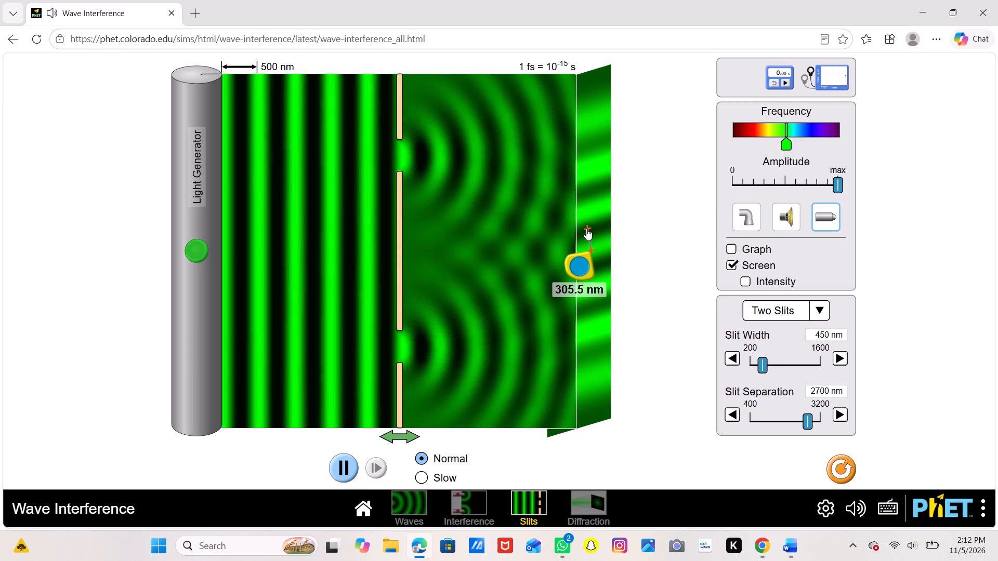
left_click(586, 227)
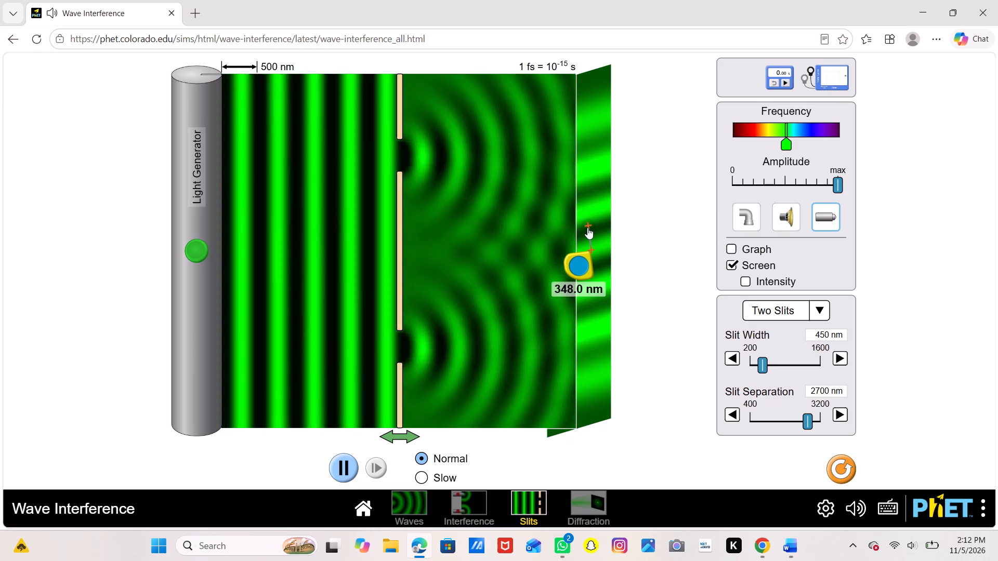
left_click(589, 222)
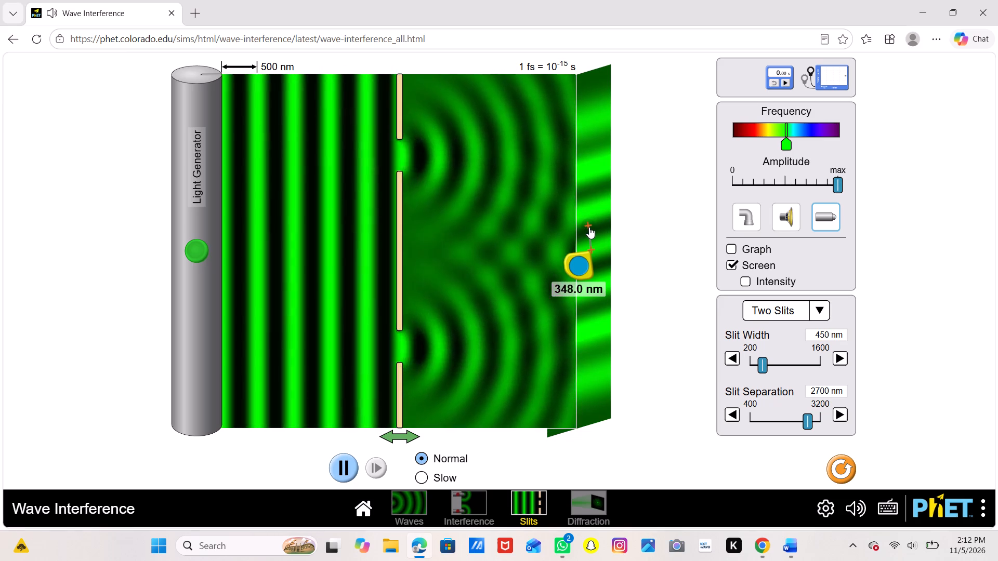
left_click_drag(589, 227, 590, 215)
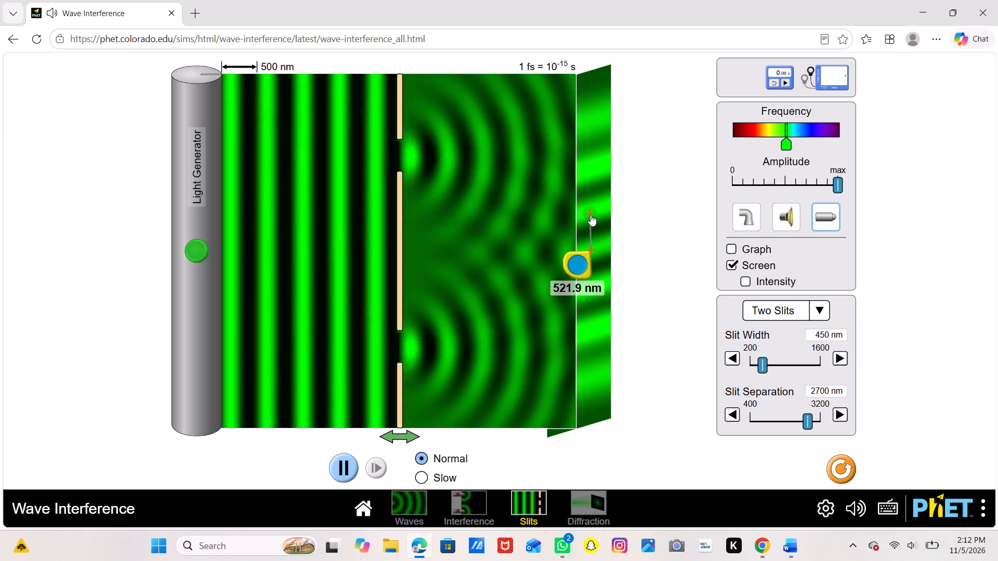
left_click_drag(590, 215, 591, 214)
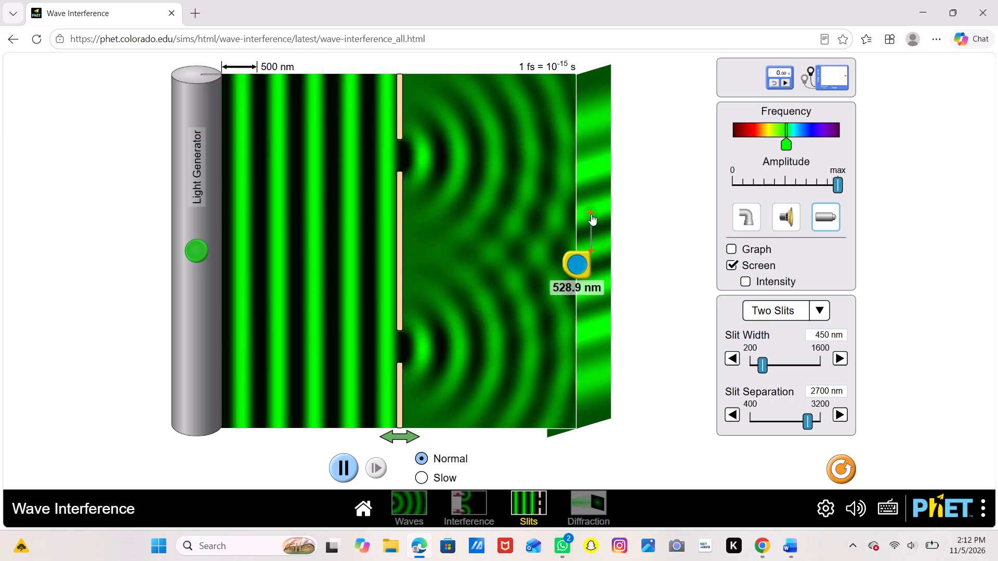
left_click_drag(591, 214, 590, 214)
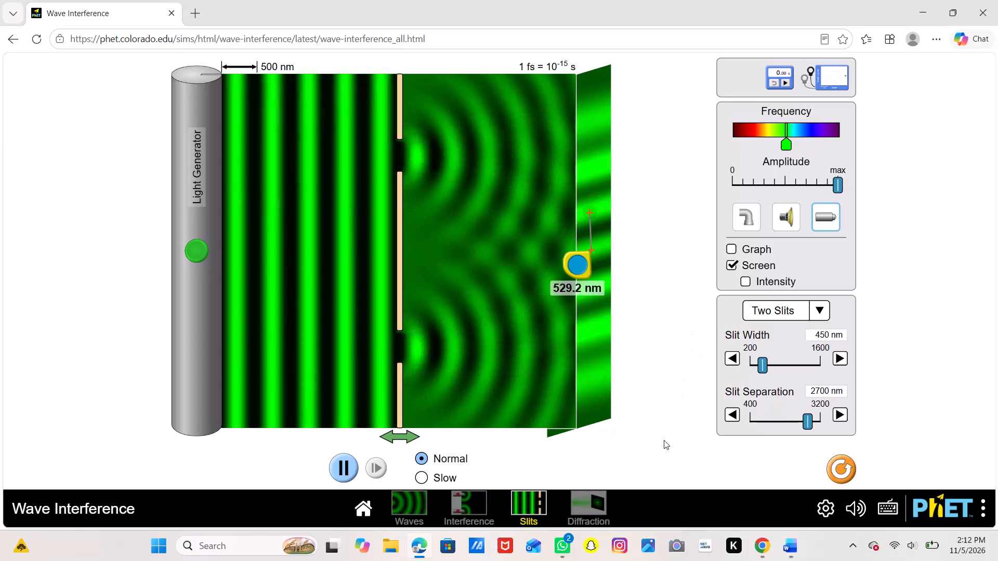
Switch to the Word lab report and enter 529 as the first-order left-side fringe distance in the observations table.
left_click(791, 543)
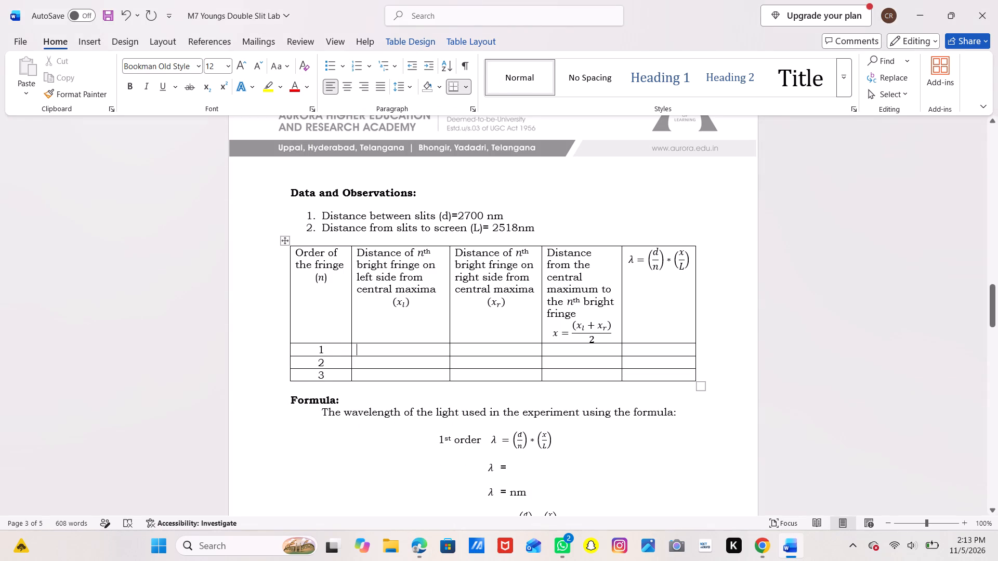
left_click(423, 349)
type("529")
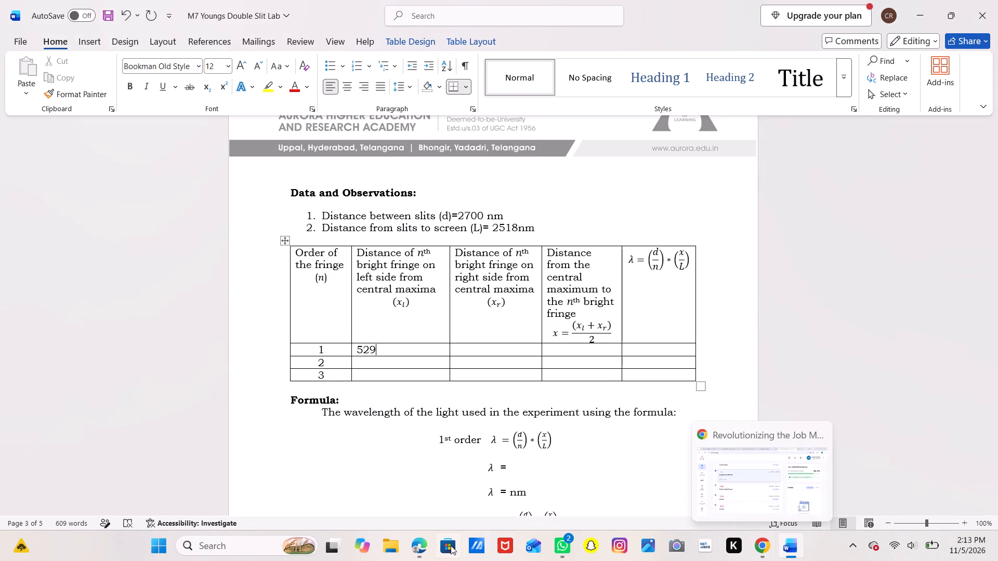
Measure from the central maximum to the second bright fringe above it in the simulation and record 1130 as the report's second-order left-side distance.
left_click(422, 542)
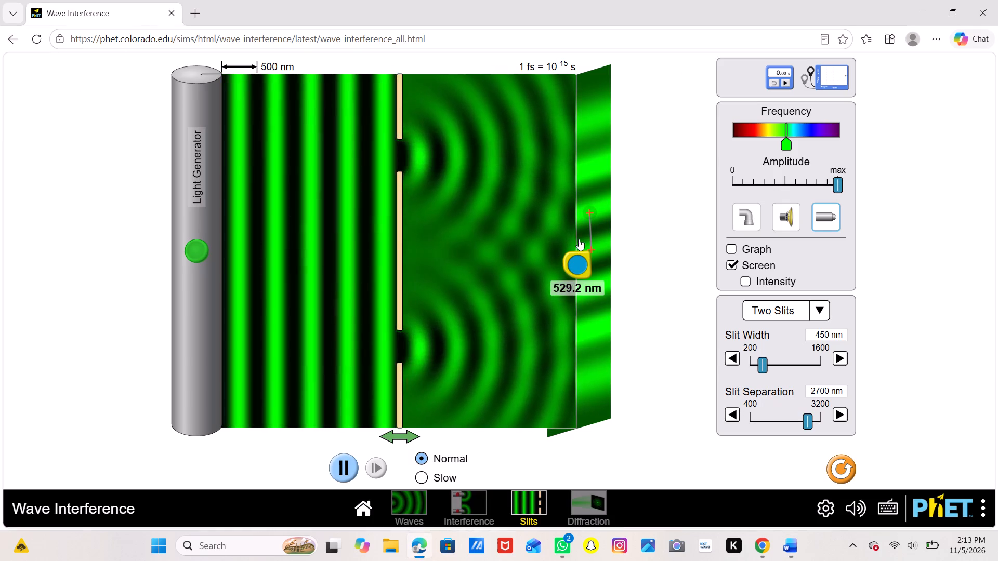
left_click_drag(590, 209, 593, 174)
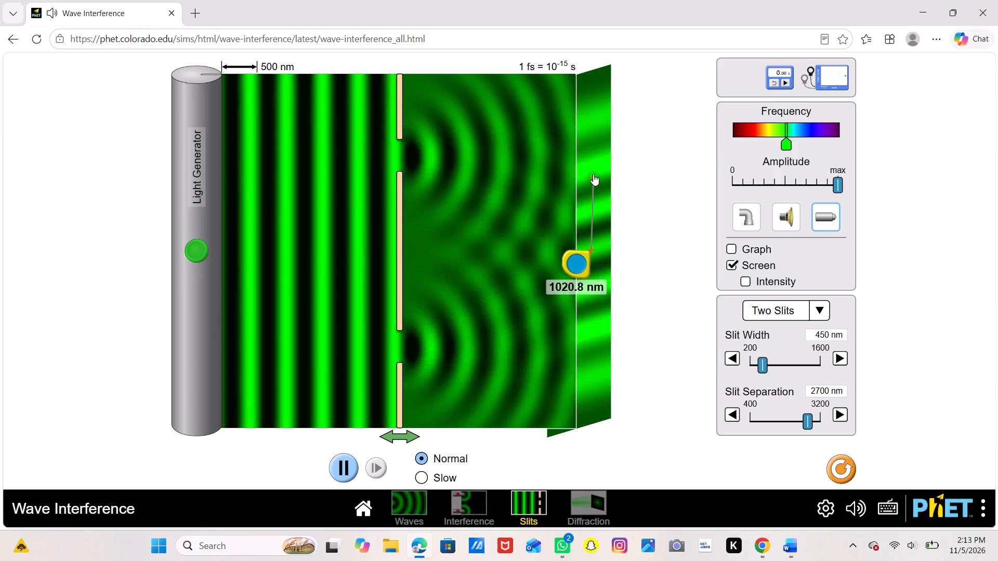
left_click_drag(593, 174, 590, 166)
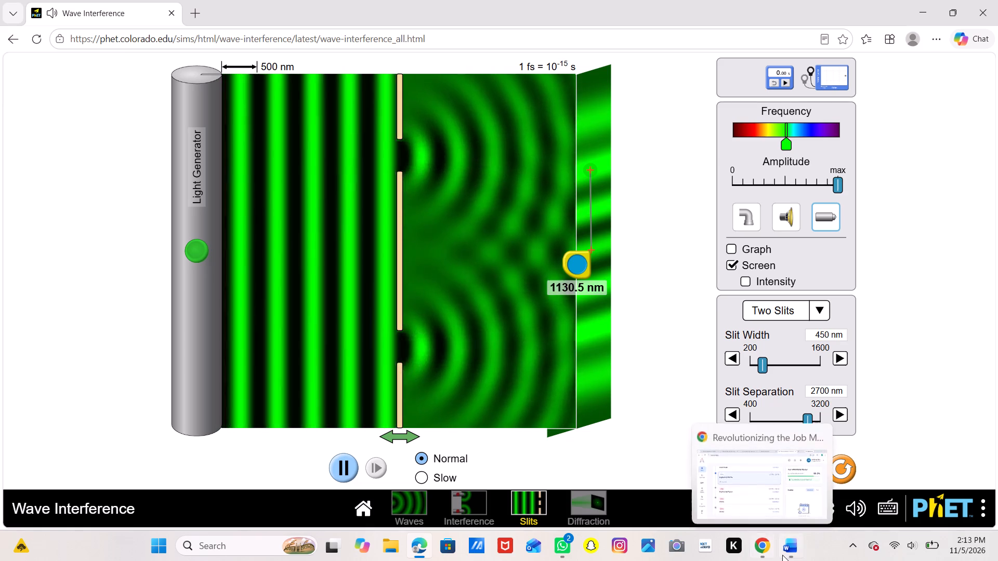
left_click(787, 554)
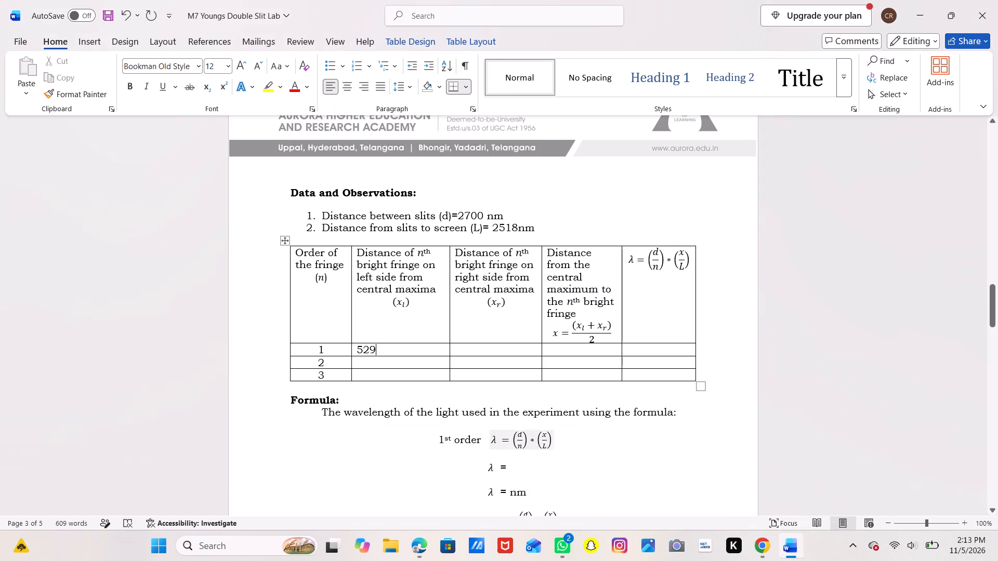
left_click(420, 364)
type("11")
type("30")
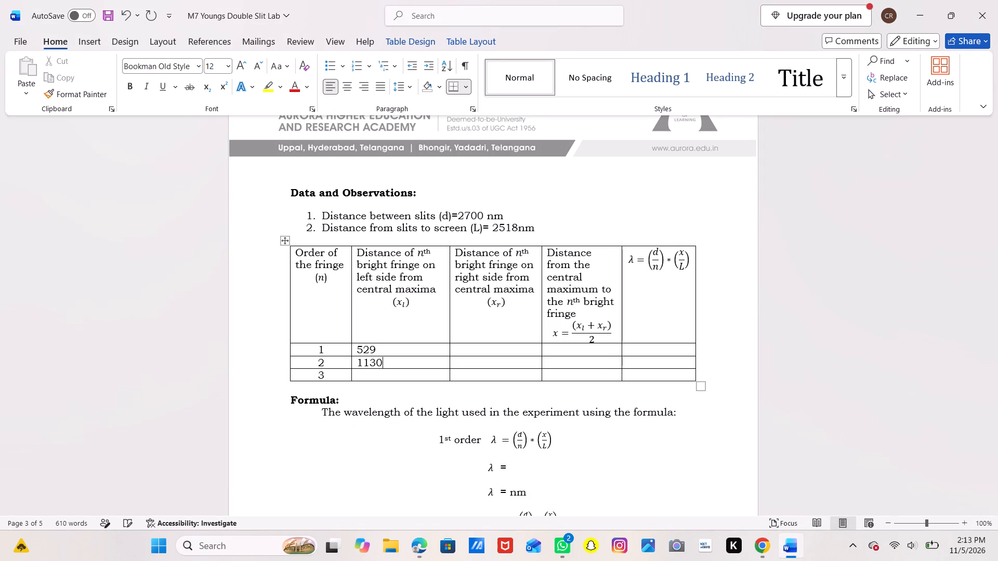
Measure from the central maximum to the third bright fringe above it in the simulation and record 1834 as the report's third-order left-side distance.
left_click(417, 540)
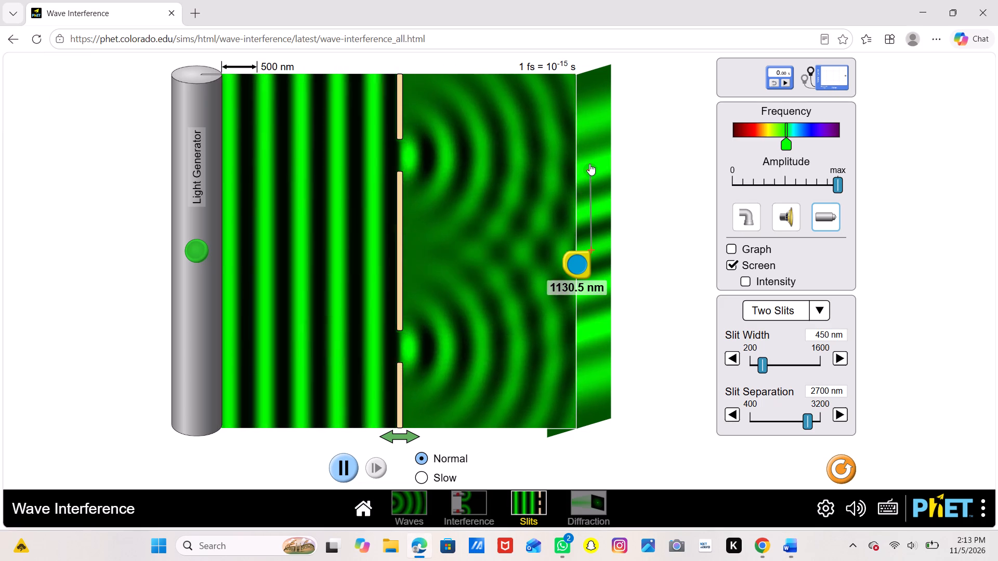
left_click_drag(591, 170, 586, 124)
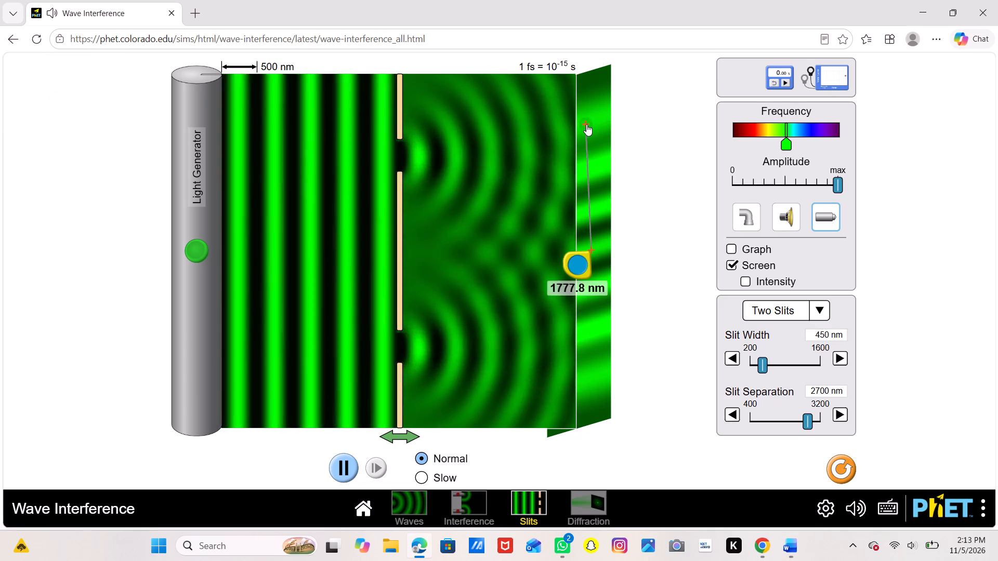
left_click_drag(586, 124, 593, 122)
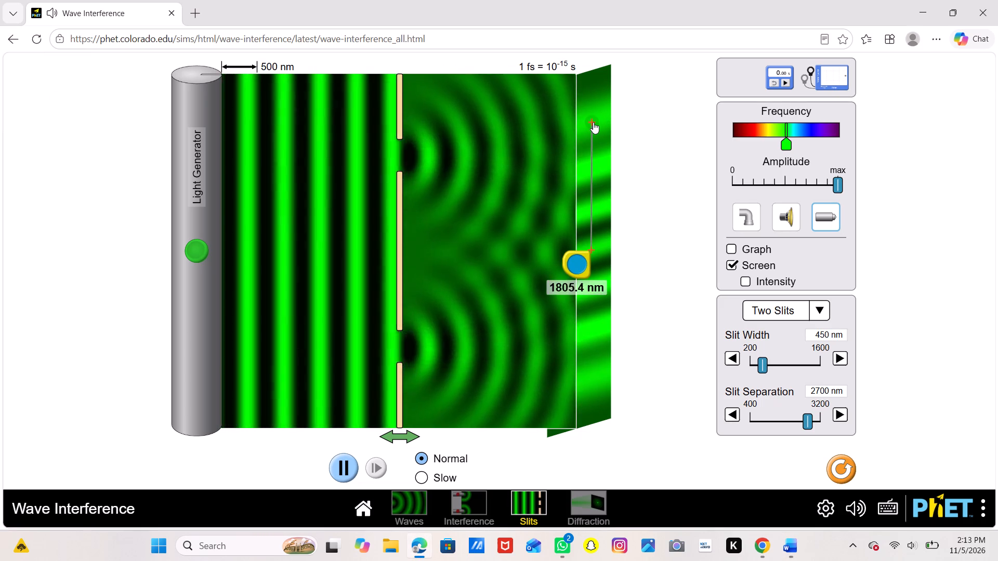
left_click_drag(593, 122, 593, 120)
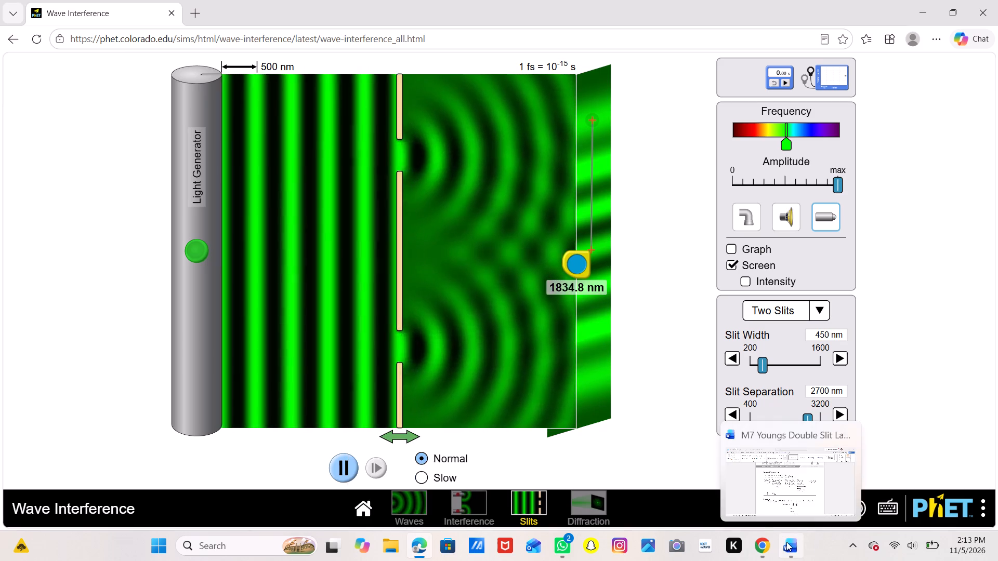
left_click(786, 542)
left_click(384, 376)
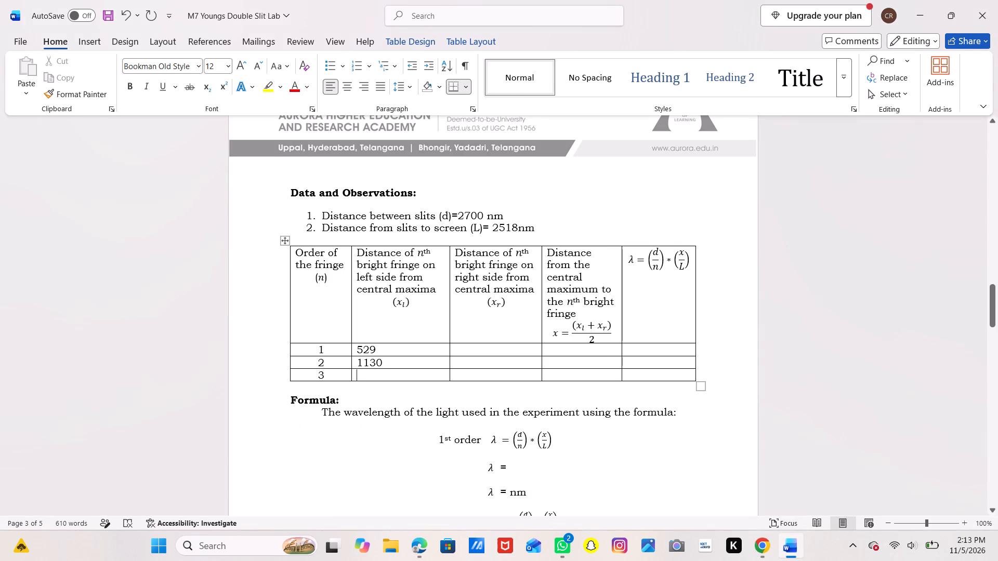
key("1")
type("834")
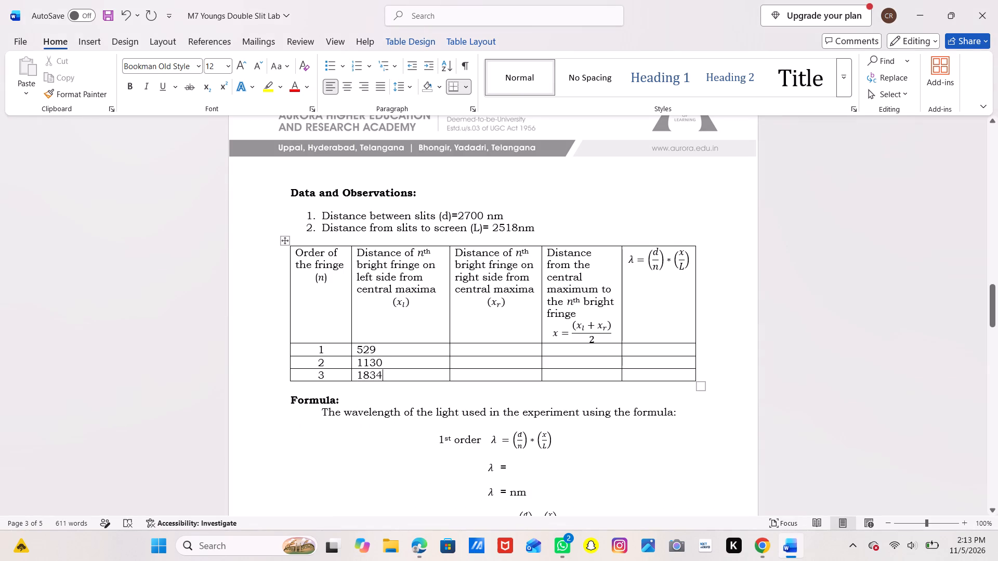
Return to the simulation and stretch the tape from the central maximum to the first bright fringe below it for the first-order right-side distance.
left_click(474, 349)
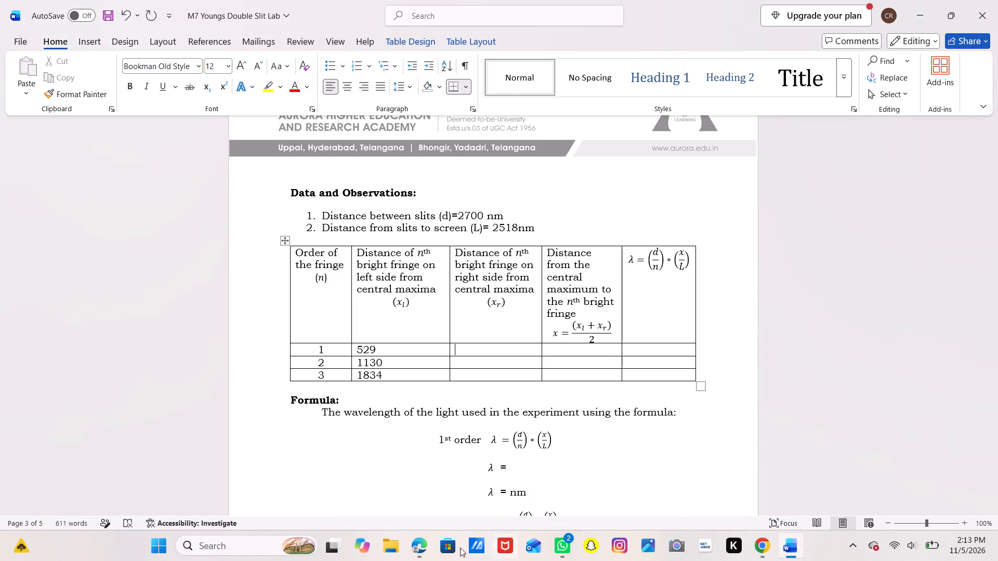
left_click(419, 544)
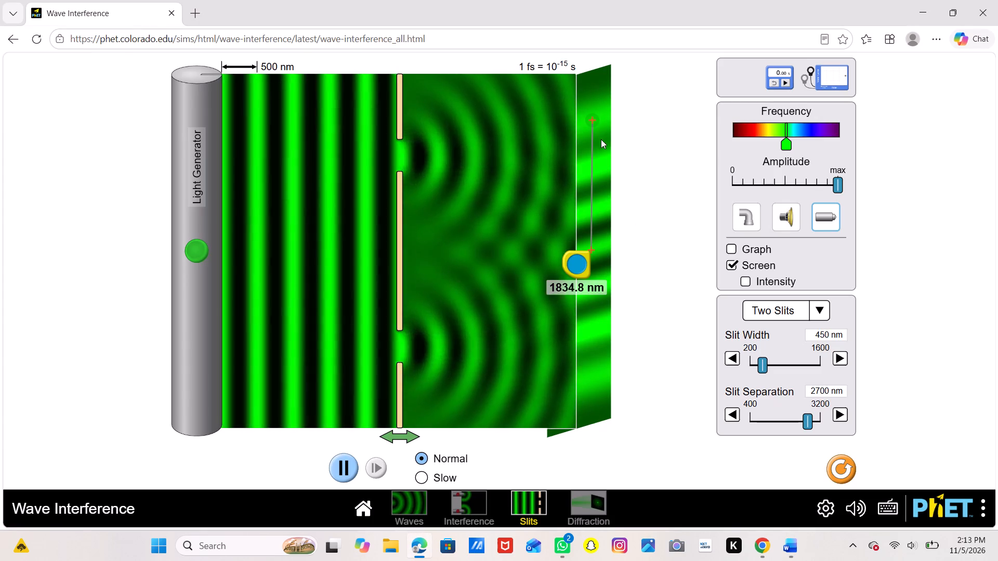
left_click_drag(594, 113, 659, 199)
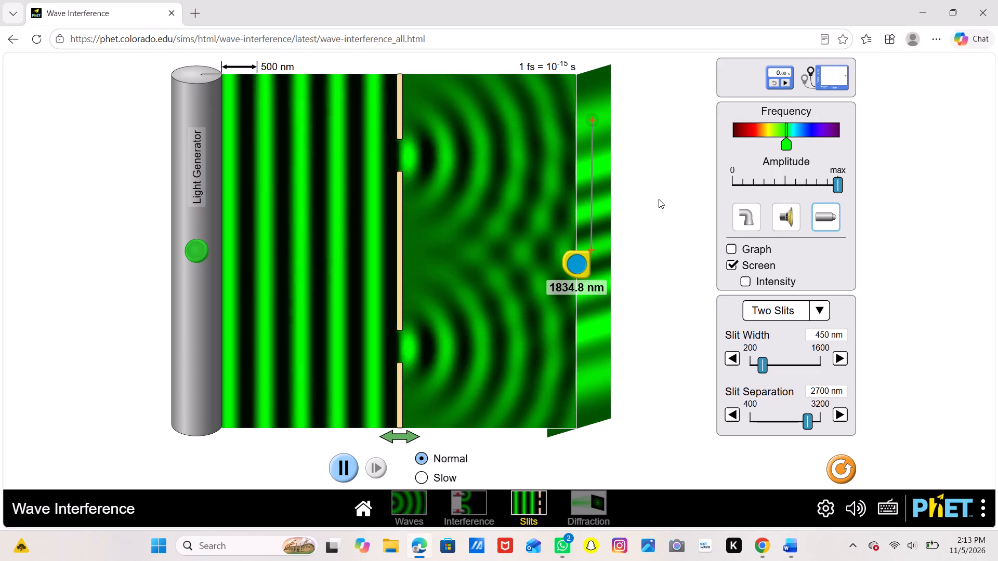
left_click_drag(659, 199, 645, 163)
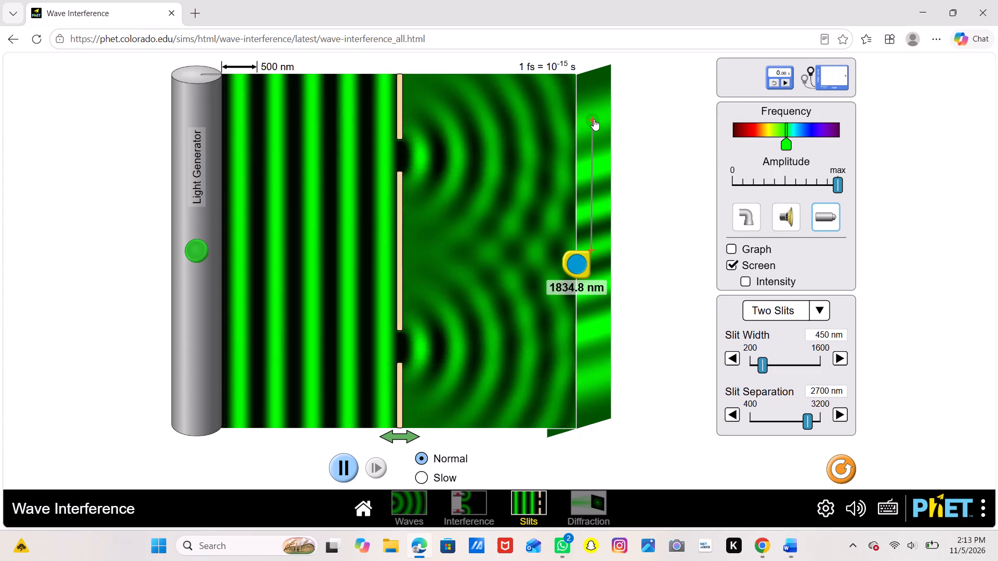
left_click_drag(594, 119, 646, 341)
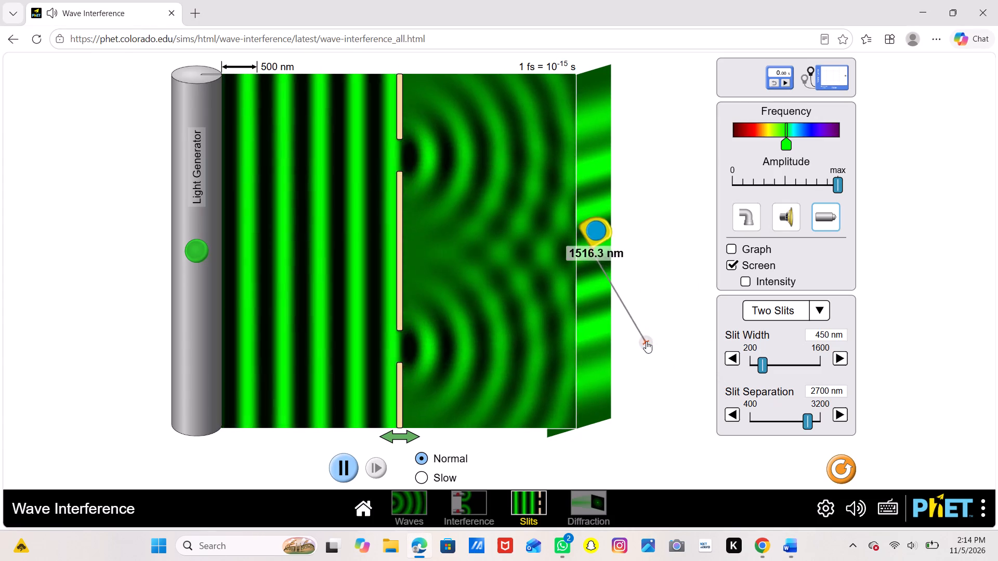
left_click_drag(646, 341, 594, 288)
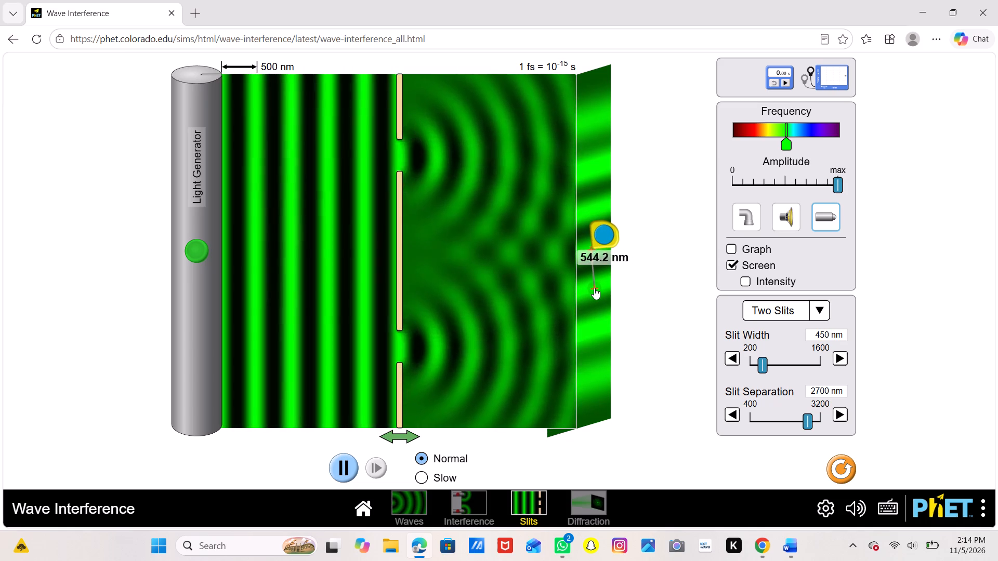
left_click_drag(594, 288, 594, 288)
left_click(649, 225)
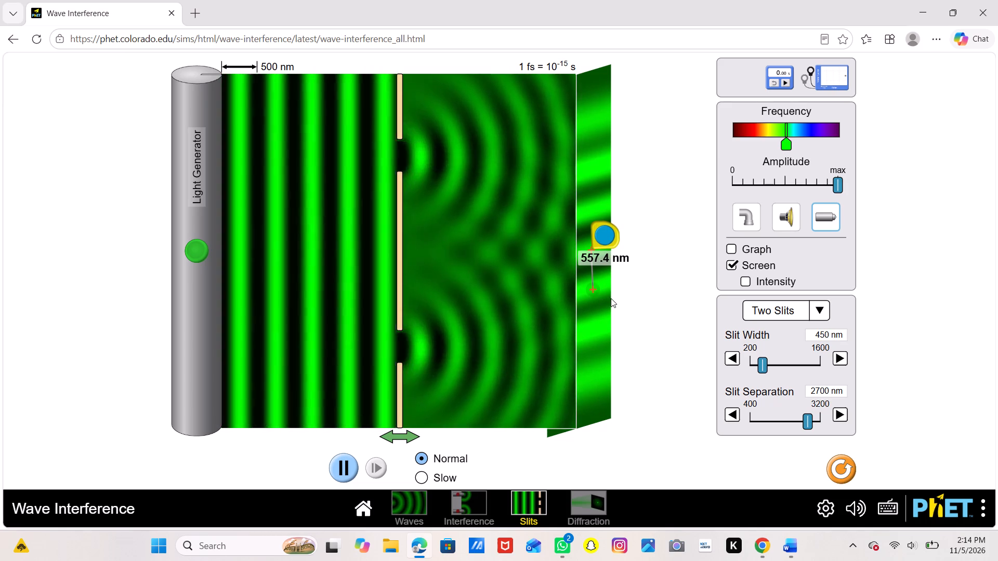
Fine-tune the tape's end on the first bright fringe below the central maximum and record 520 as the Word report's first-order right-side distance.
left_click(594, 291)
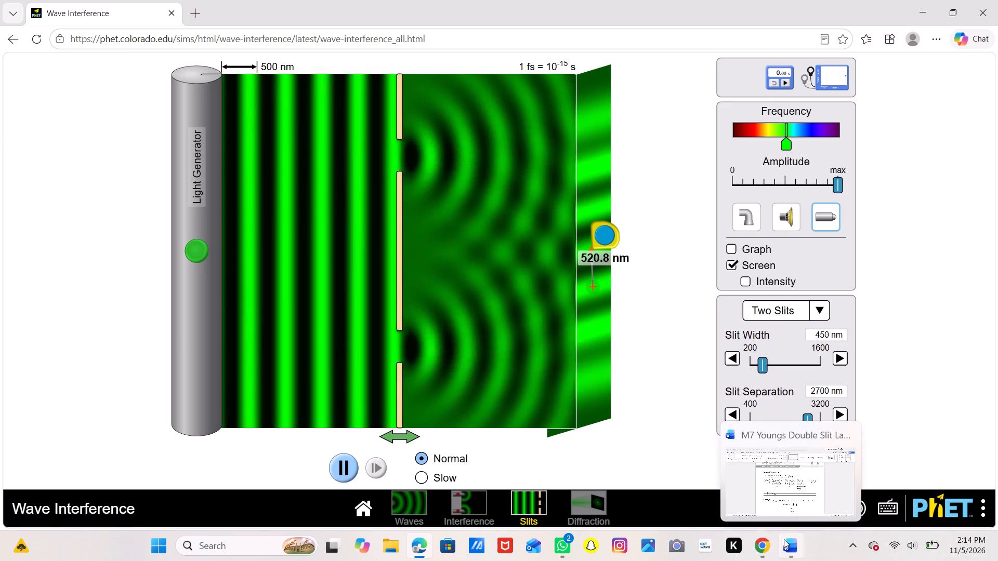
left_click(784, 540)
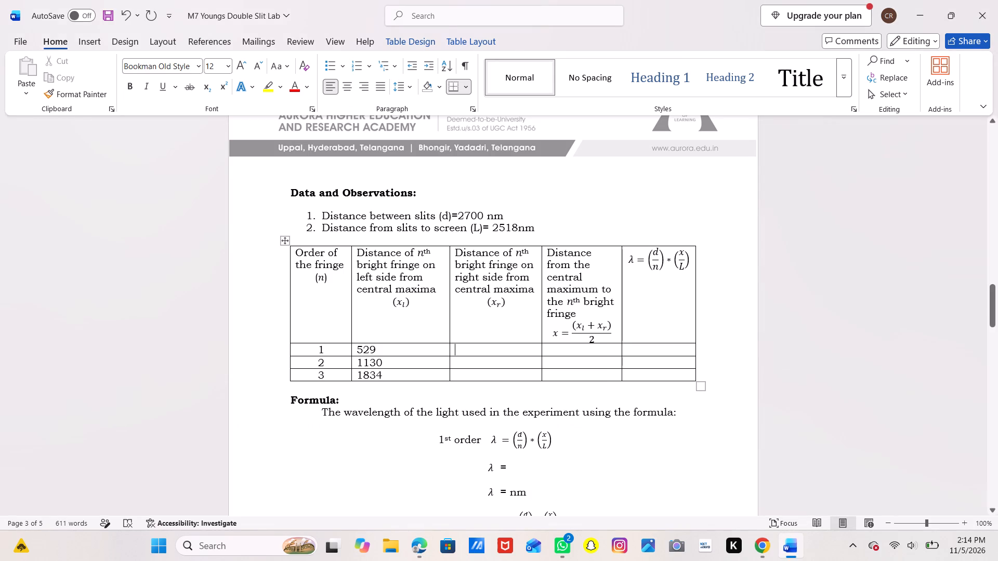
type("520")
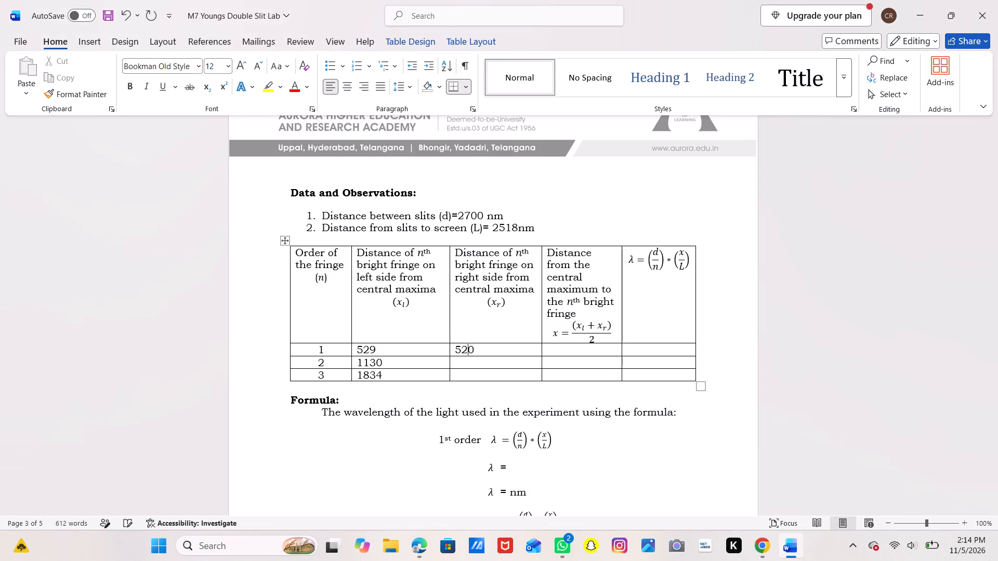
Measure from the central maximum to the second bright fringe below it in the simulation and record 1078 as the report's second-order right-side distance.
left_click(500, 361)
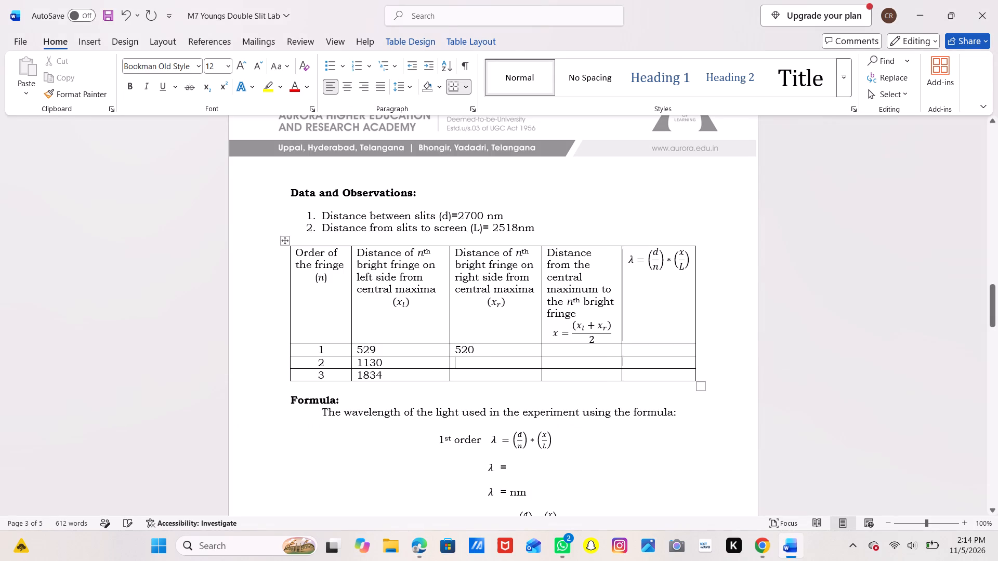
left_click(760, 550)
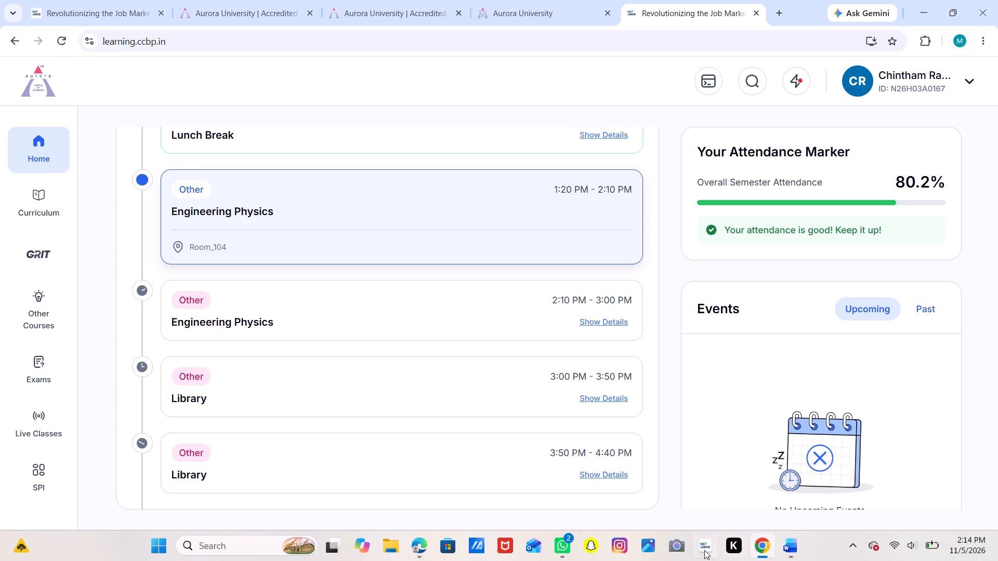
left_click(419, 541)
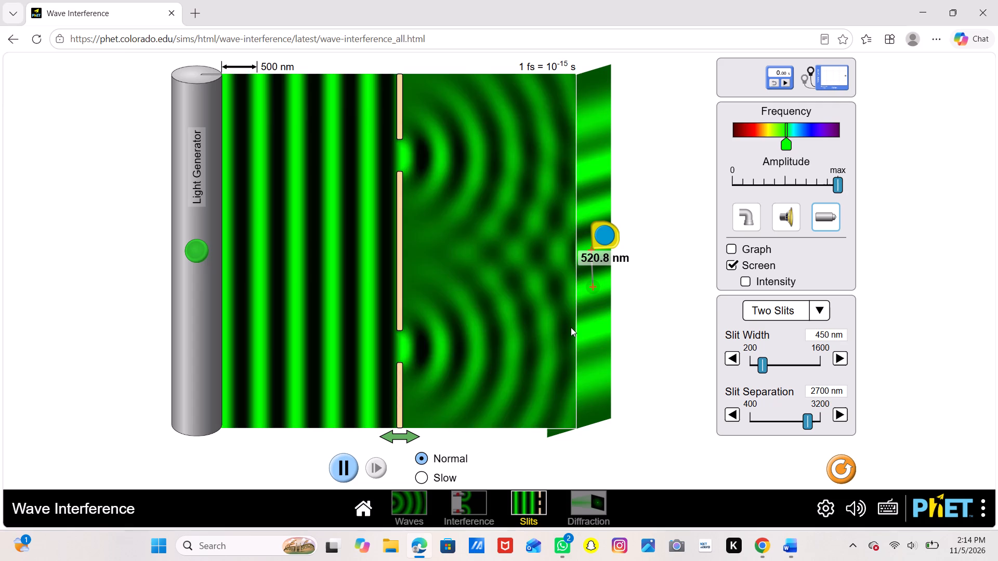
left_click_drag(594, 287, 647, 315)
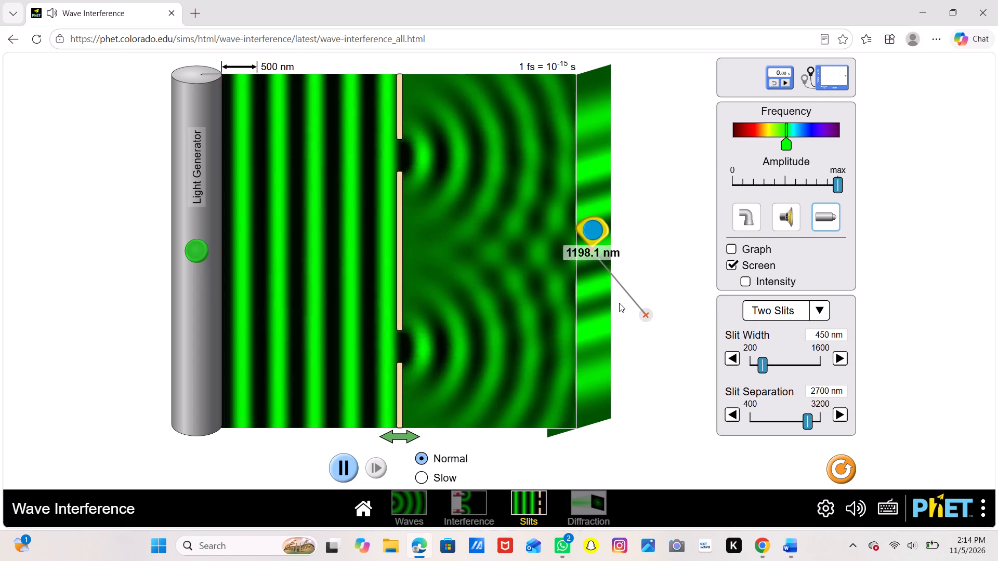
left_click_drag(646, 316, 626, 334)
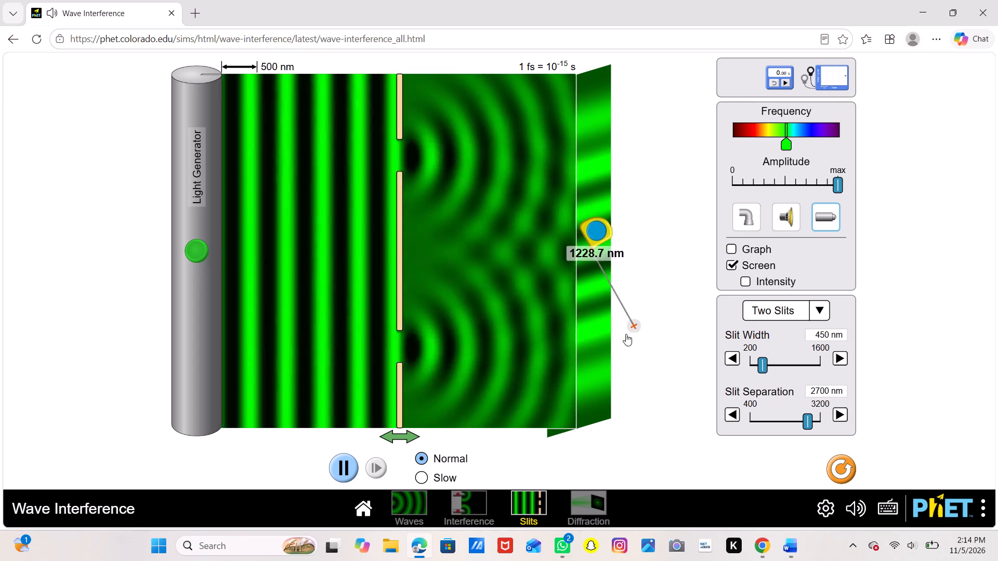
left_click_drag(626, 334, 596, 330)
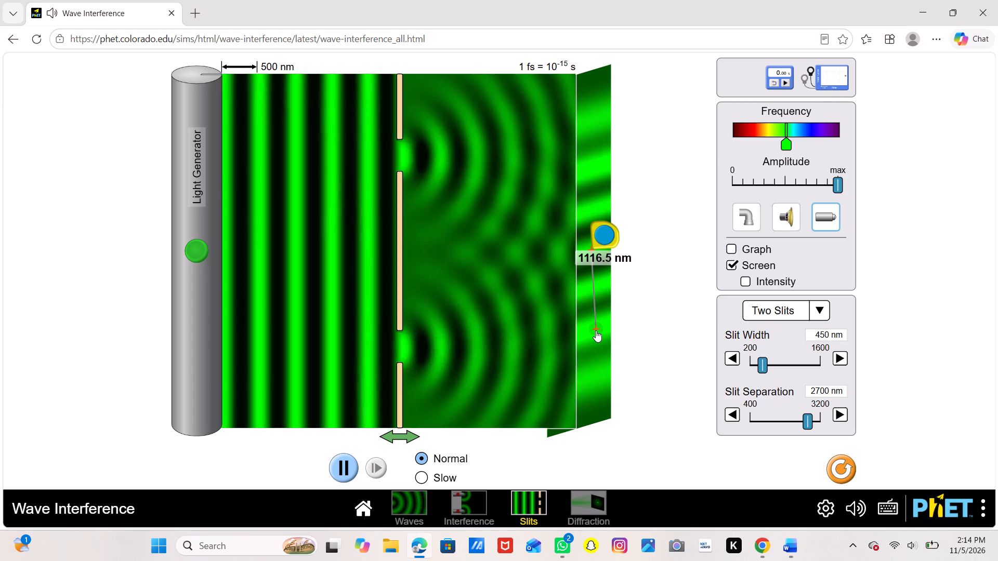
left_click_drag(596, 330, 596, 328)
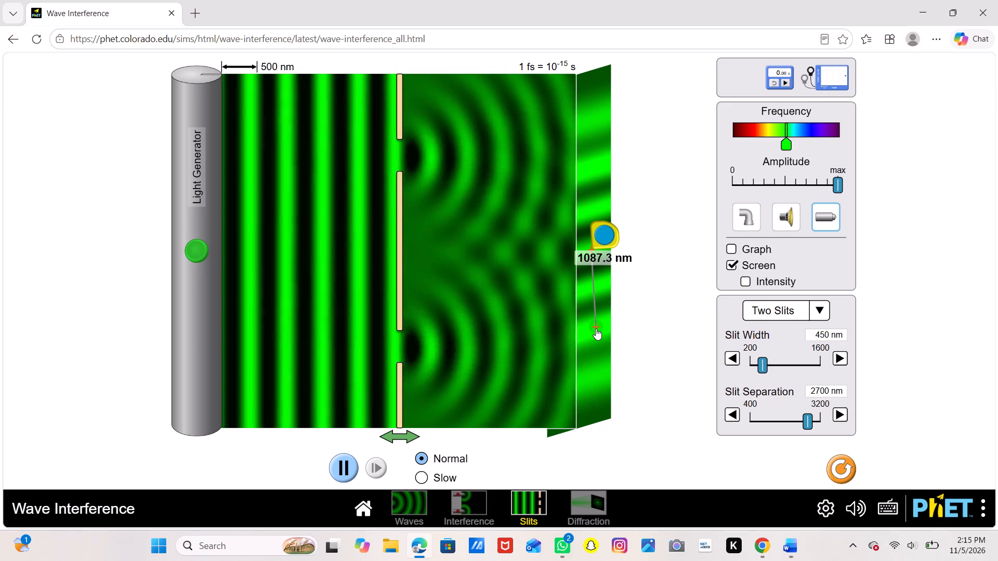
left_click(596, 328)
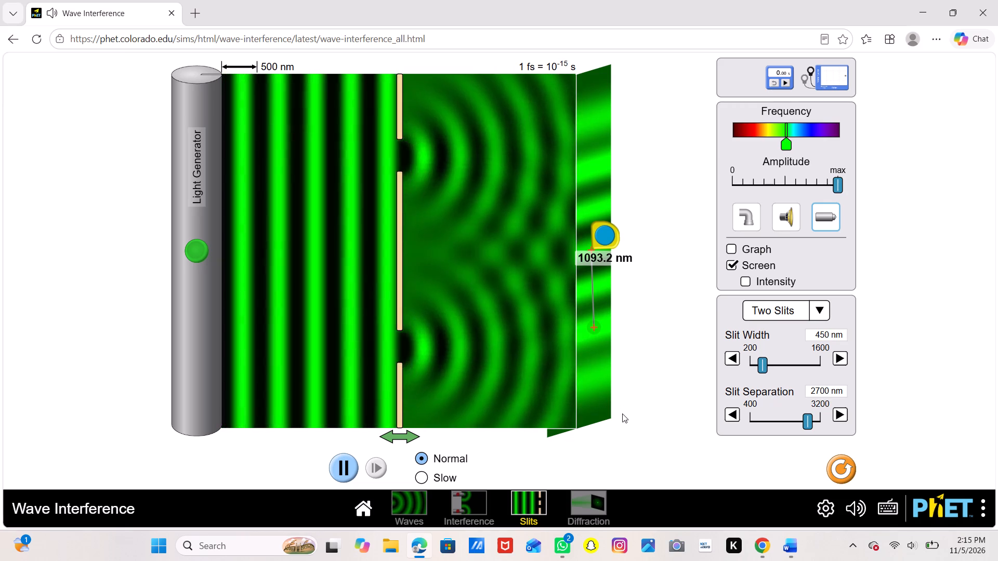
left_click(593, 326)
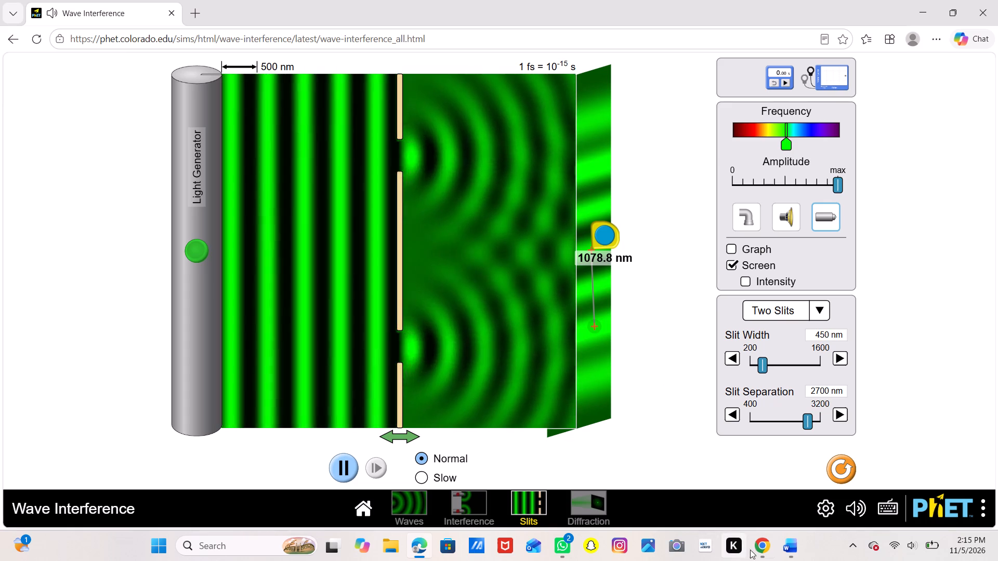
left_click(781, 550)
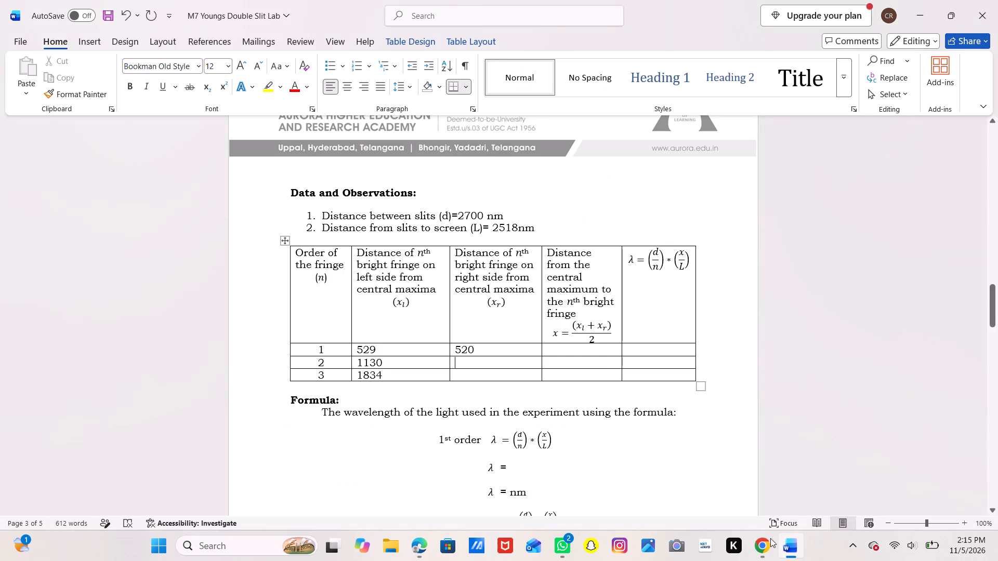
left_click(503, 360)
type("108")
key("BackSpace")
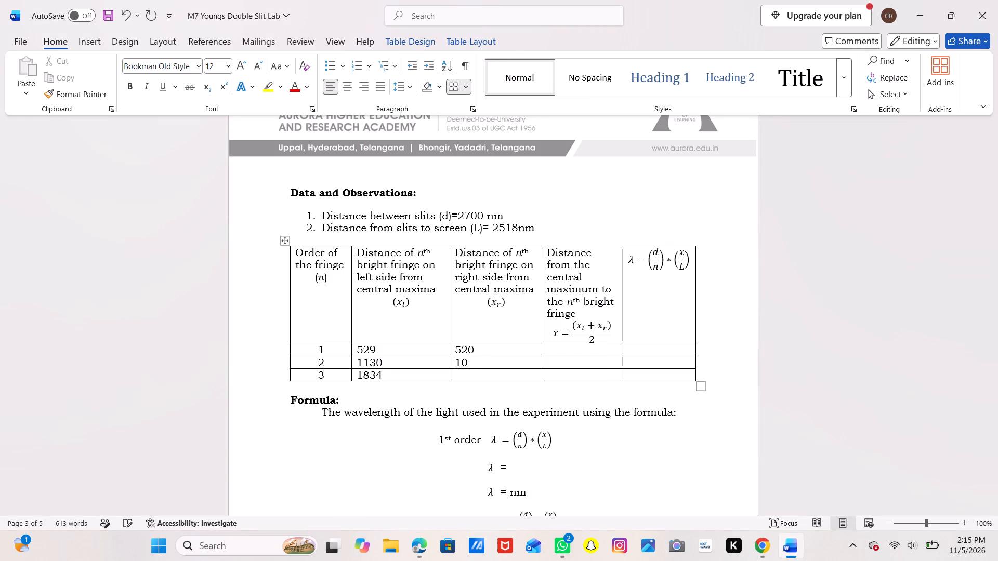
type("78")
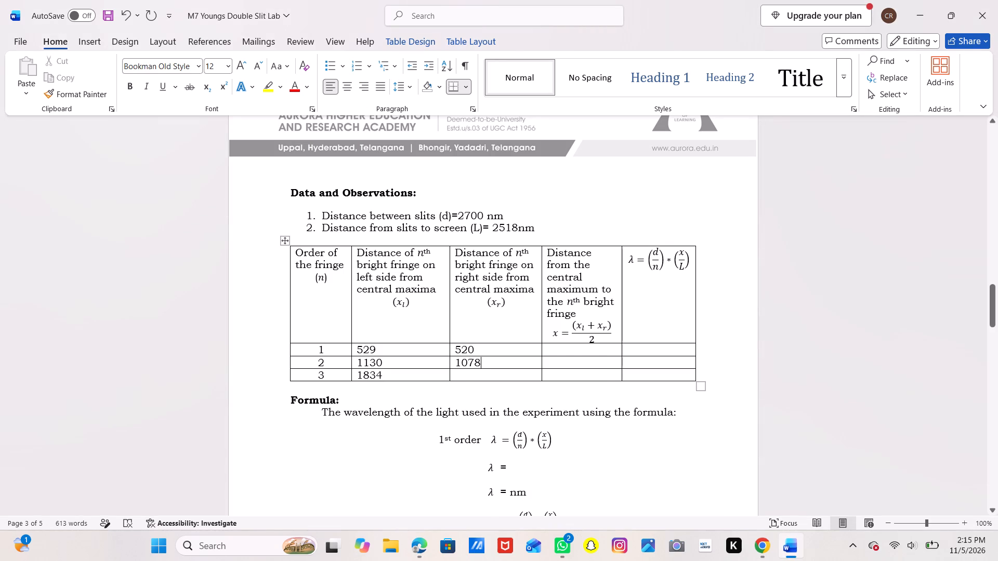
Measure from the central maximum to the third bright fringe below it in the simulation and record 1782 as the report's third-order right-side distance.
left_click(419, 541)
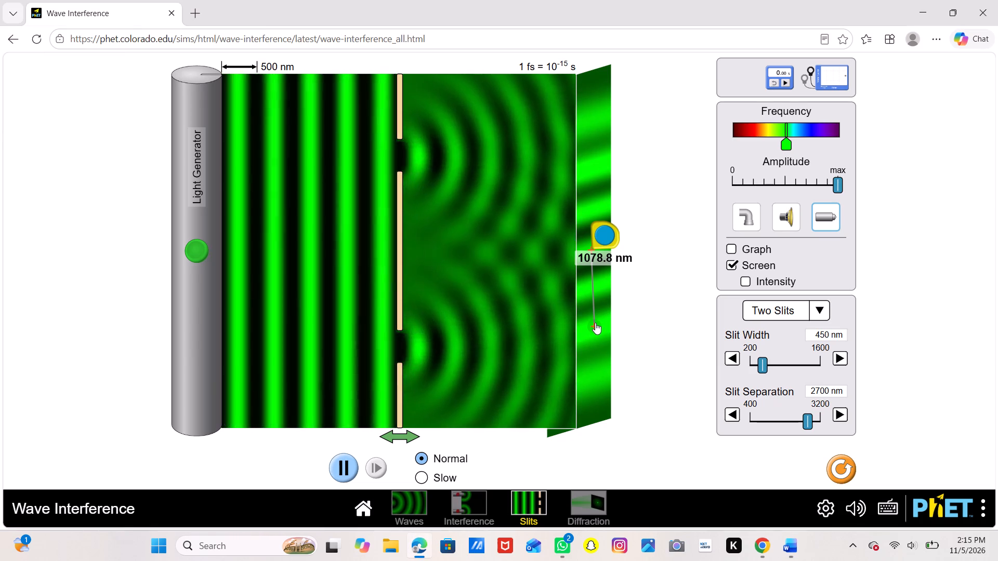
left_click_drag(595, 323, 600, 366)
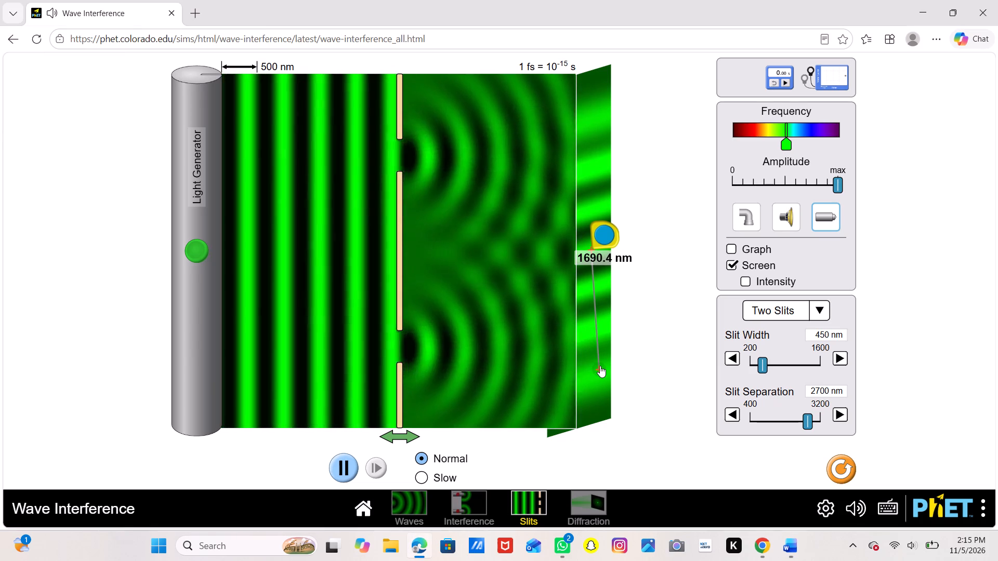
left_click_drag(600, 366, 595, 373)
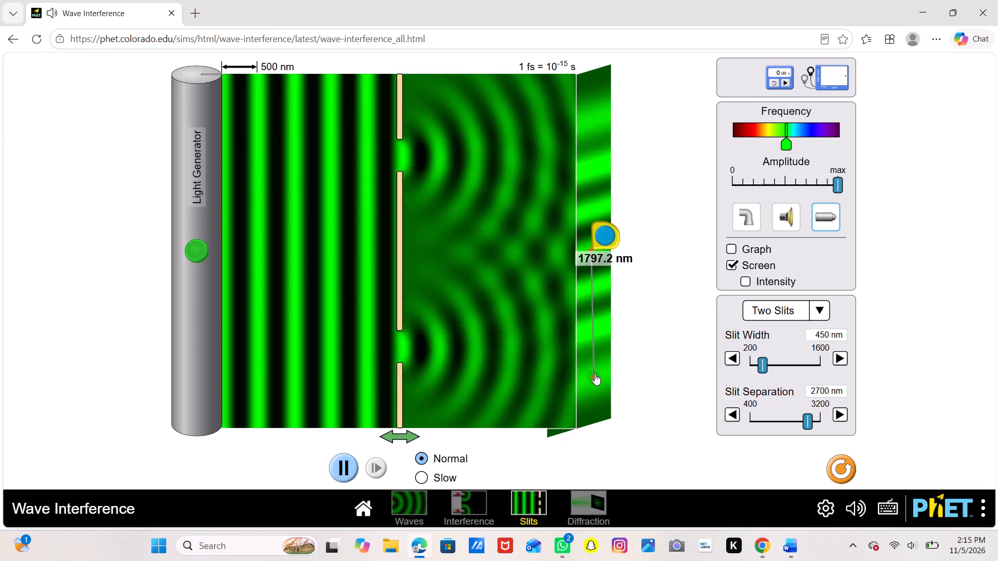
left_click_drag(595, 373, 596, 372)
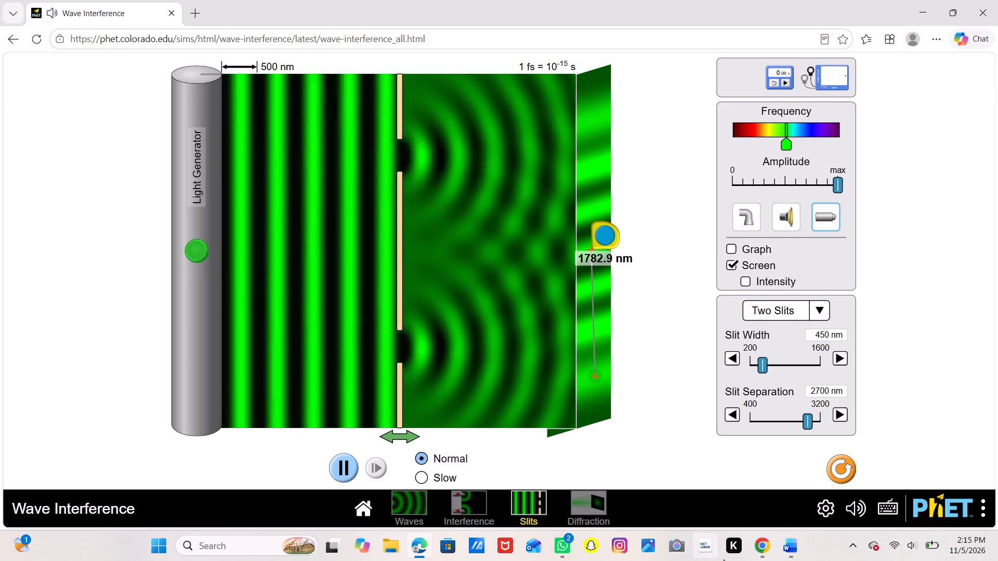
left_click(755, 549)
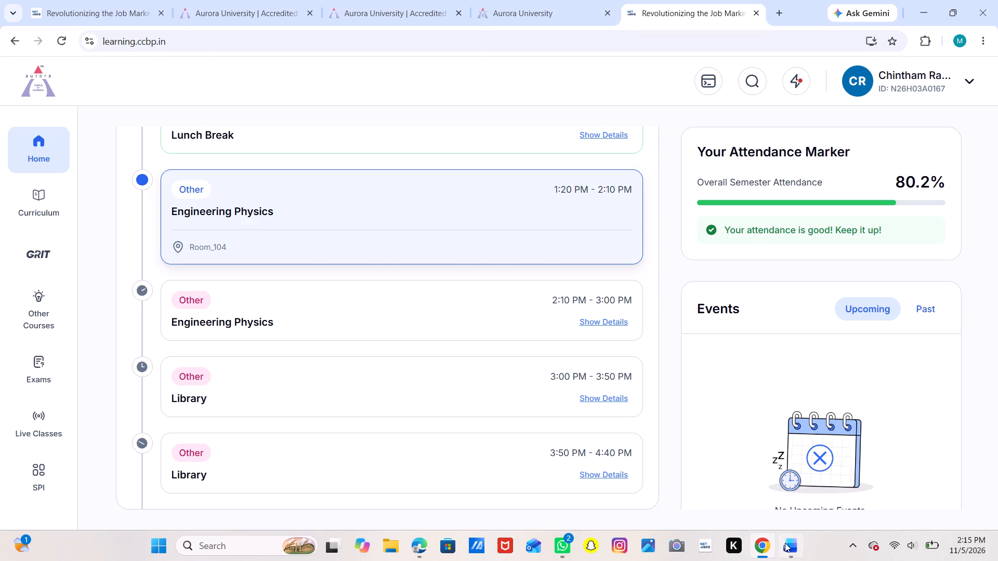
left_click(785, 543)
left_click(483, 382)
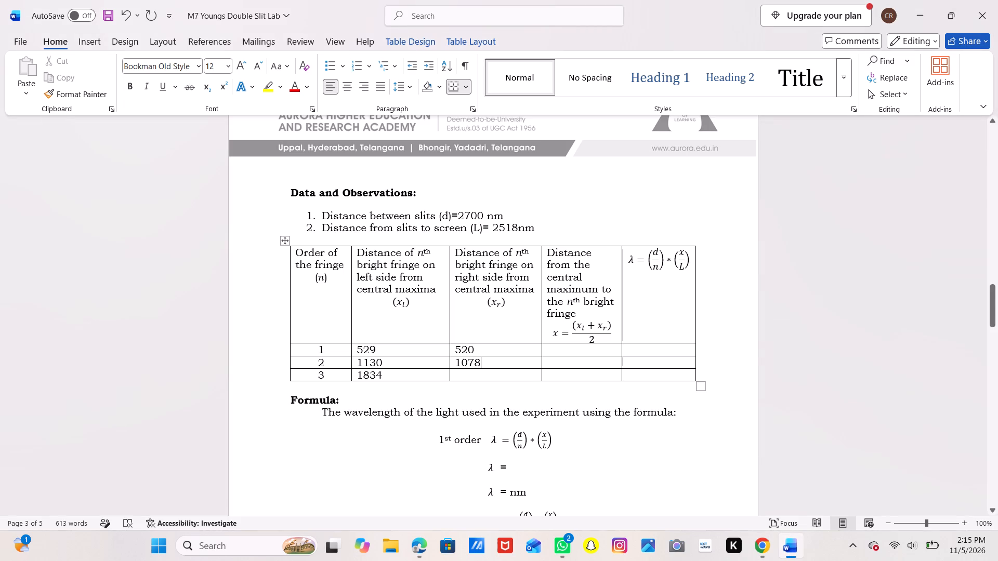
left_click(489, 382)
left_click(489, 379)
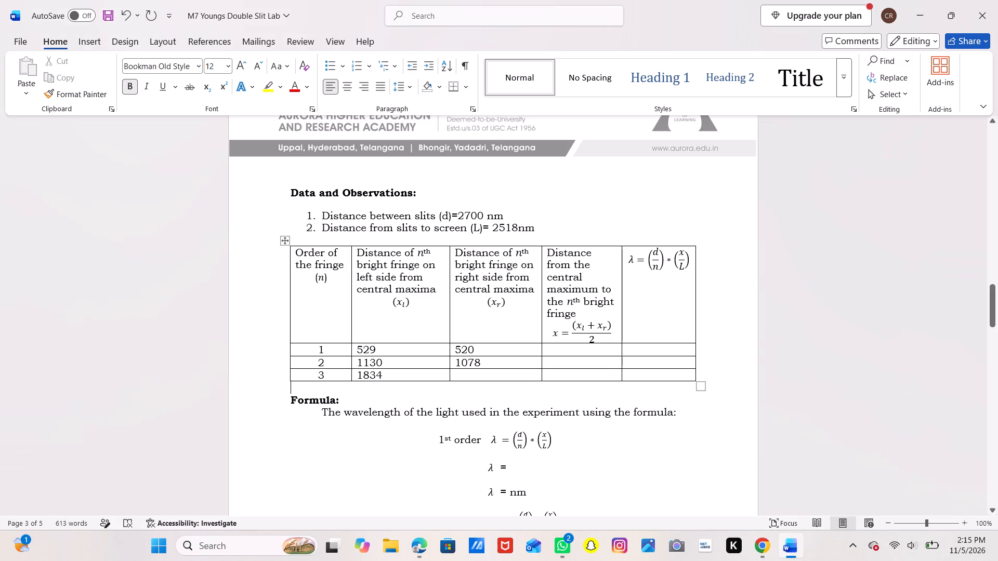
type("178")
key("2")
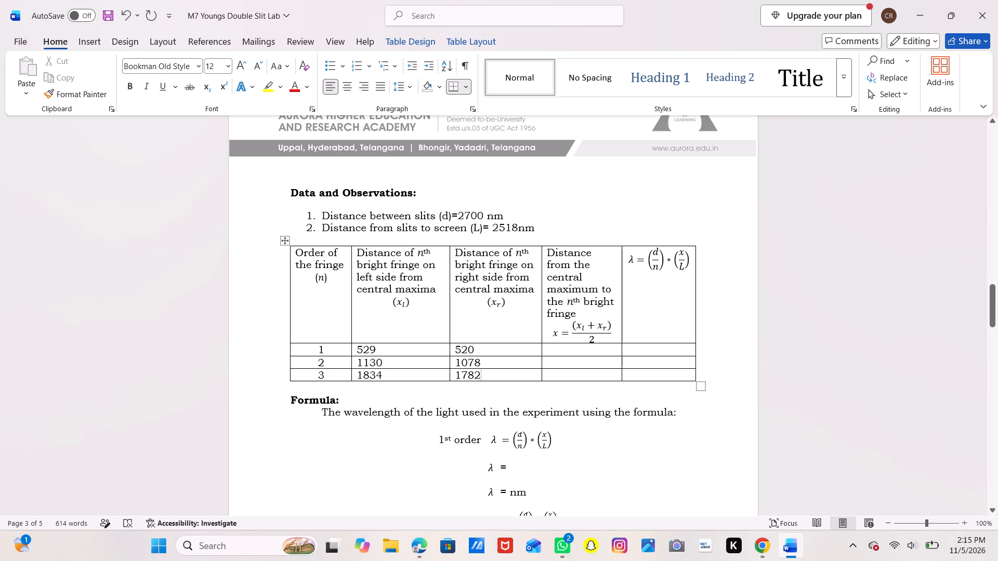
Start filling in the first-order row's average distance x from the central maximum in the observations table.
left_click(566, 350)
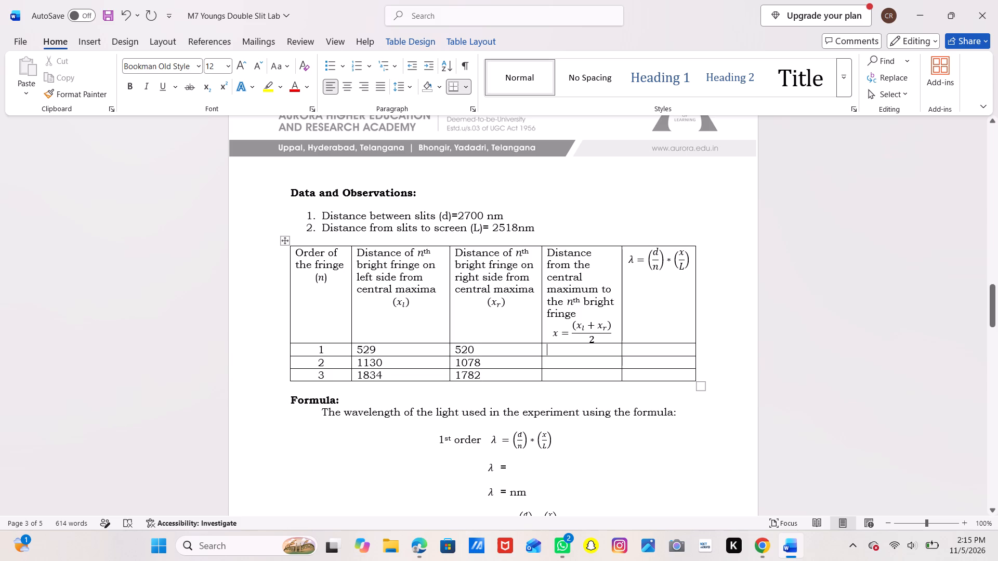
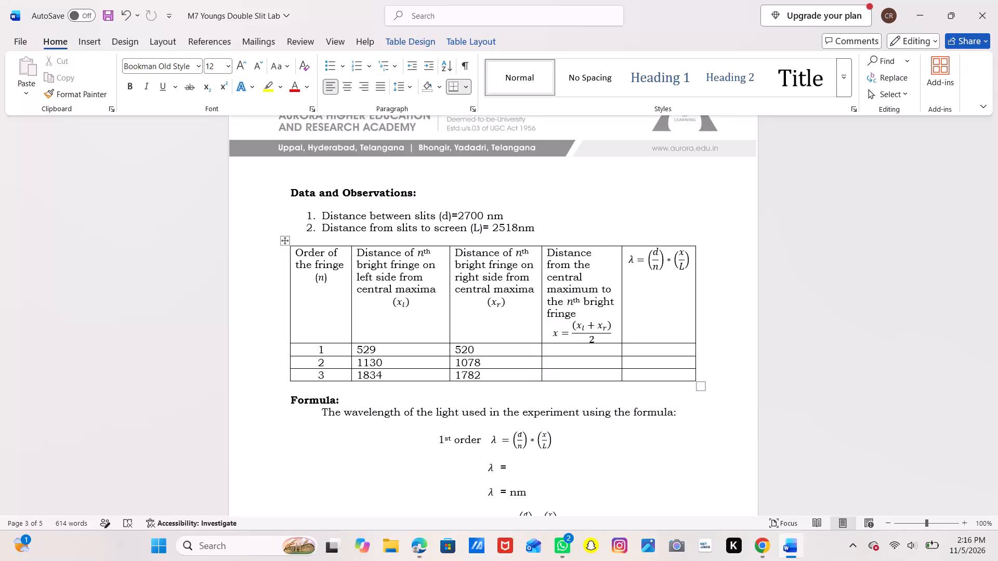
Enter 524 as the first-order row's average distance x from the central maximum.
type("524")
right_click(589, 365)
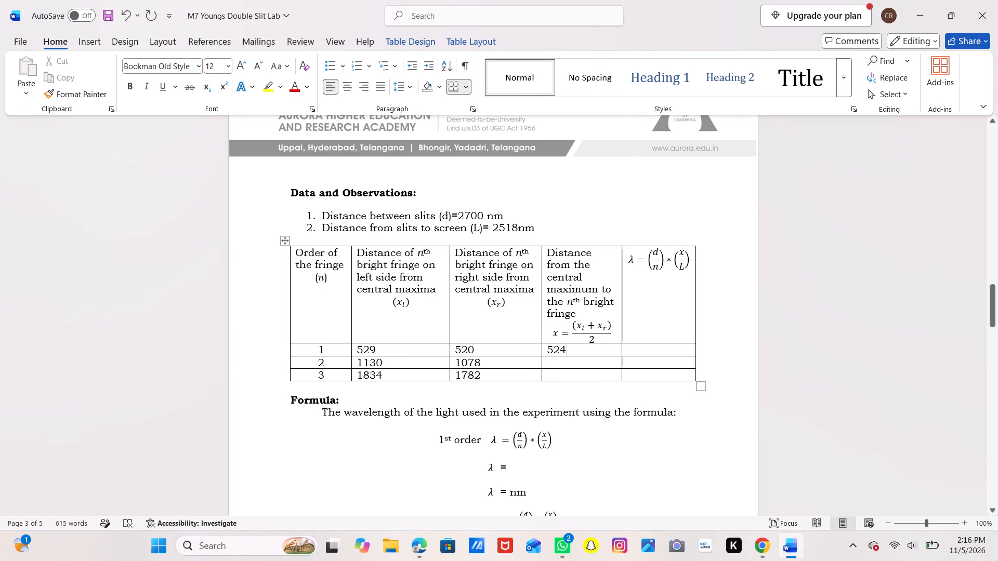
left_click(572, 348)
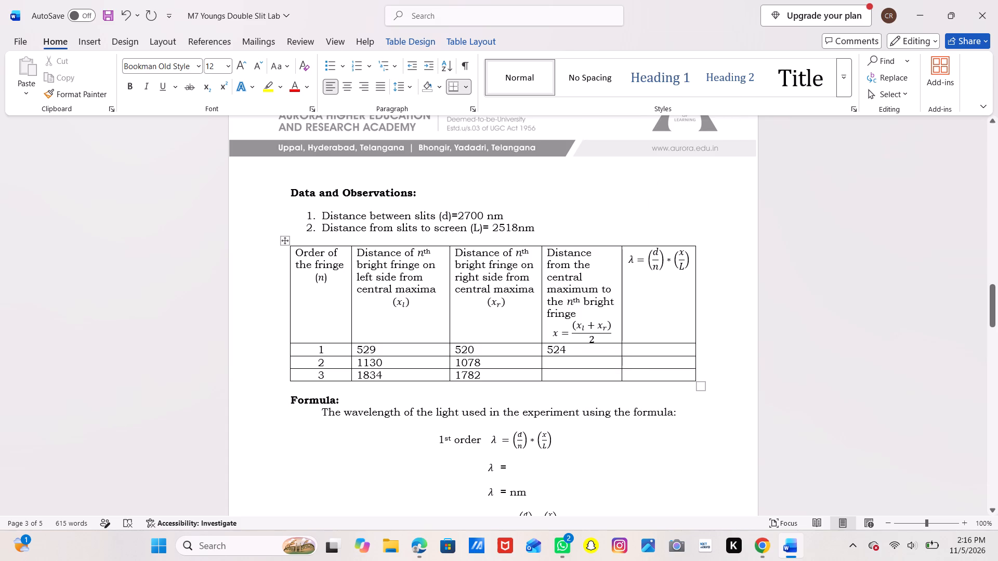
right_click(572, 348)
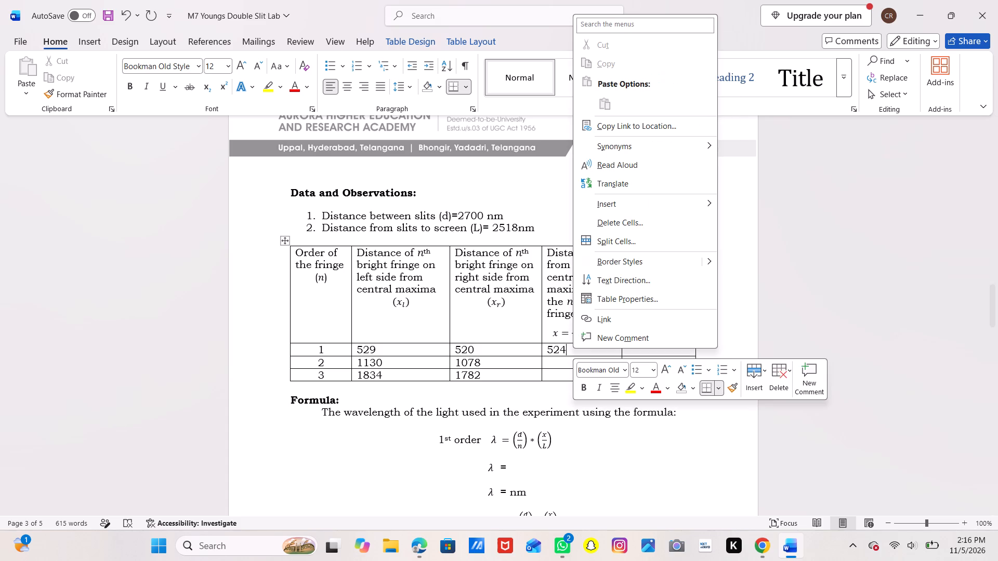
left_click(400, 344)
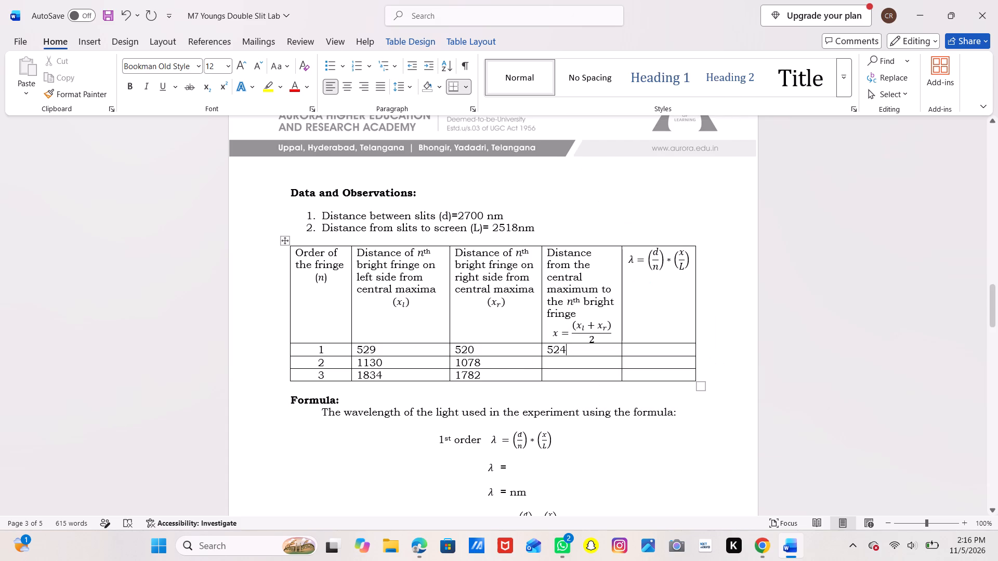
Change the first-order row's left-side fringe distance to 528.
right_click(392, 352)
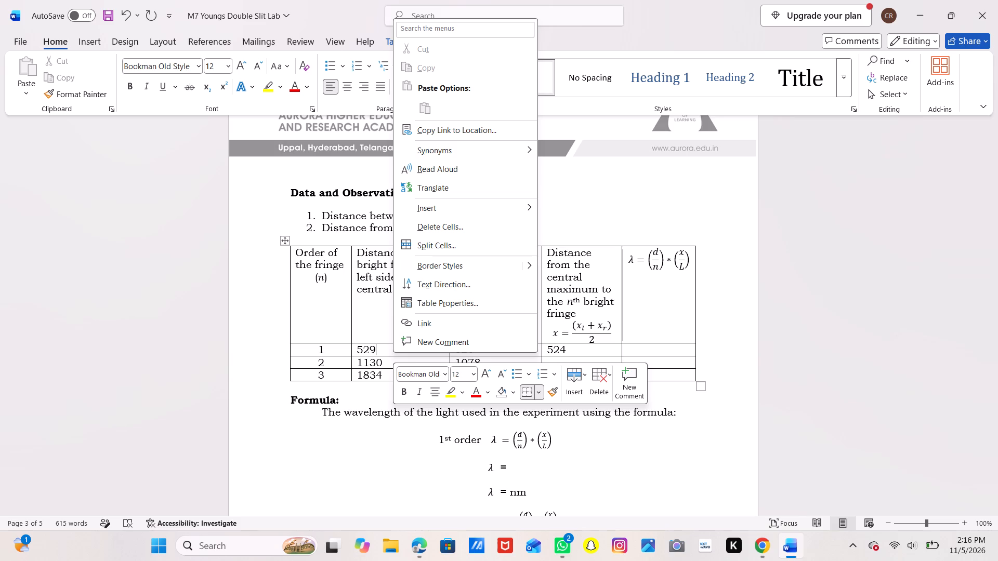
left_click(342, 328)
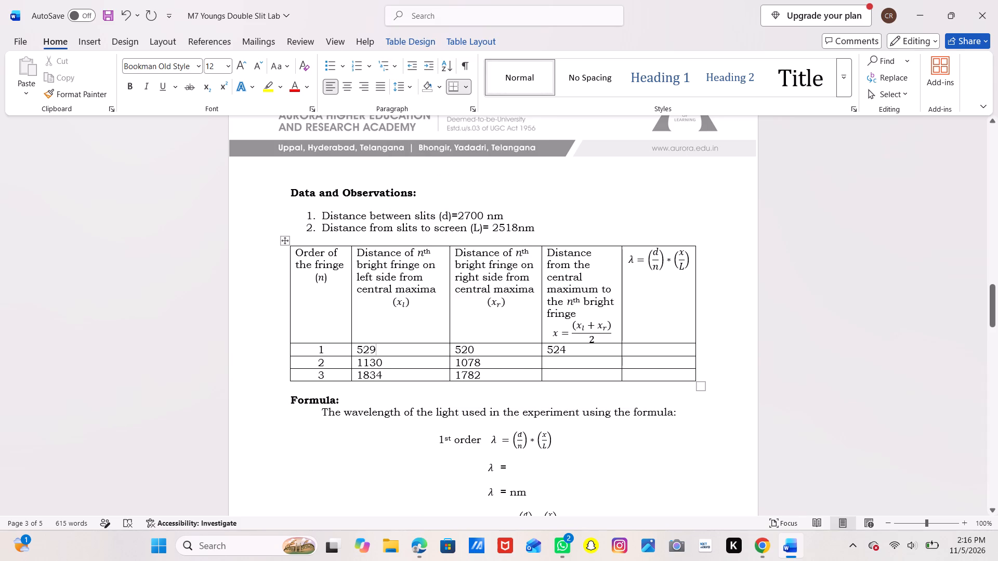
key("BackSpace")
key("8")
Enter average distances x of 1104 for the second-order row and 1808 for the third-order row.
left_click(581, 366)
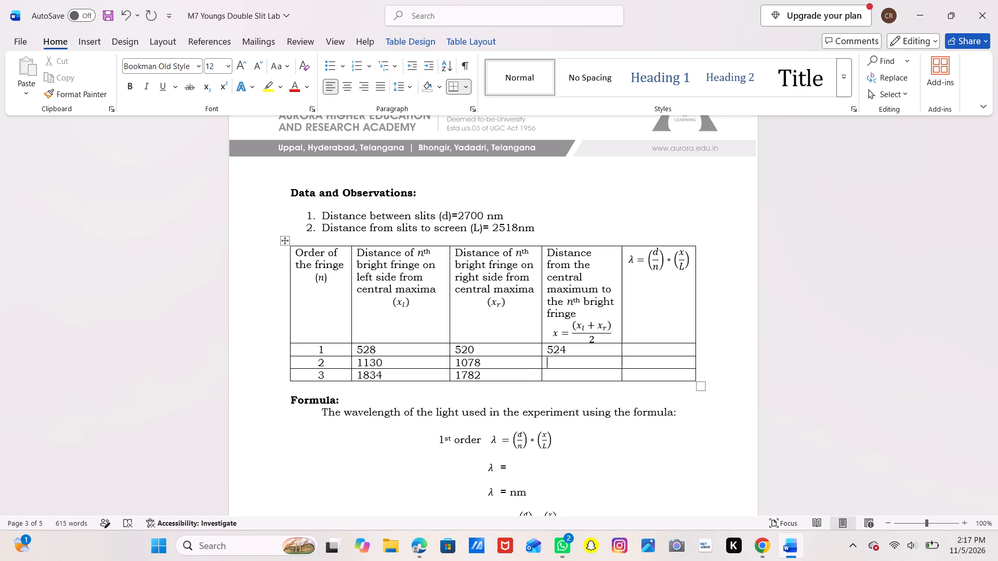
type("1104")
left_click(573, 378)
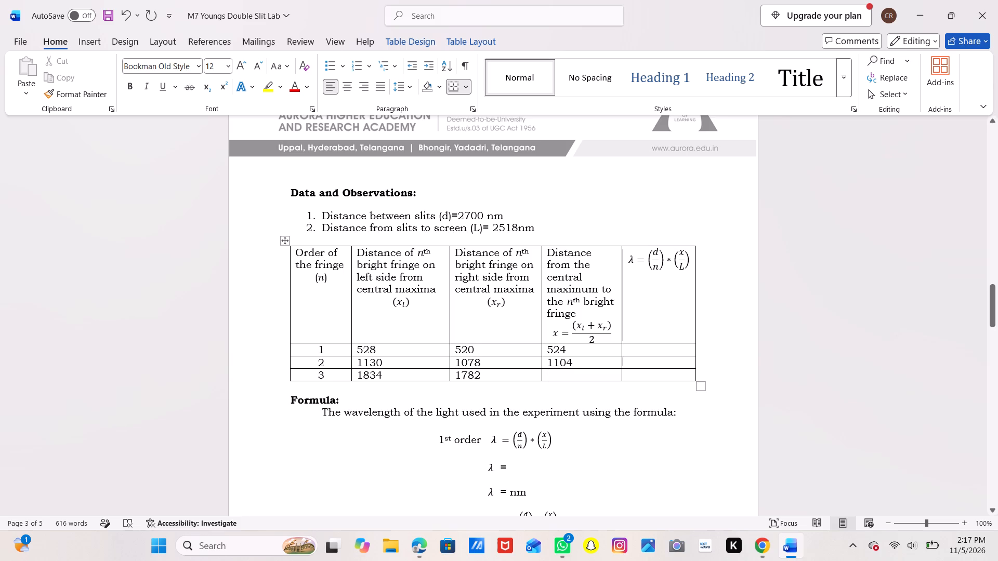
type("180")
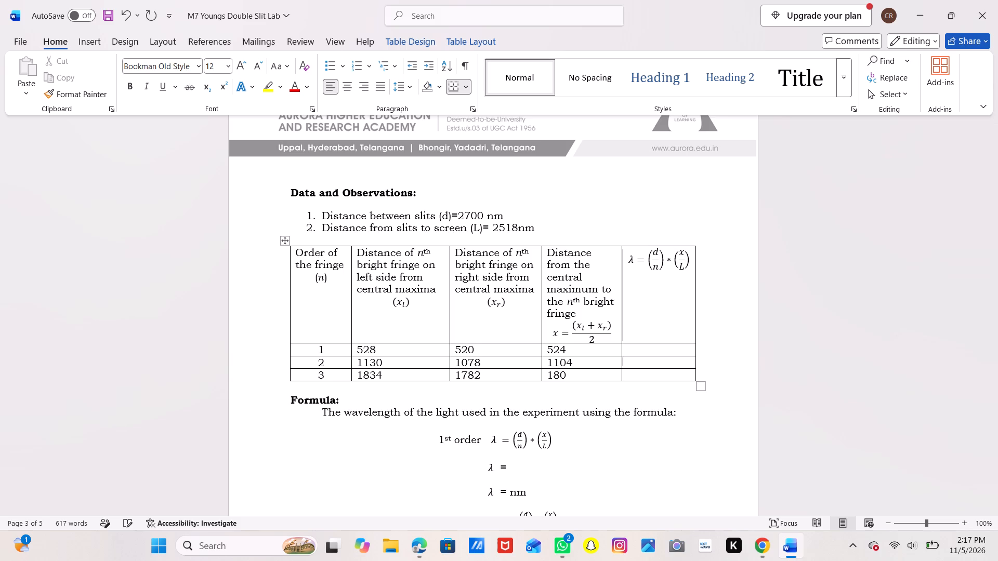
key("8")
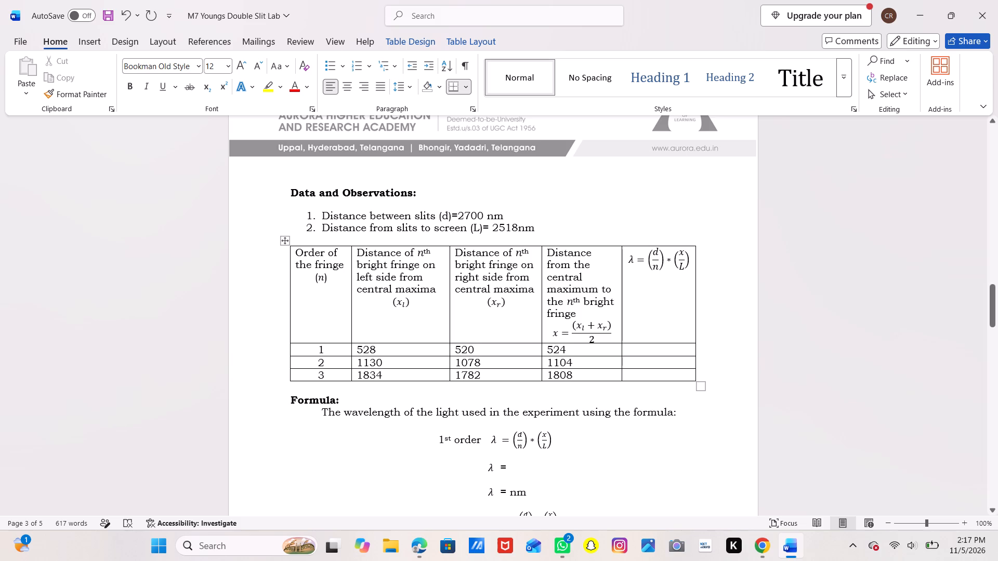
Go to the first-order wavelength cell and review the report's procedure and observations, plus the Wave Interference simulation in Edge.
left_click(676, 349)
scroll(557, 296, "up", 2)
scroll(557, 296, "down", 2)
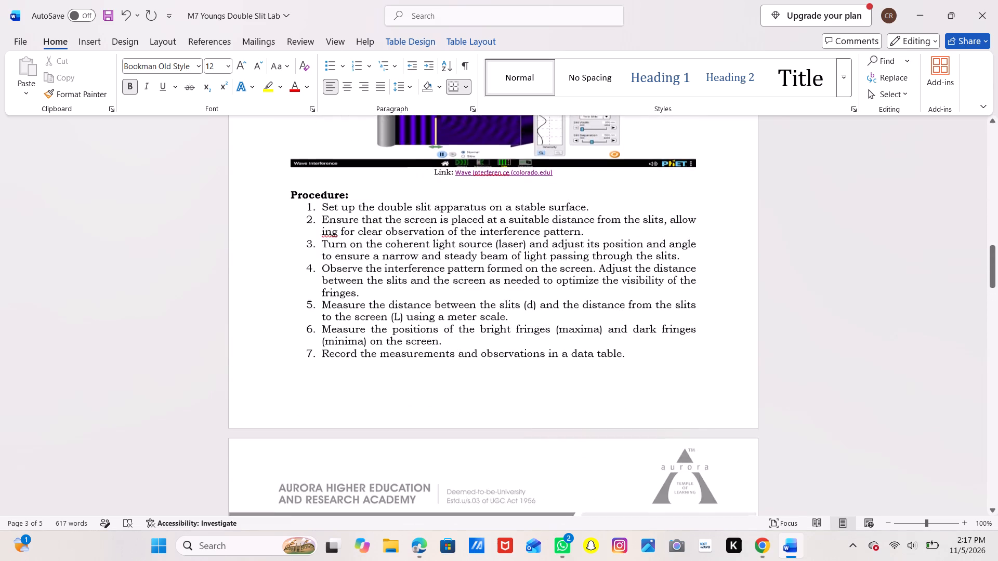
scroll(557, 296, "down", 2)
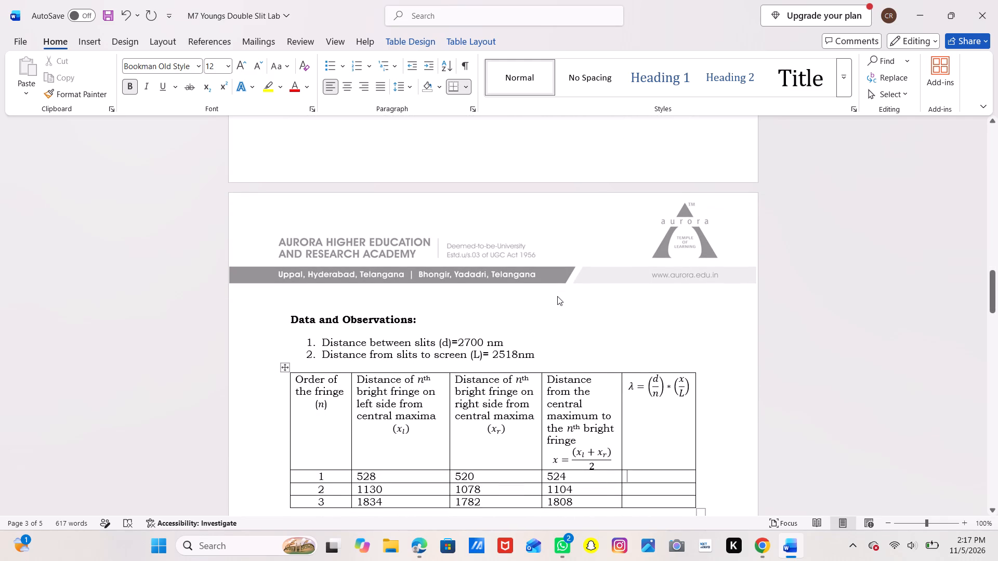
scroll(557, 296, "down", 1)
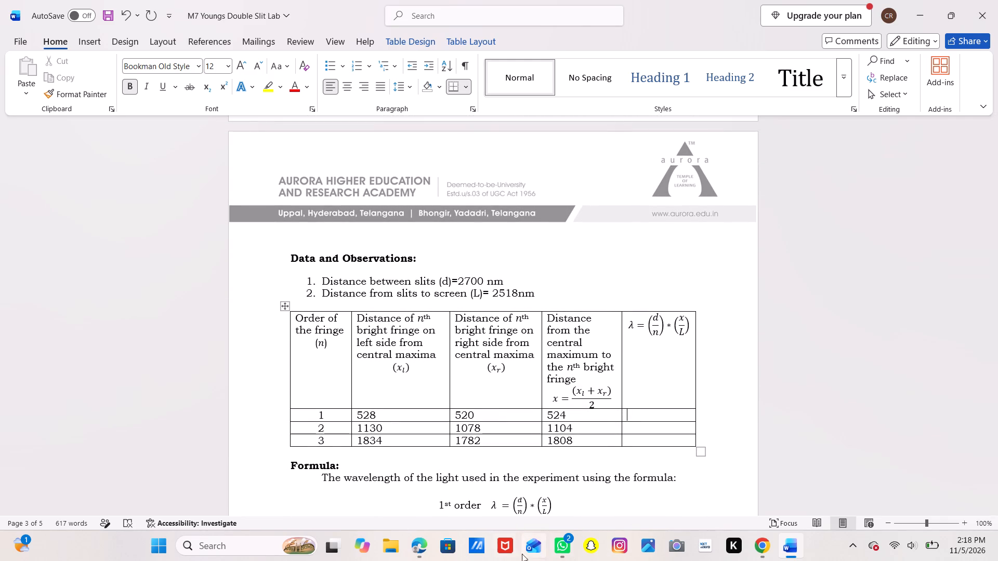
left_click(409, 552)
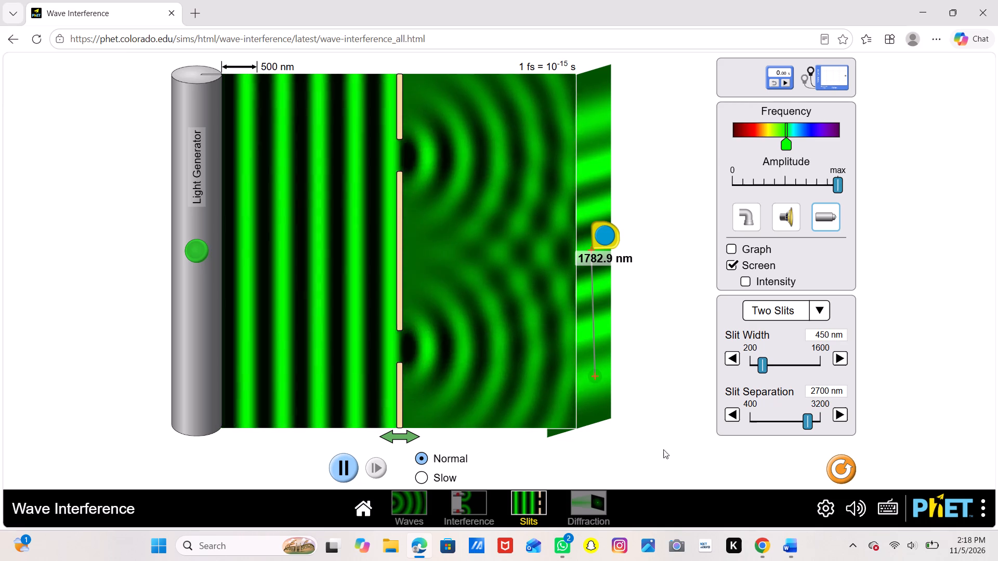
left_click(789, 544)
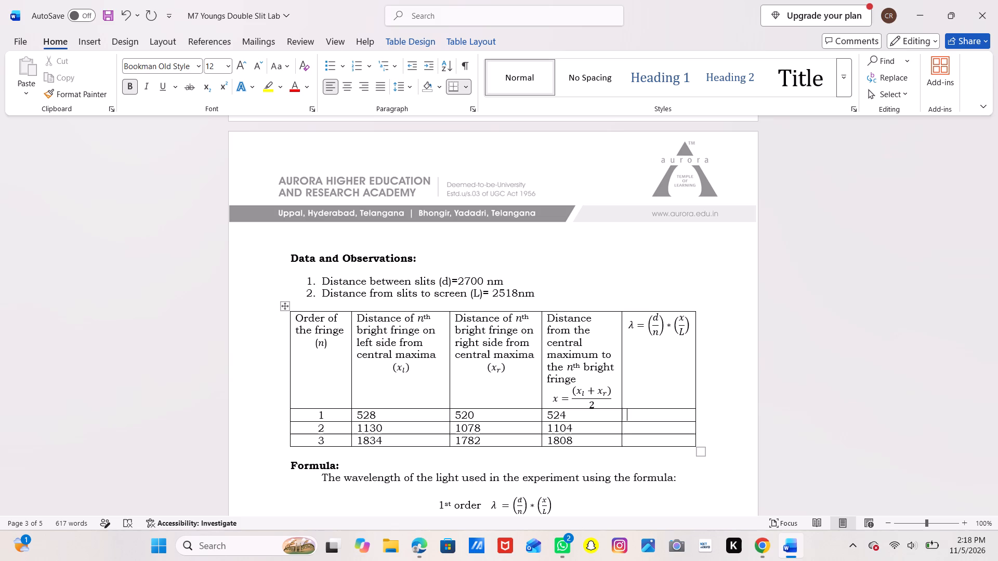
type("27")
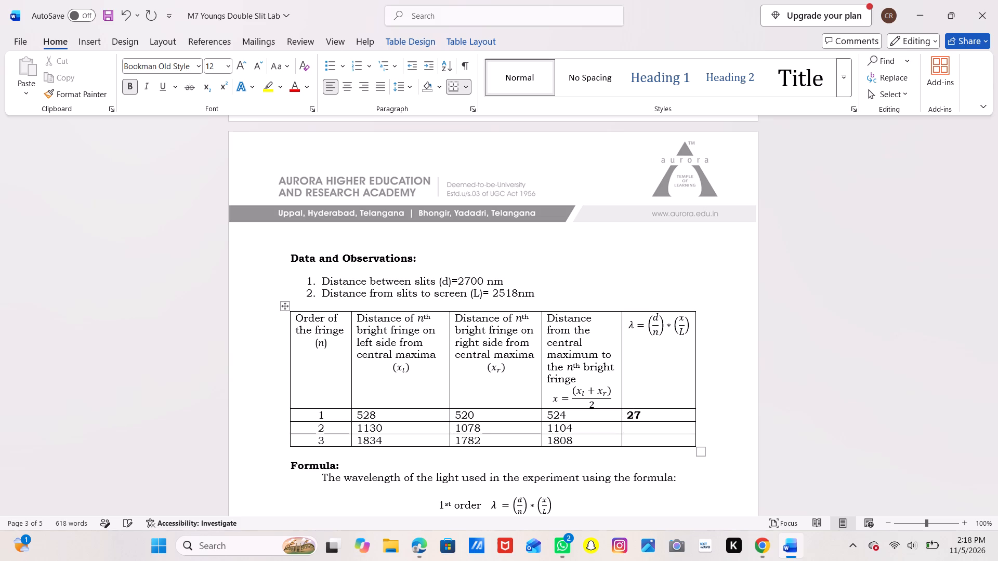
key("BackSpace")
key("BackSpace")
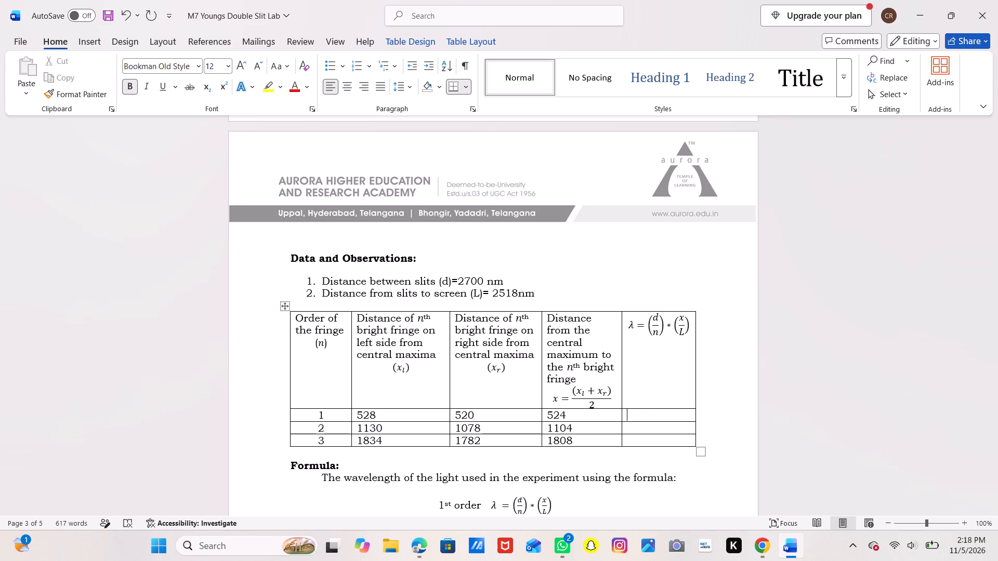
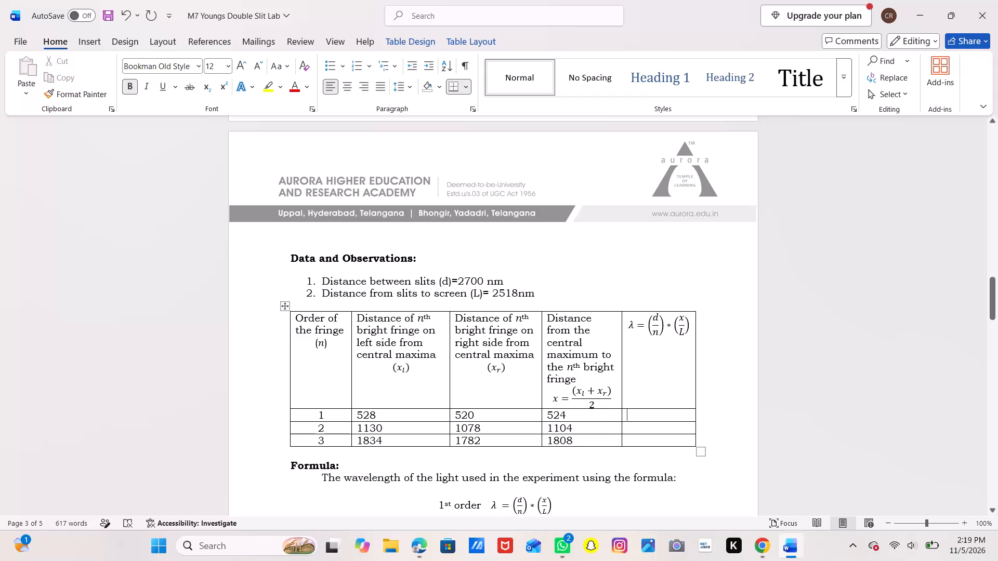
Enter 561.8 as the first-order row's calculated wavelength λ in the observations table.
left_click(665, 416)
type("56")
key("1")
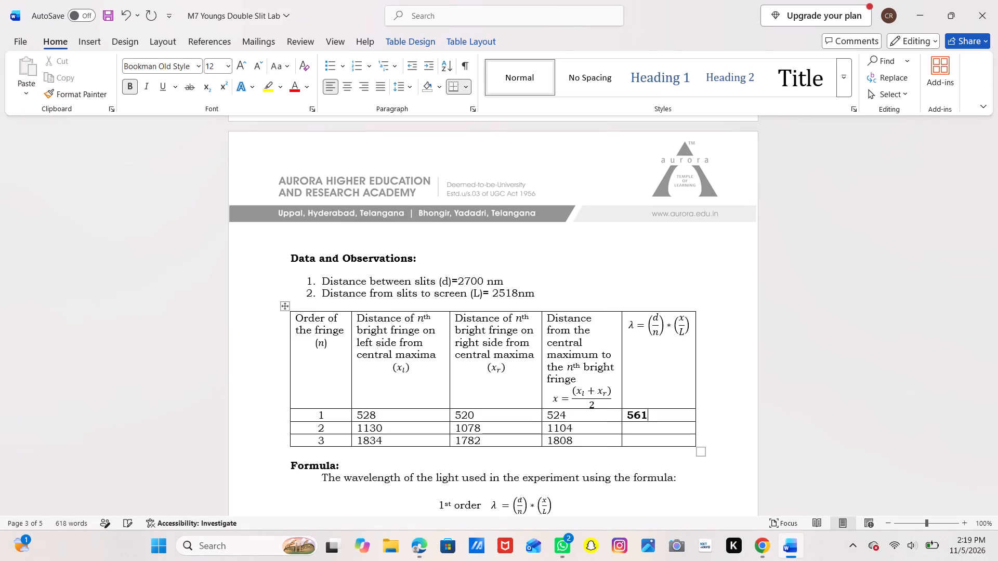
type(".8")
Enter 591.8 as the second-order row's calculated wavelength λ, keeping the cell to a single line.
left_click(654, 429)
type("591.")
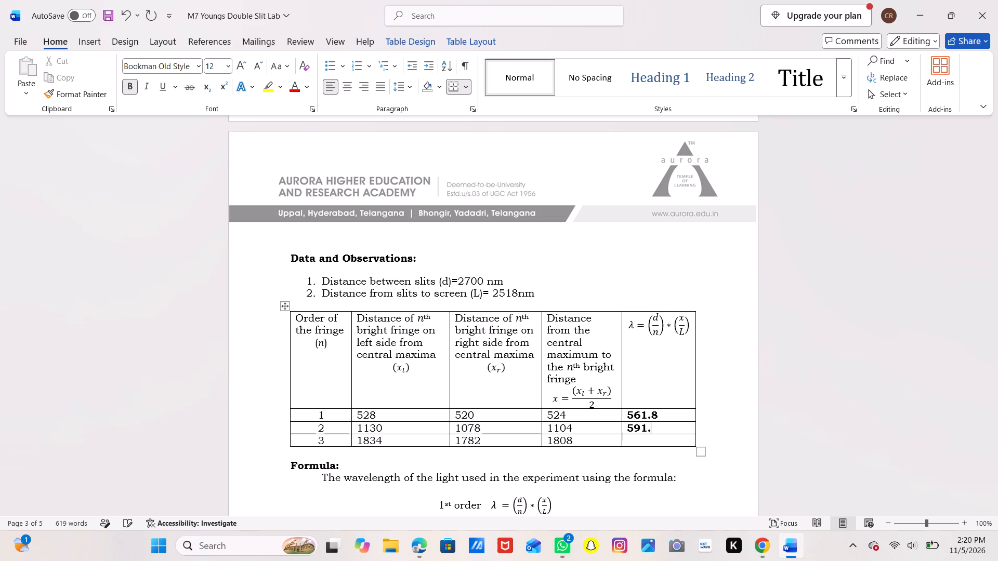
key("8")
key("Return")
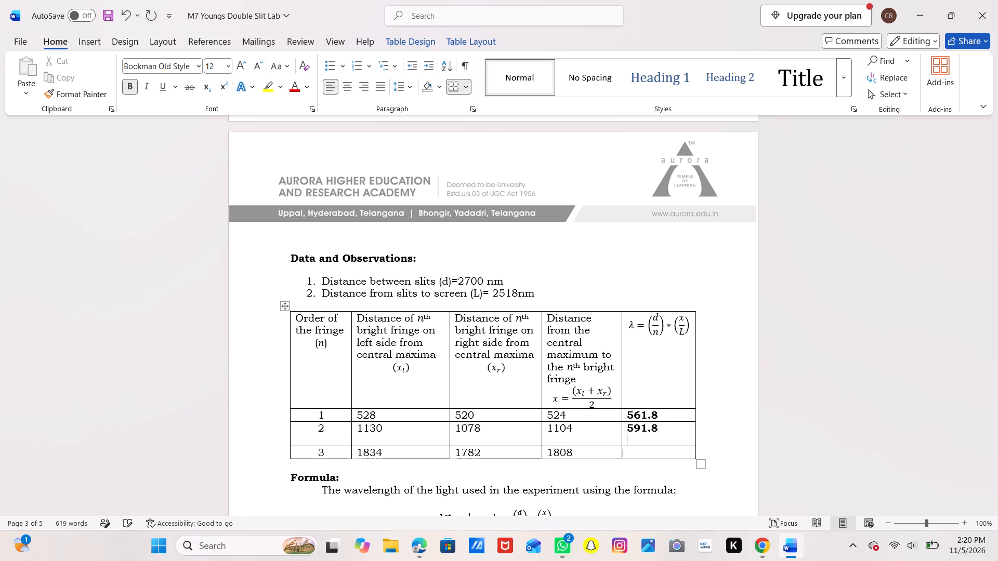
key("BackSpace")
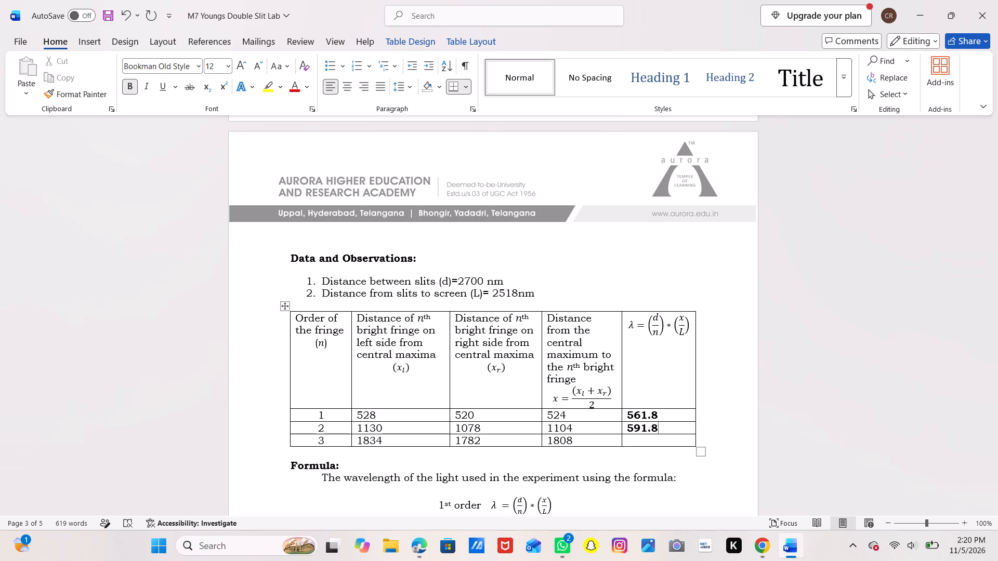
Go to the third-order row's empty wavelength cell in the observations table.
left_click(648, 440)
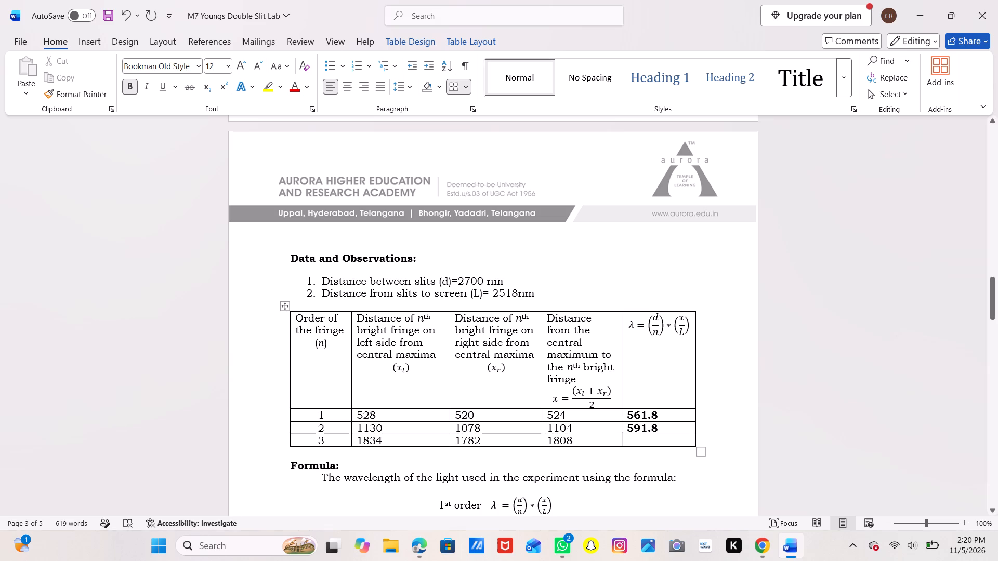
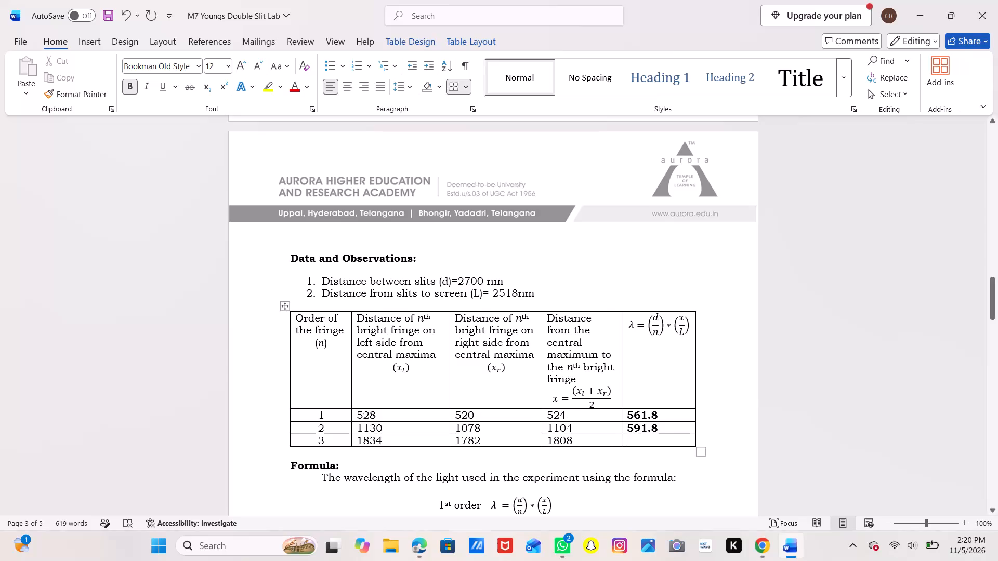
Enter 646.2 as the third-order row's calculated wavelength λ in the observations table.
left_click(648, 439)
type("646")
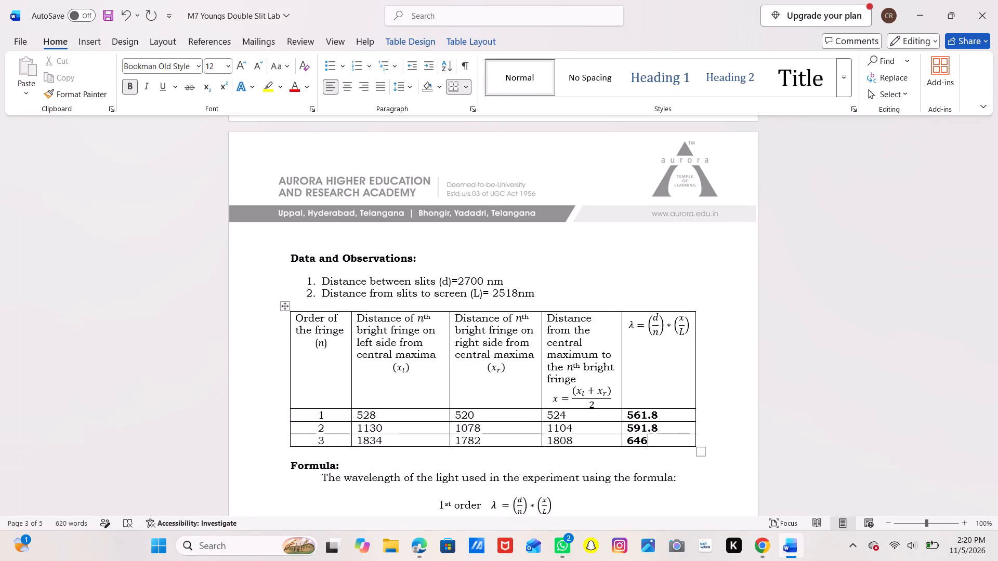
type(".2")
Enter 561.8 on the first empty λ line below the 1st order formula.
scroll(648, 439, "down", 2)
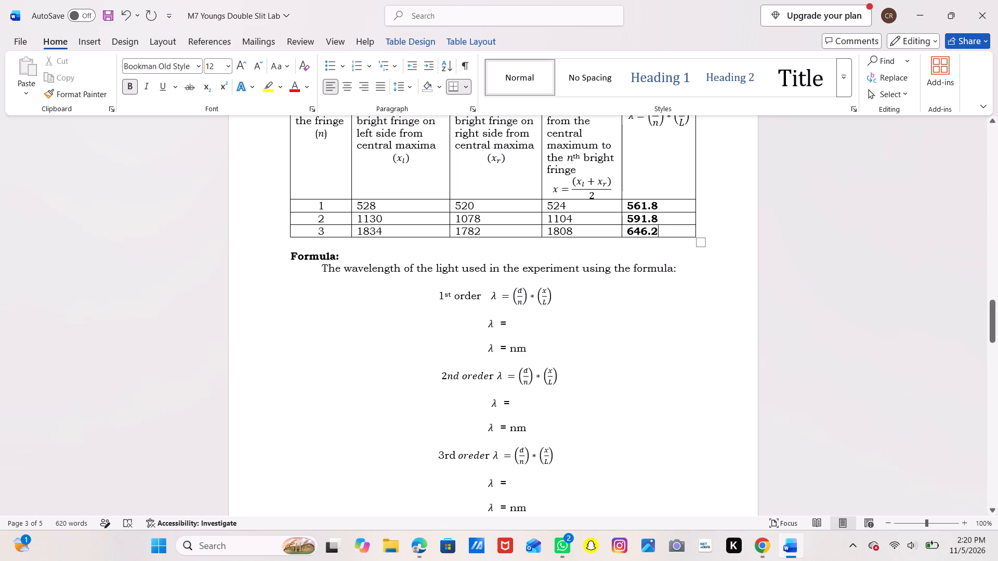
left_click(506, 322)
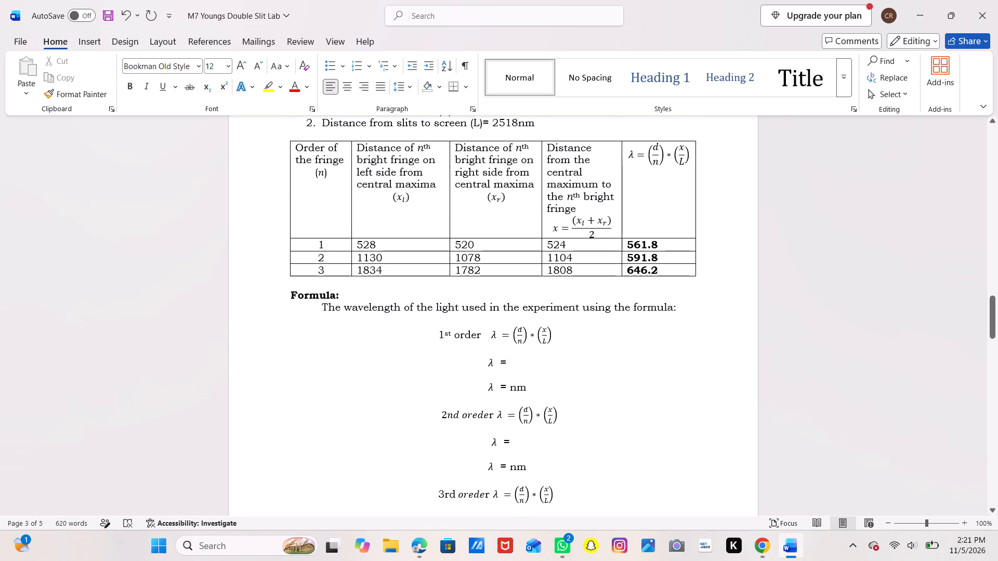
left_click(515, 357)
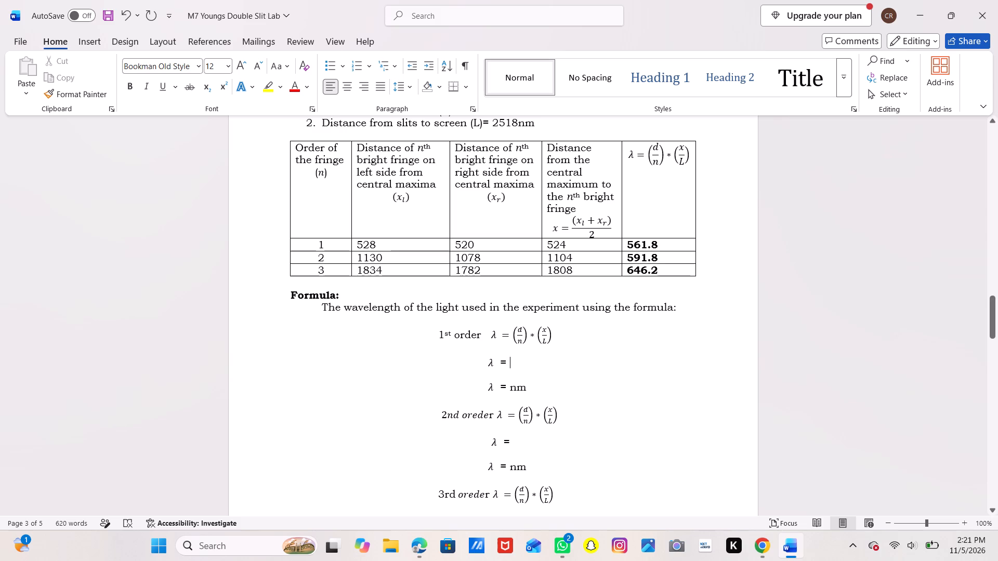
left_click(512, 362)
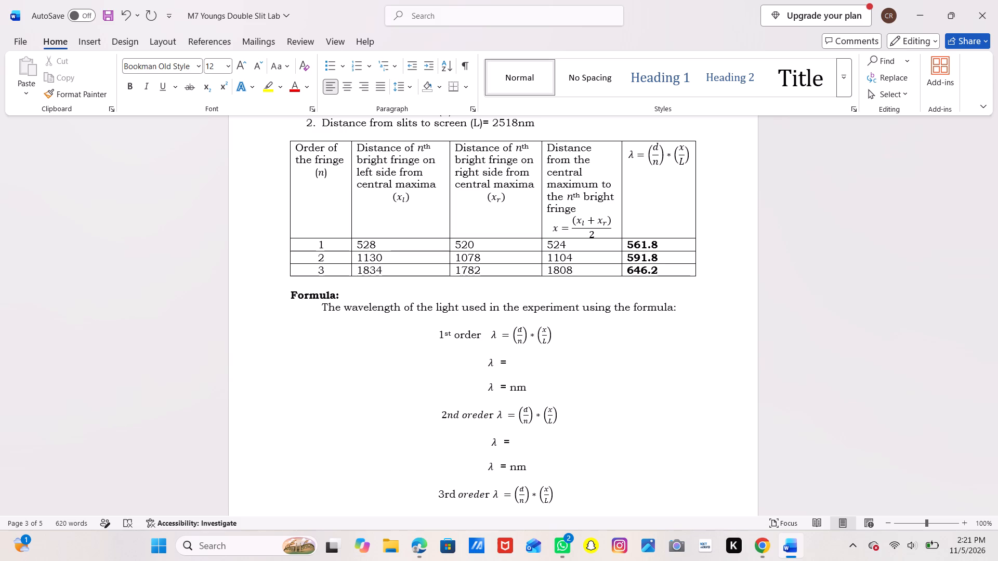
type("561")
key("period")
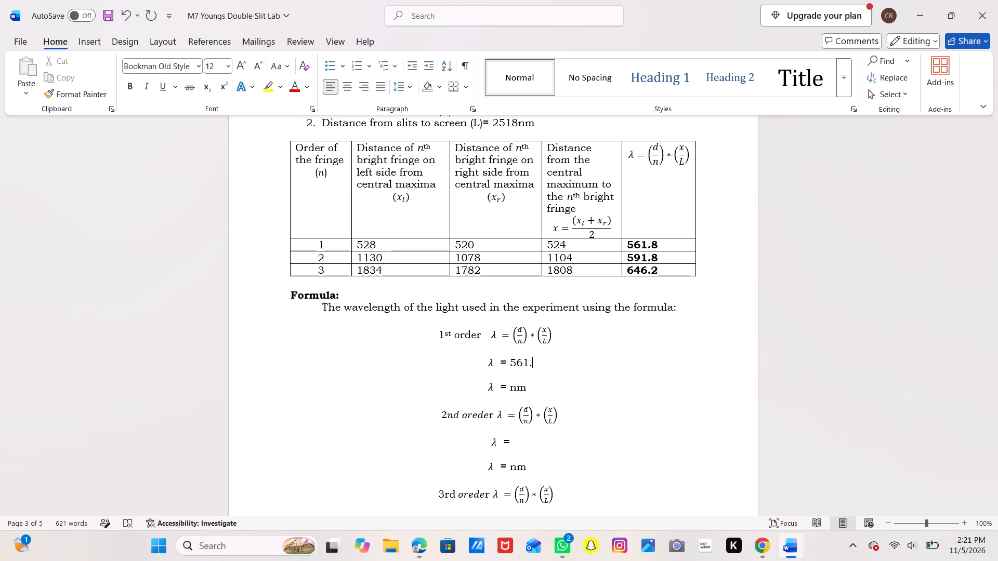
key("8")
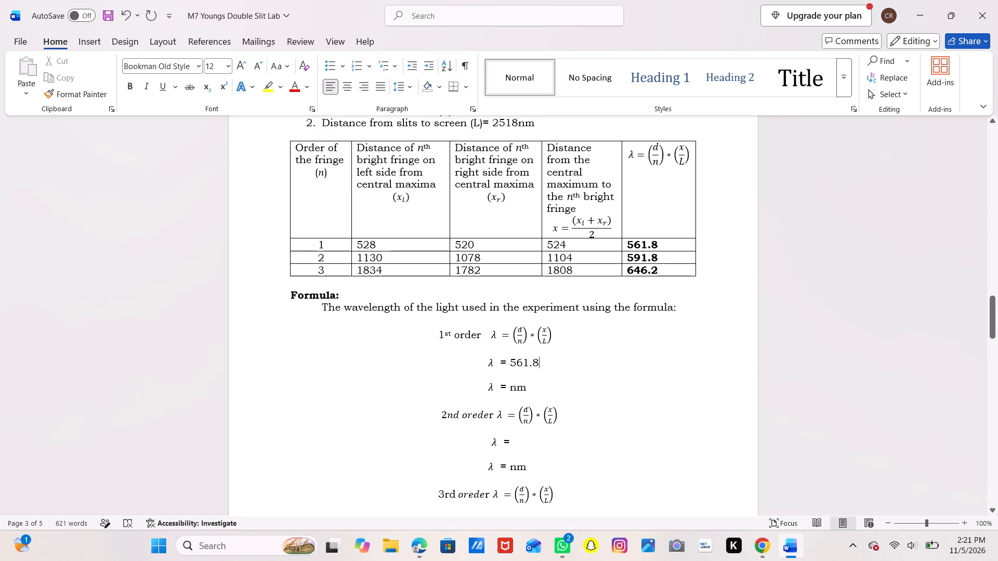
Enter 561.8 before nm on the 1st order result line.
left_click(509, 388)
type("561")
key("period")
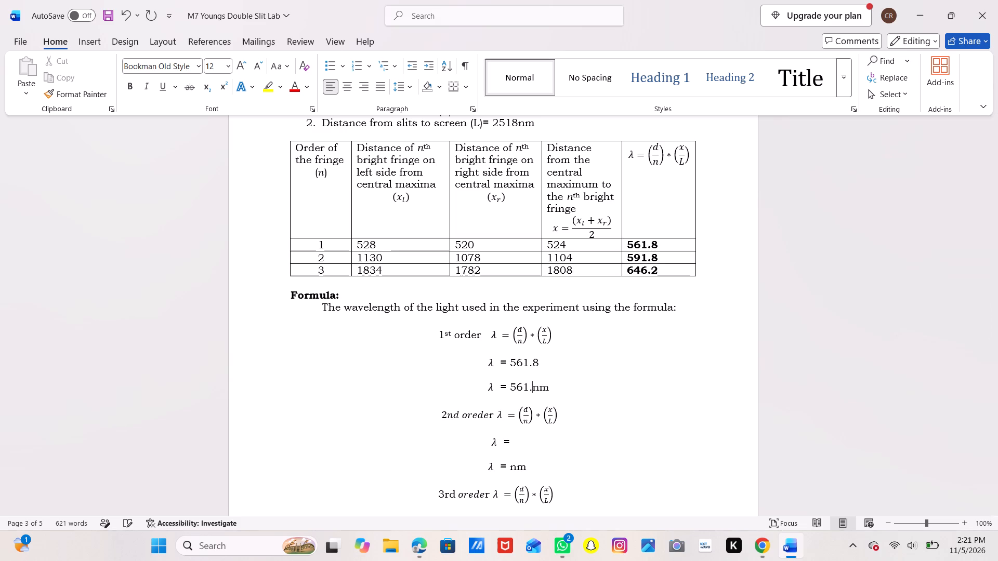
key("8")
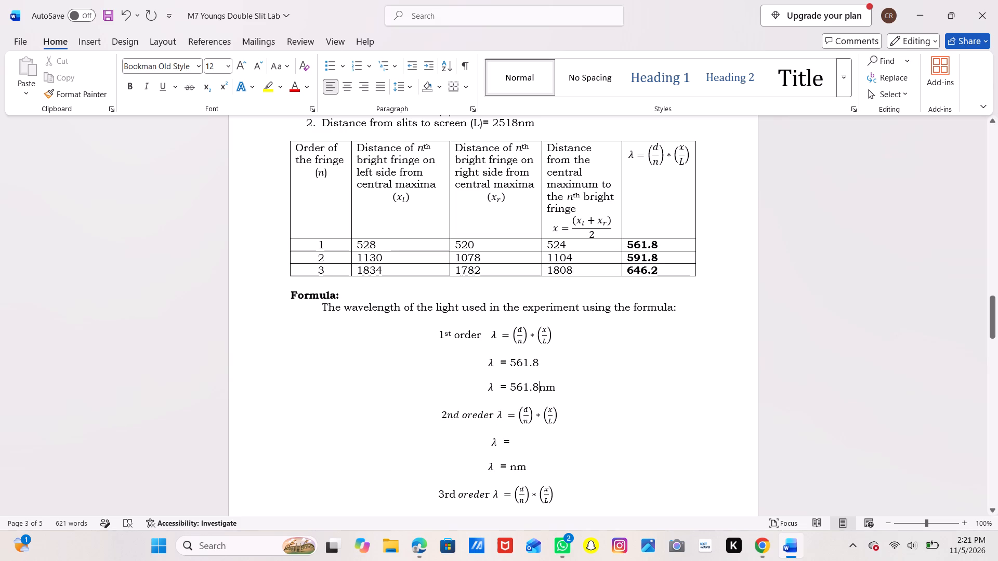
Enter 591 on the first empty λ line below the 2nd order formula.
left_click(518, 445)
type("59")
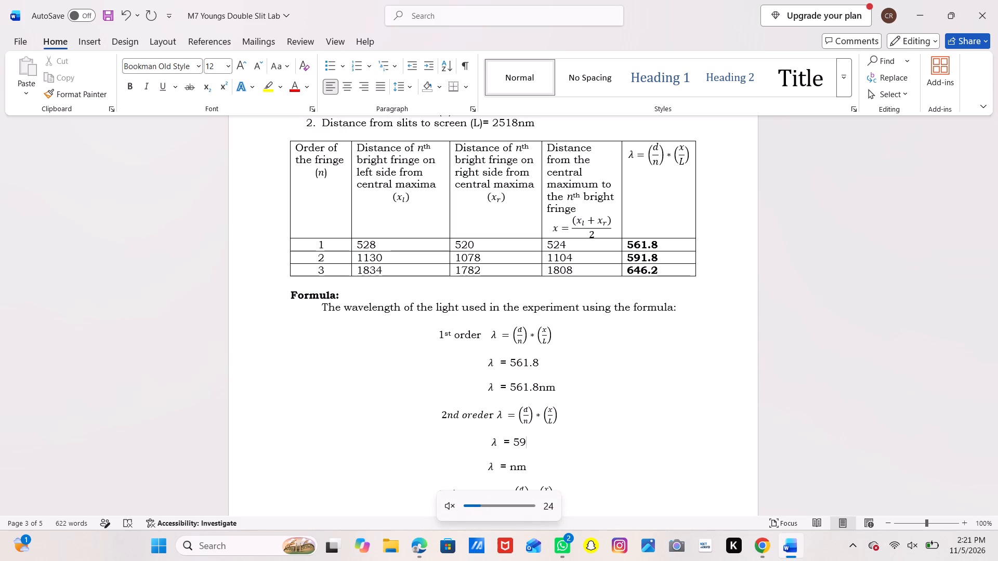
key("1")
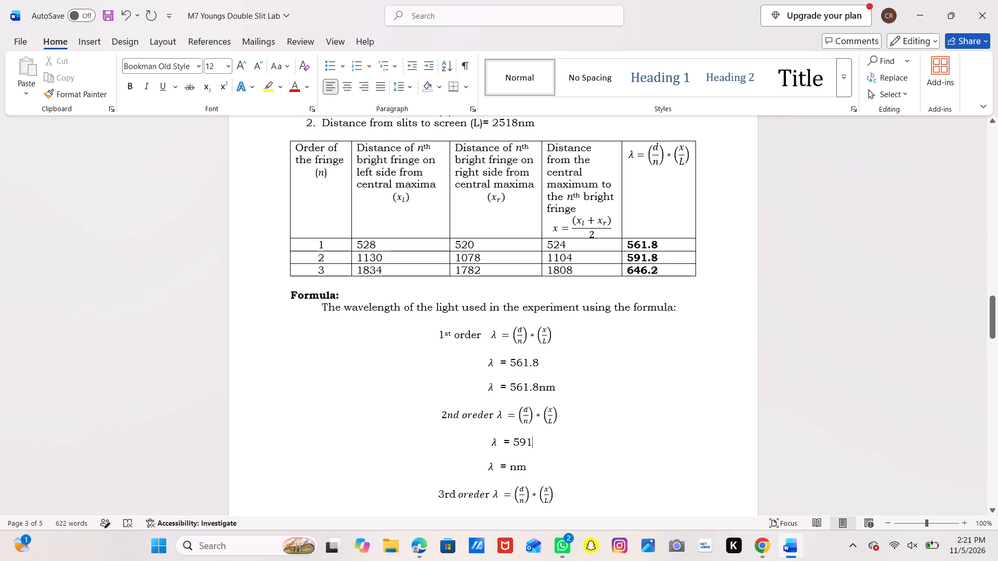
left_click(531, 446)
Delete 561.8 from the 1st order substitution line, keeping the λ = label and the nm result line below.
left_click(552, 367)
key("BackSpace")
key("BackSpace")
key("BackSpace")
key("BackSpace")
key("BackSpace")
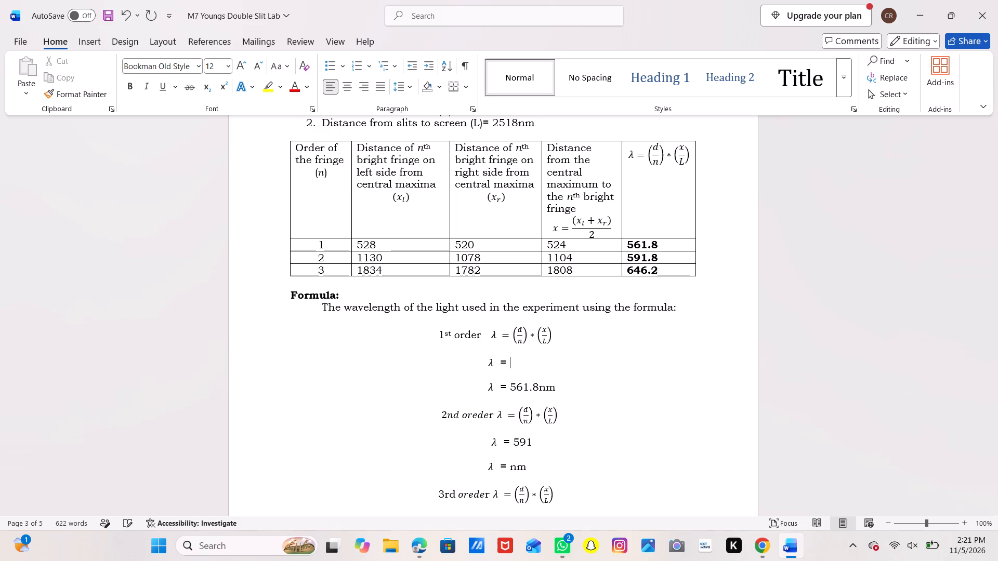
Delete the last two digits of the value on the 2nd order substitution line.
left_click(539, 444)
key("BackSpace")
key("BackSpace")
Look through the report's remaining Result, Discussion and Viva Voce sections, returning to the Formula section.
scroll(621, 274, "down", 3)
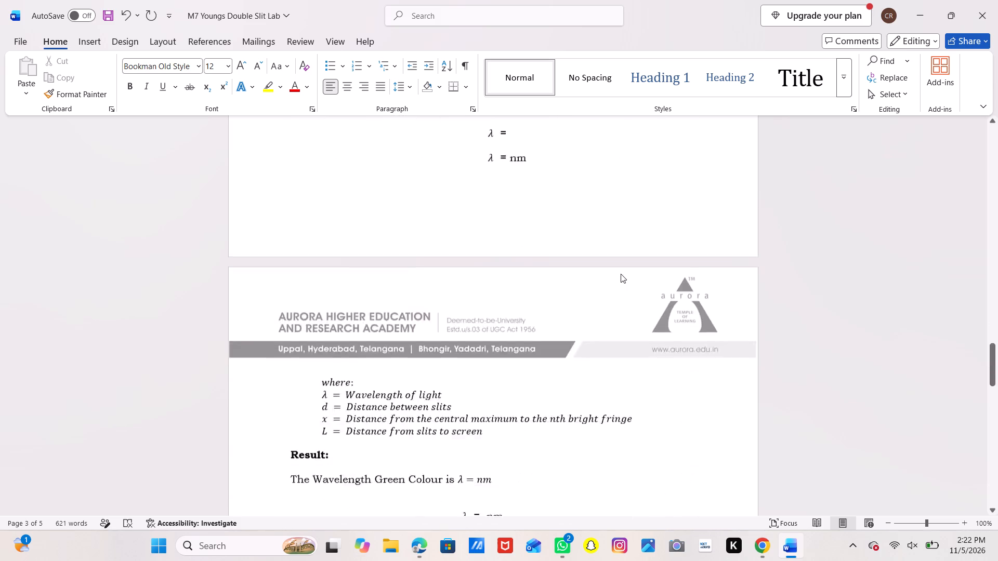
scroll(621, 274, "down", 2)
scroll(621, 274, "up", 2)
scroll(621, 274, "down", 1)
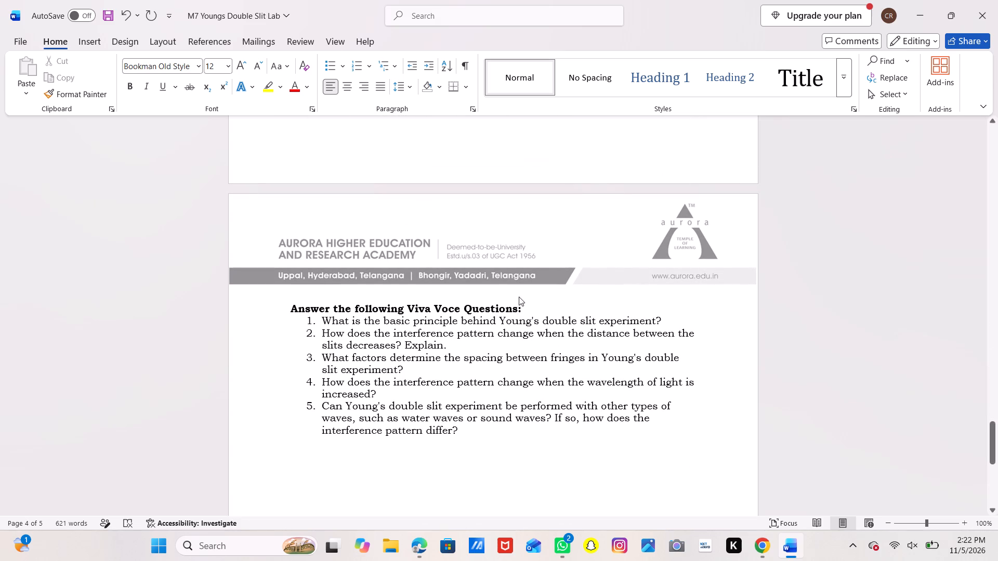
scroll(455, 372, "down", 1)
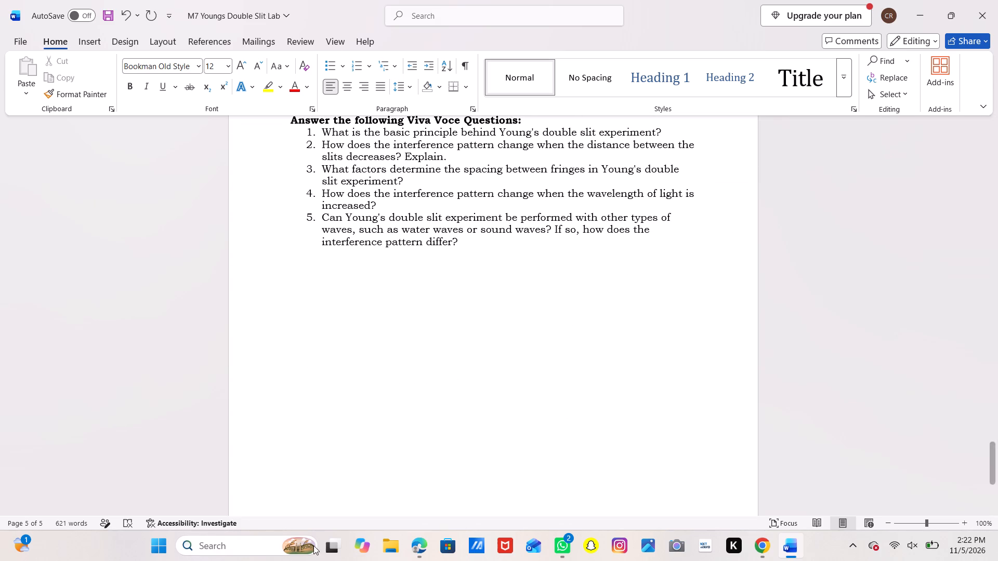
scroll(339, 435, "up", 1)
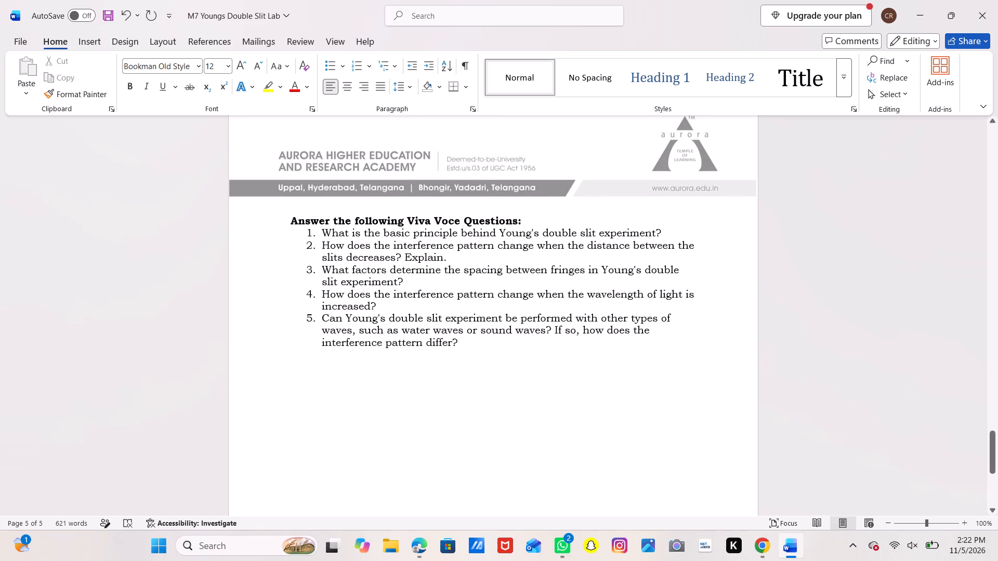
scroll(339, 435, "up", 17)
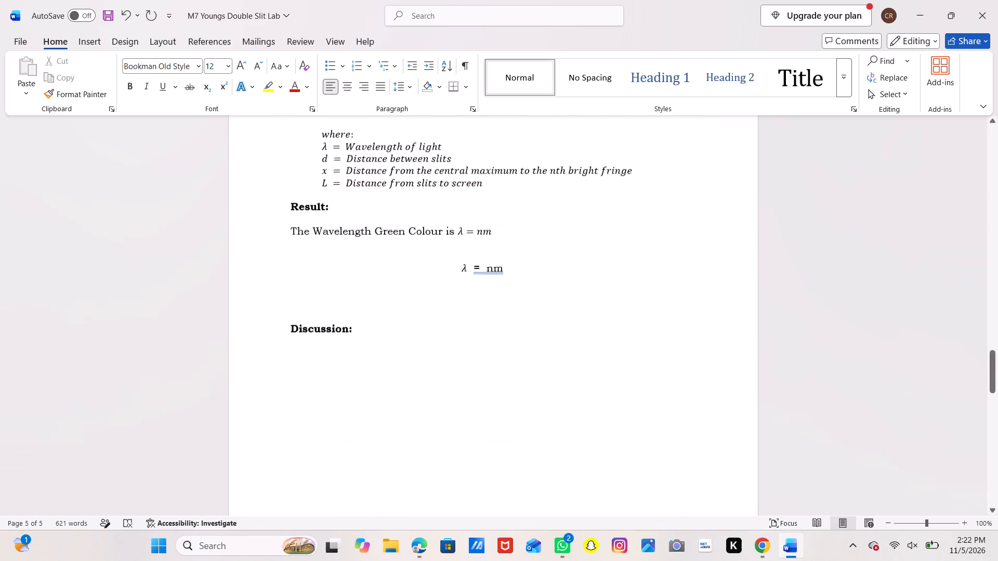
scroll(339, 435, "up", 4)
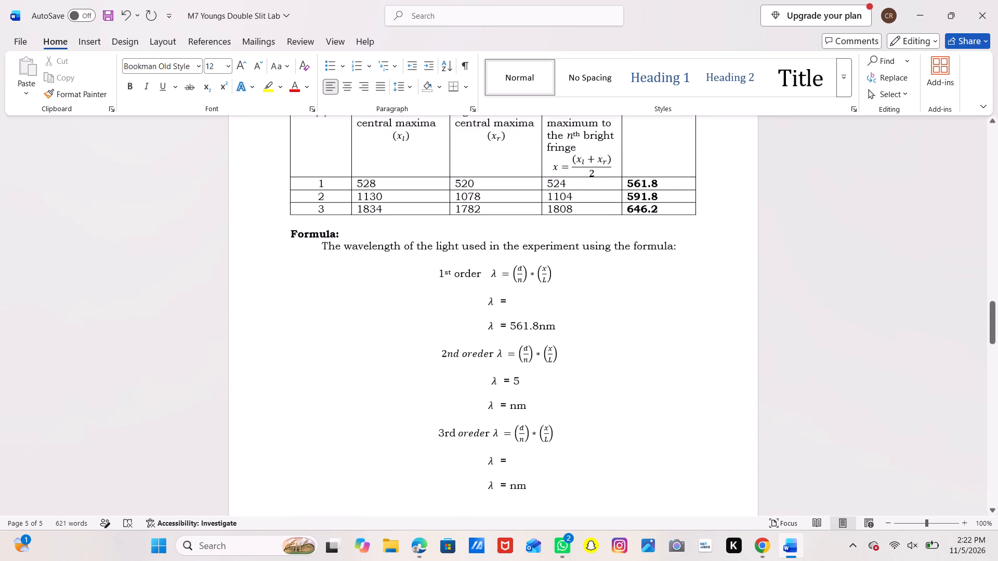
Enter (2700/1)*(524/2518) as the substituted expression on the empty λ line below the 1st order formula.
left_click(515, 311)
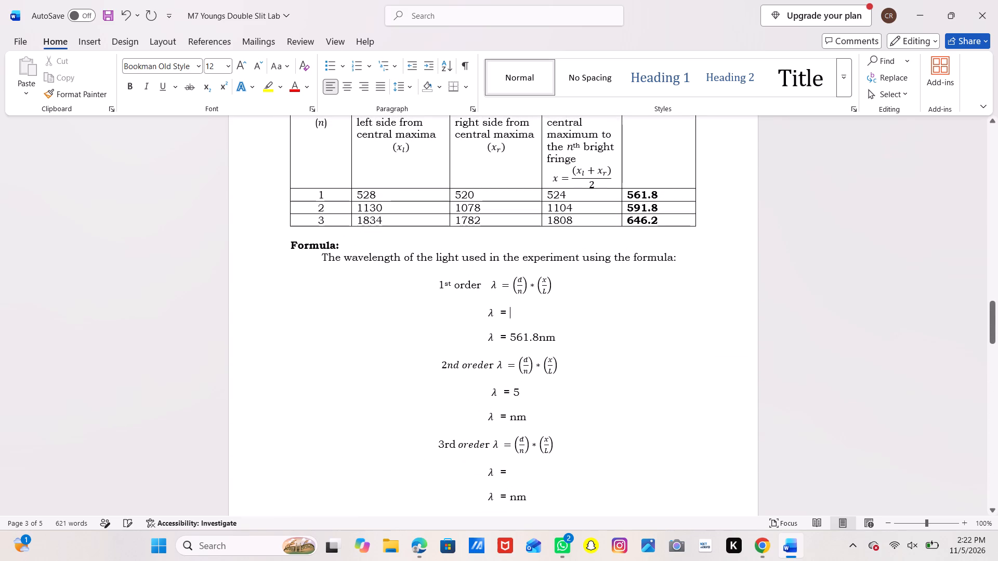
key("shift+parenleft")
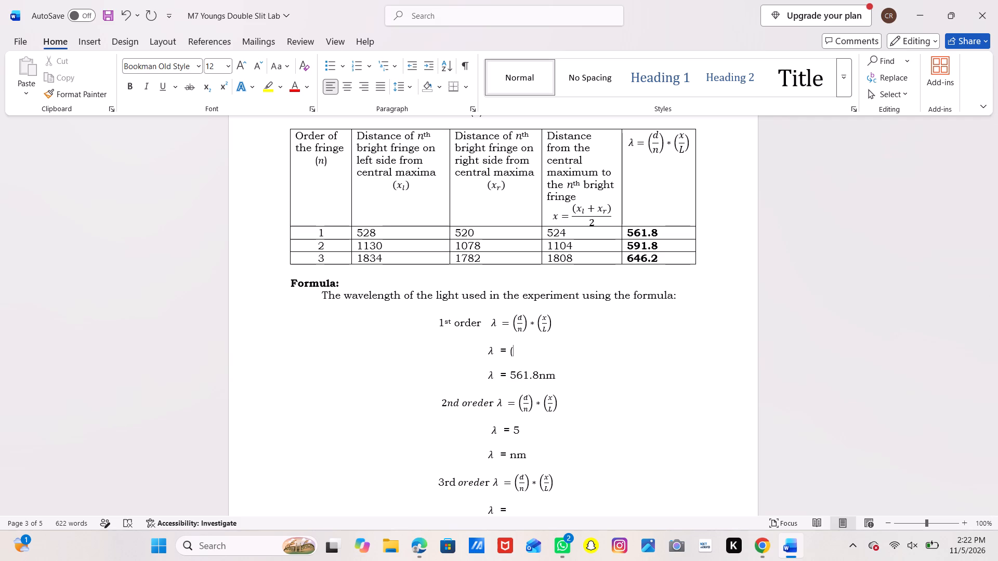
scroll(527, 356, "up", 1)
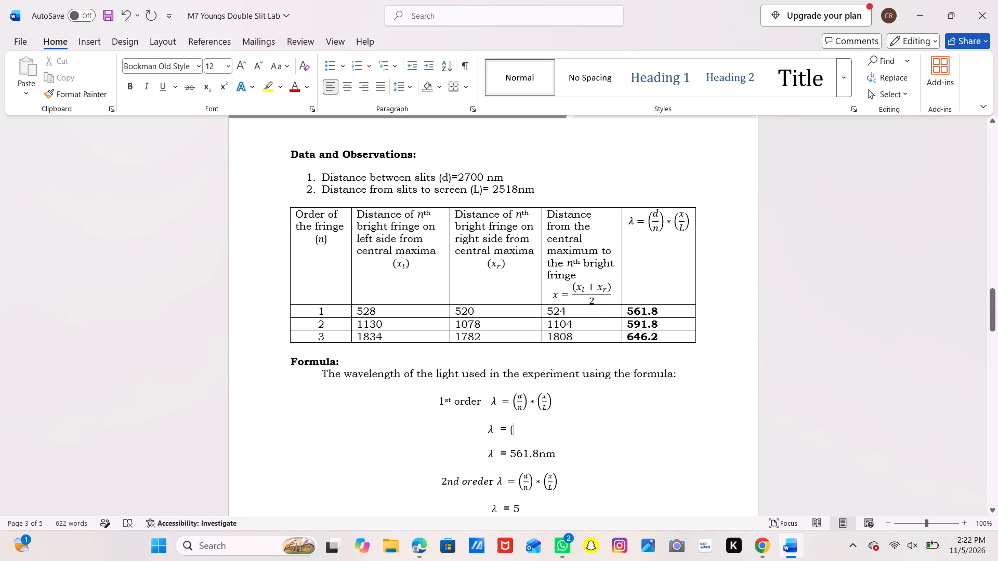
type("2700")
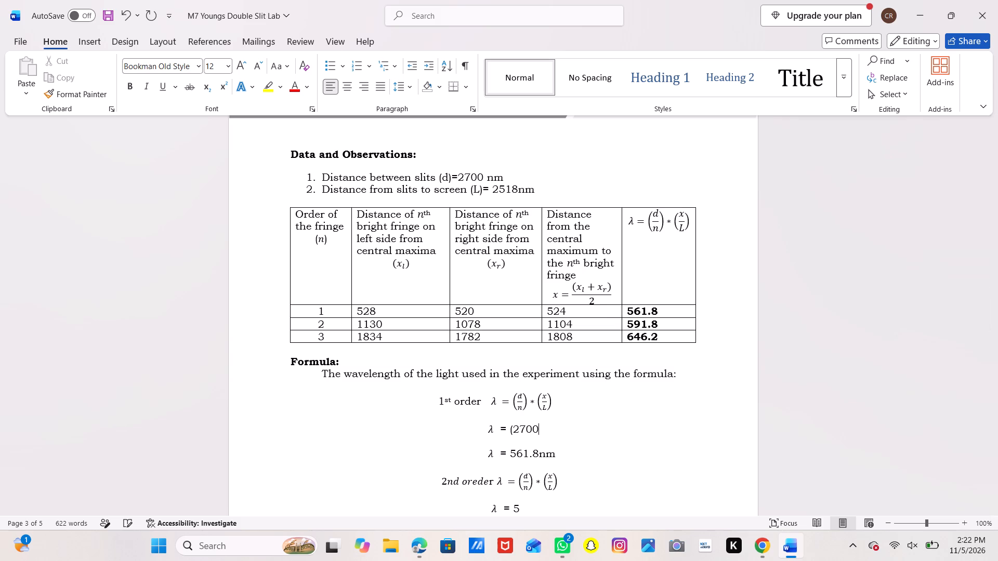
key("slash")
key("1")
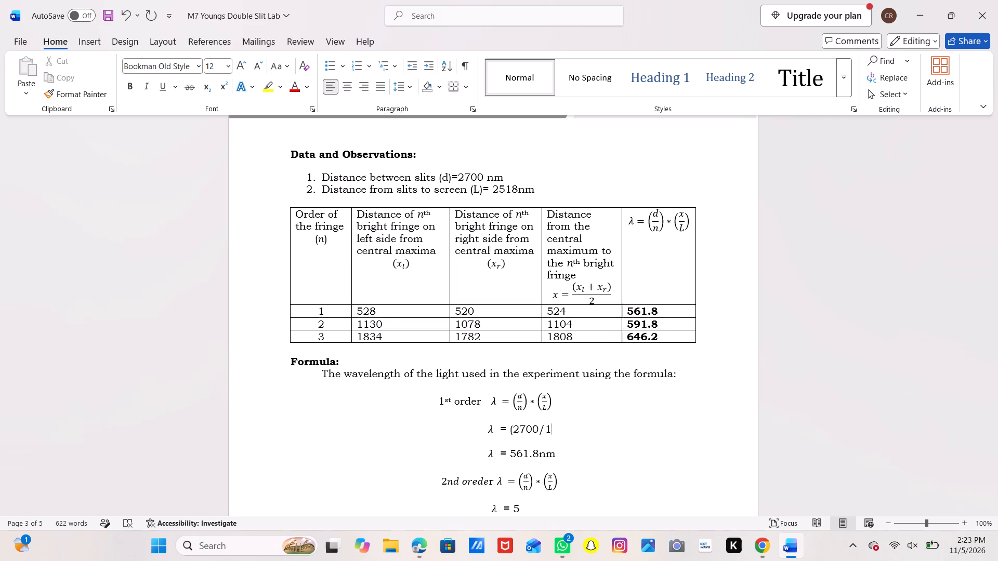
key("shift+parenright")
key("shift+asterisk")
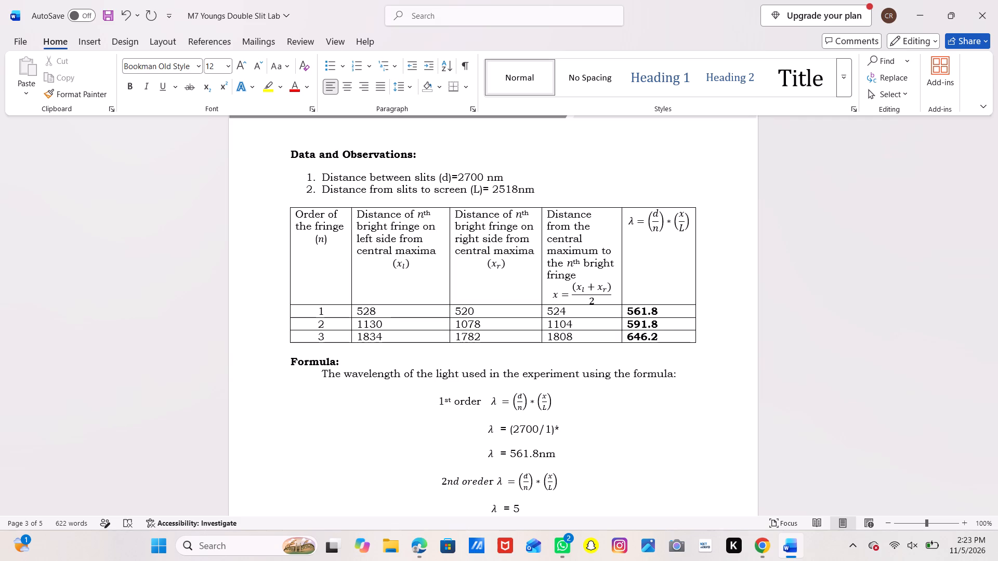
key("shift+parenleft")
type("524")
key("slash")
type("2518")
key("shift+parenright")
Replace the leftover 5 on the 2nd order substitution line with the expression (2700/2)*(1104/2518).
scroll(520, 359, "down", 1)
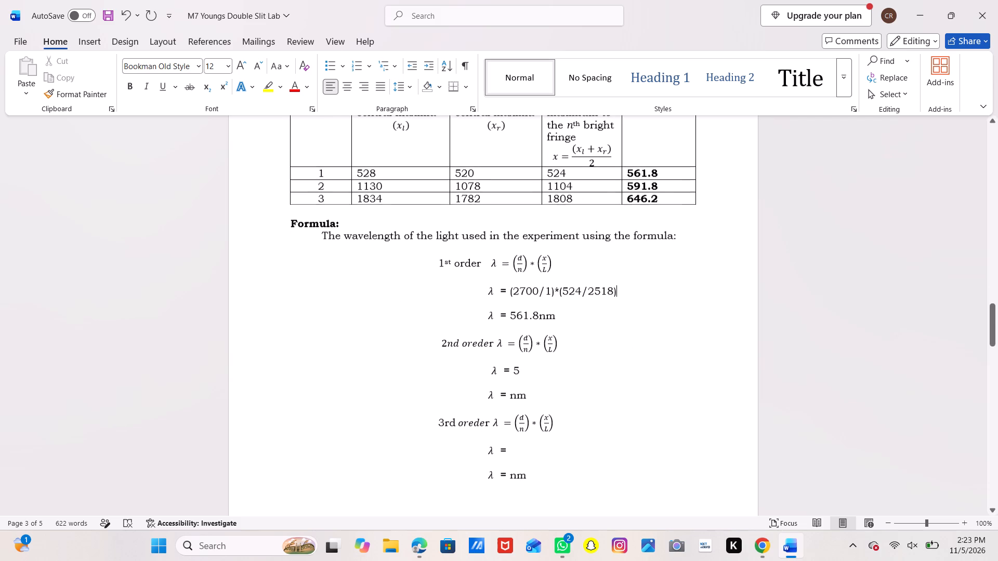
left_click(511, 371)
left_click(517, 371)
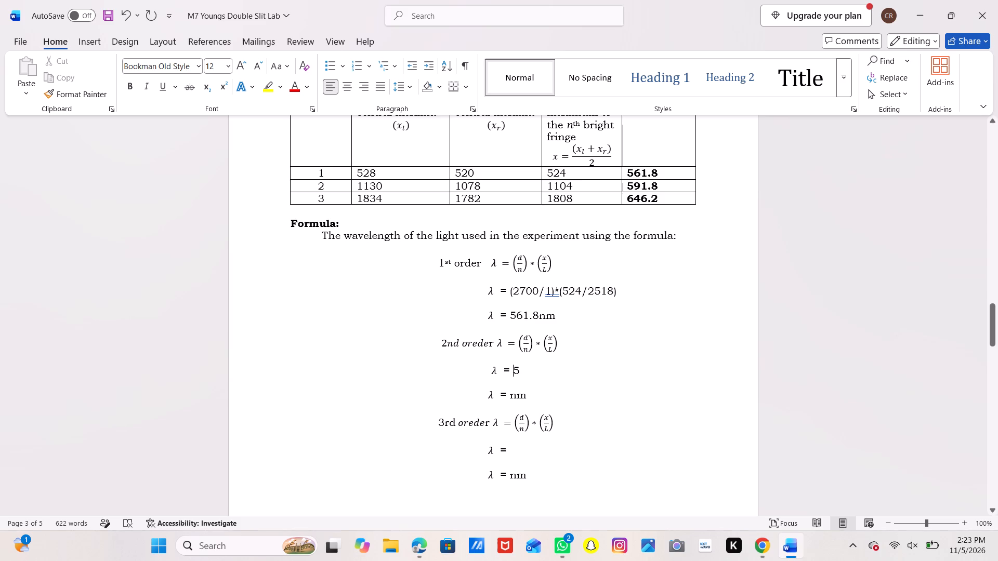
key("BackSpace")
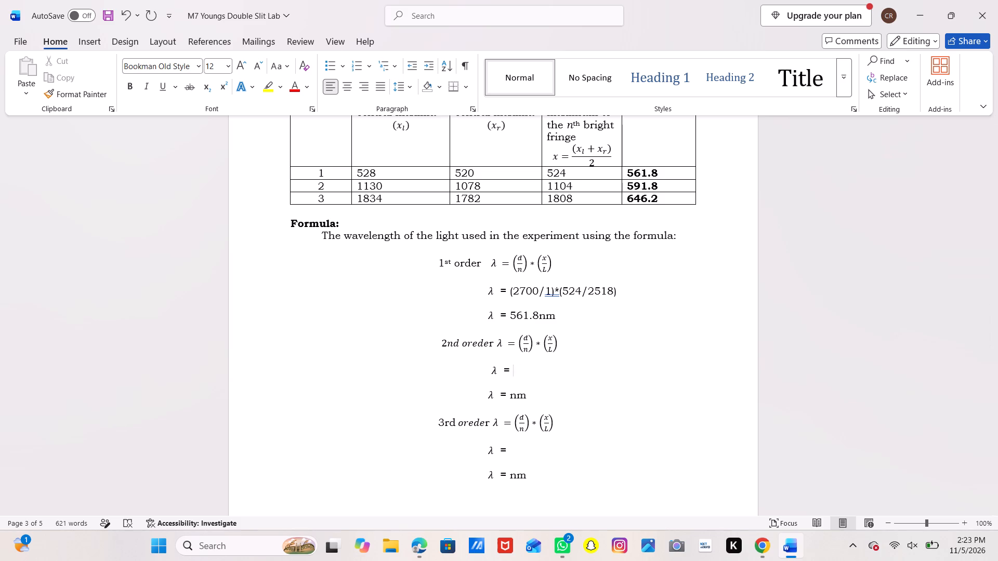
key("shift+parenleft")
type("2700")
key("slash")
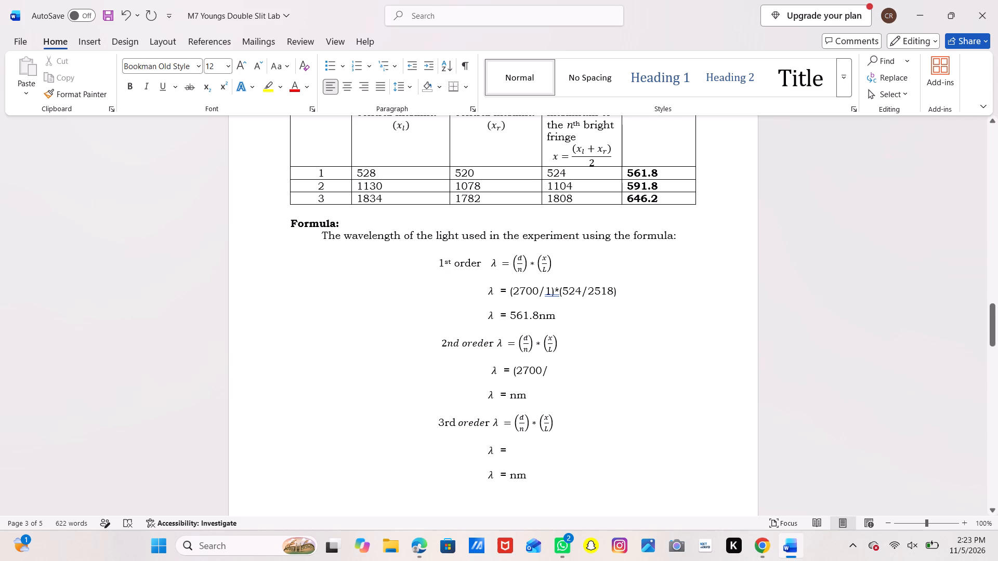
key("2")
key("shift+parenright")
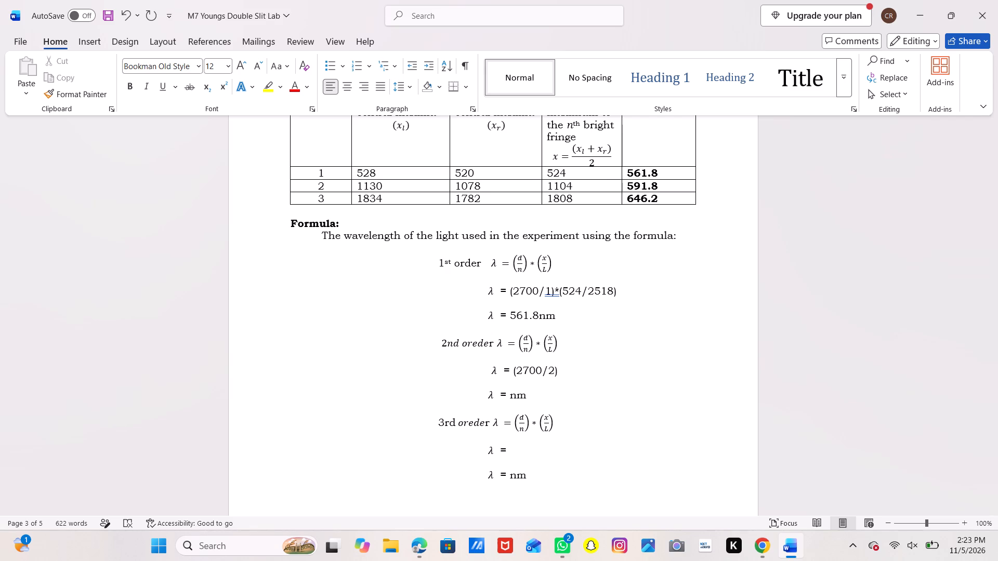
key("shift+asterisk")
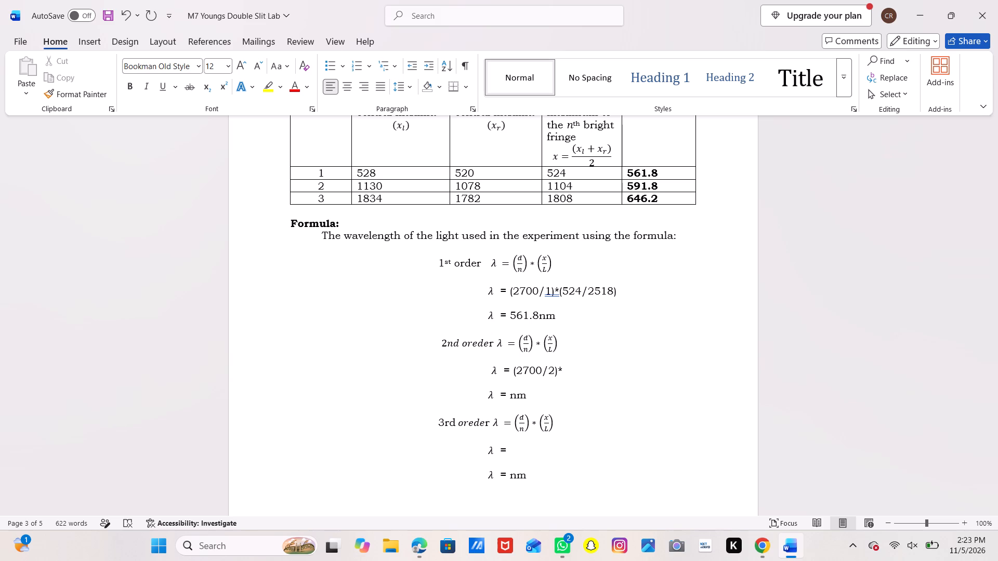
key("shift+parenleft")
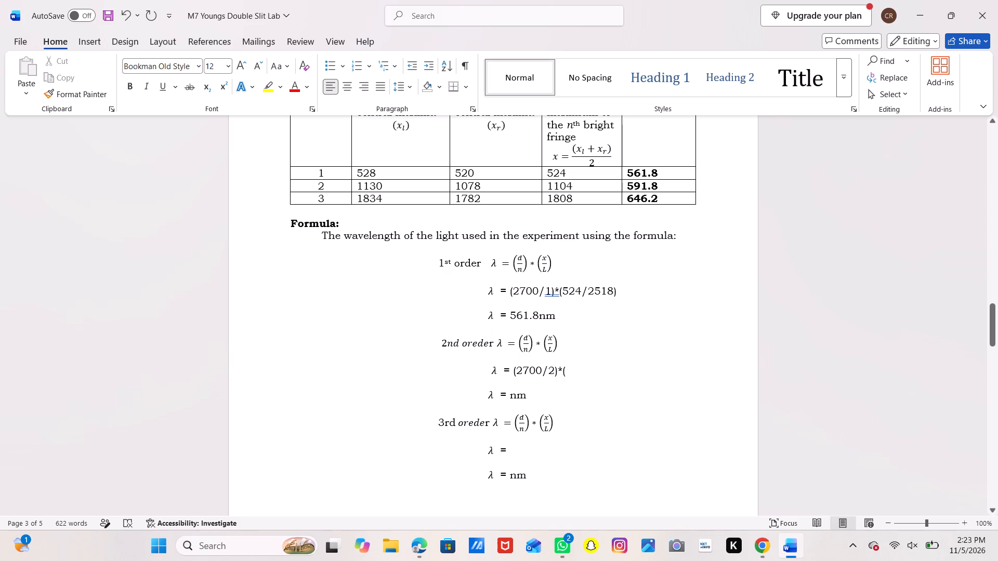
scroll(598, 359, "up", 1)
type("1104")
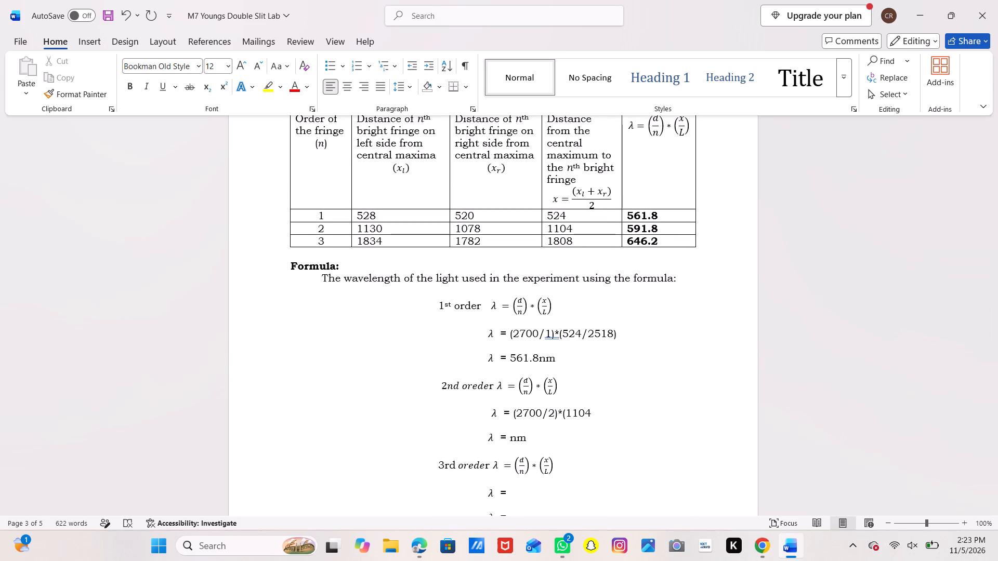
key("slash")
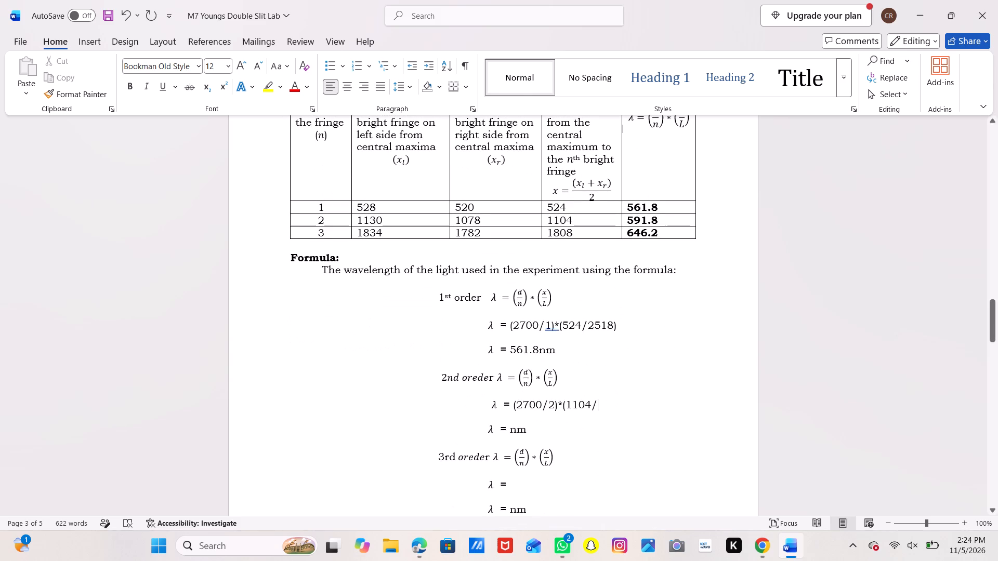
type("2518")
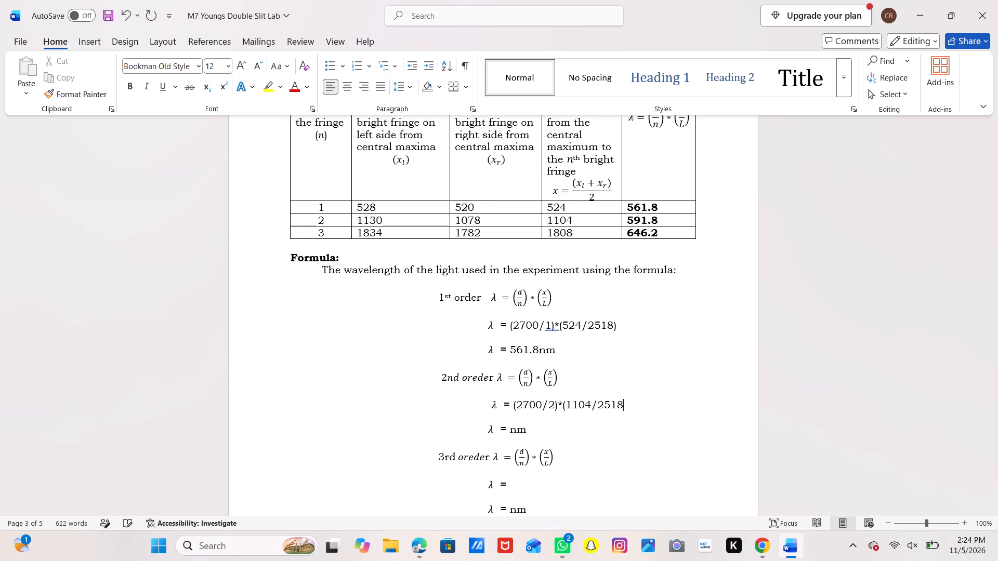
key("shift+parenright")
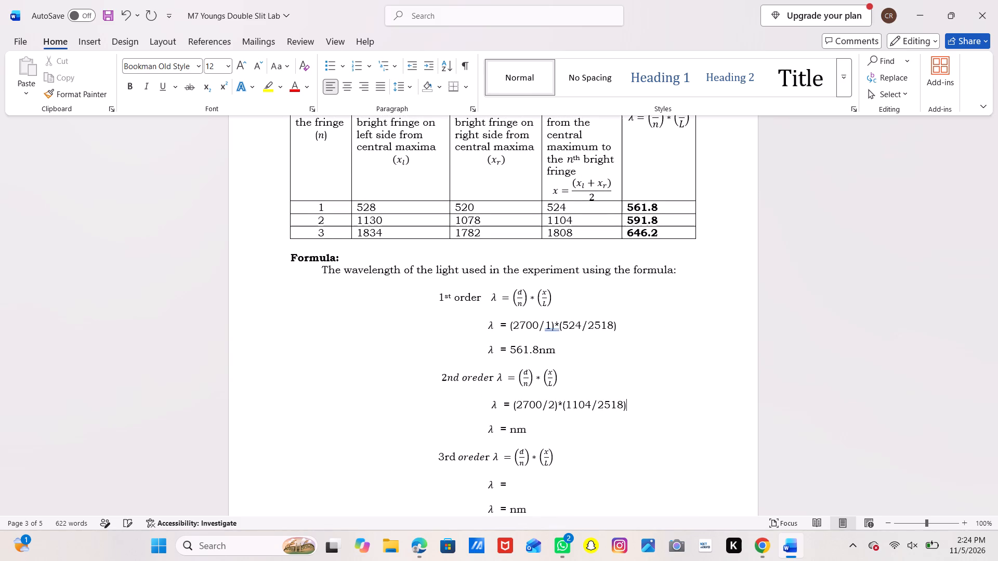
Enter 591.8 before nm on the 2nd order λ result line.
scroll(598, 359, "down", 1)
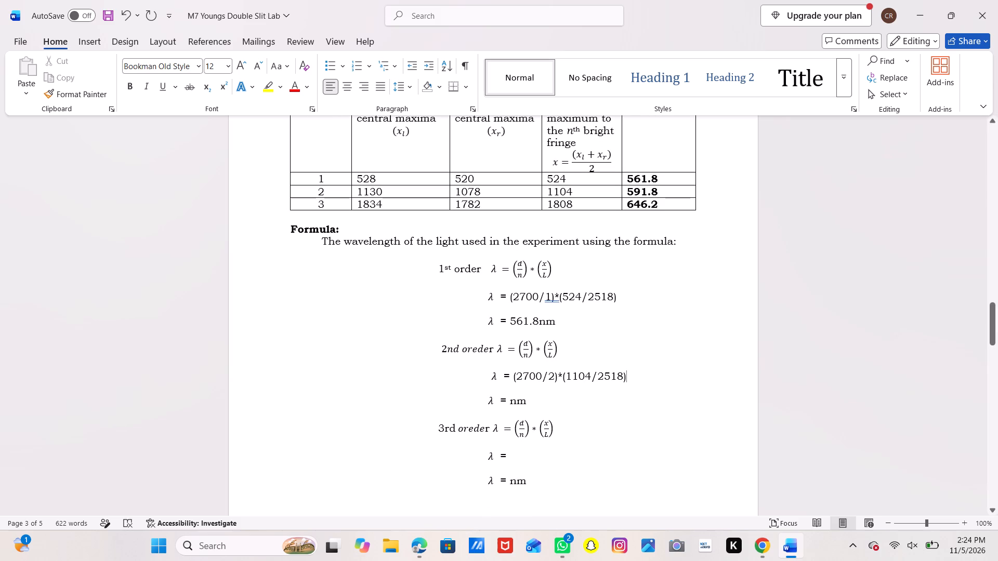
left_click(506, 401)
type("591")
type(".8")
Enter 646.2 before nm on the 3rd order λ result line.
scroll(506, 401, "down", 1)
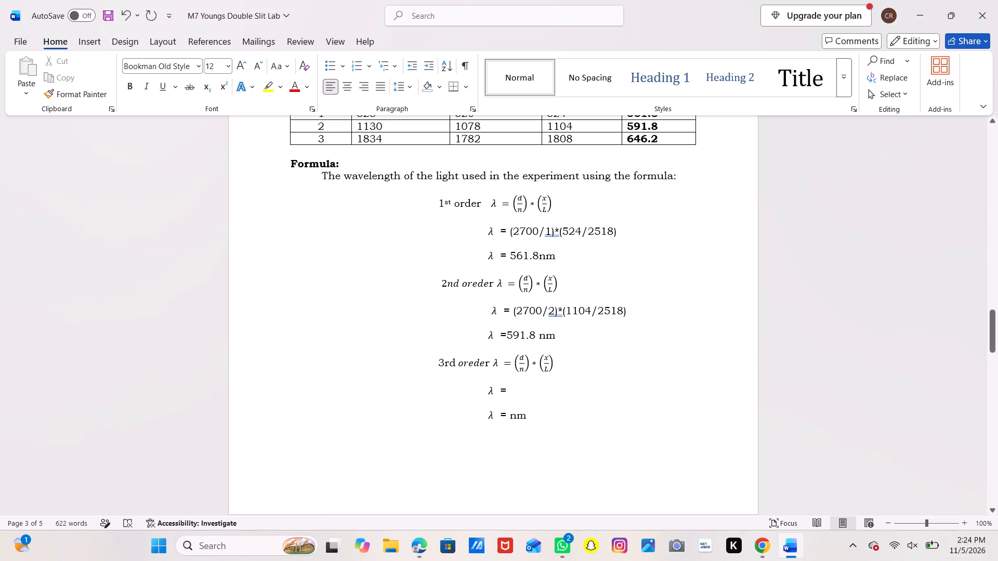
left_click(518, 387)
left_click(508, 418)
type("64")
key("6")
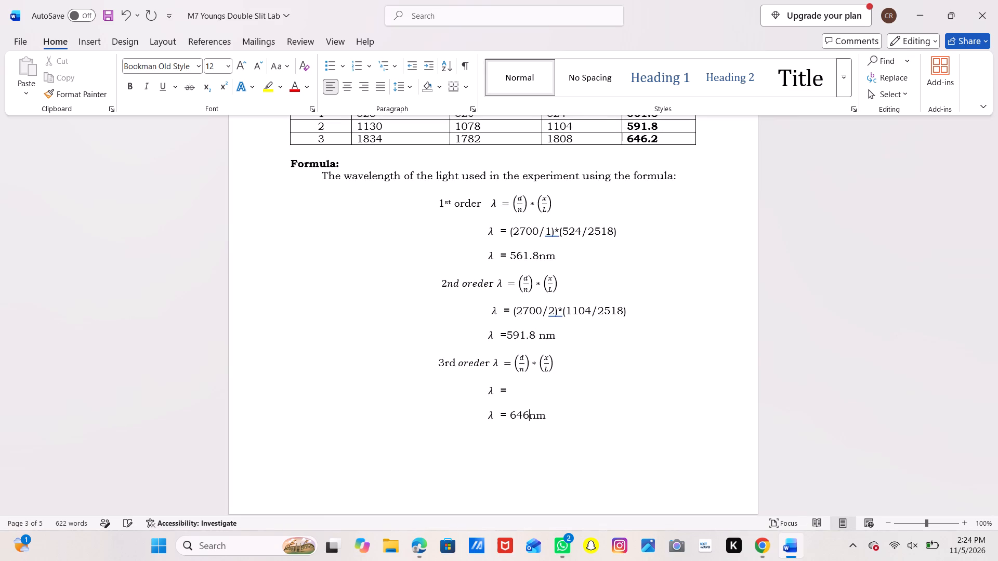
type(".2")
Enter (2700/3)*(1808/2518) as the substituted expression on the empty λ line below the 3rd order formula.
left_click(522, 385)
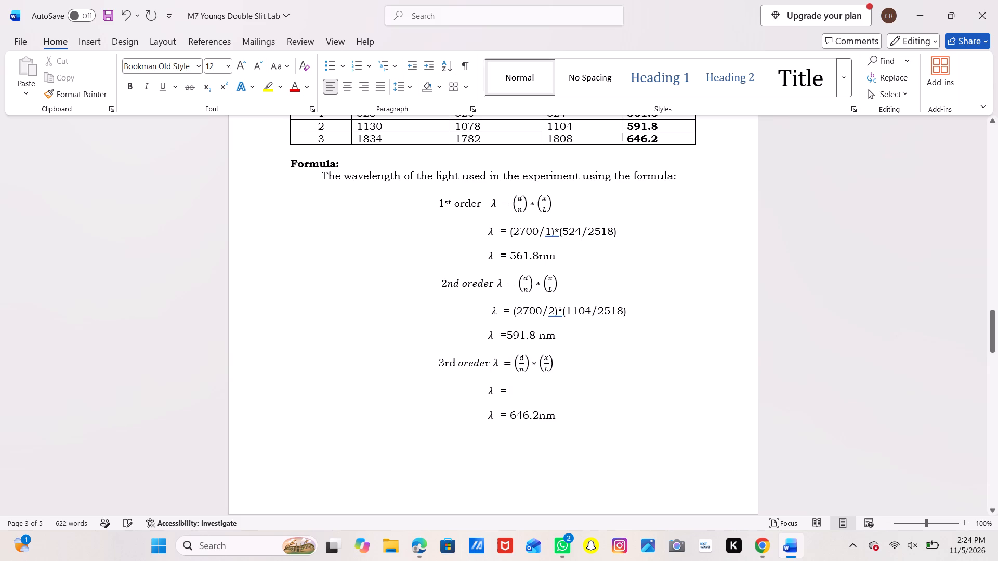
key("shift+parenleft")
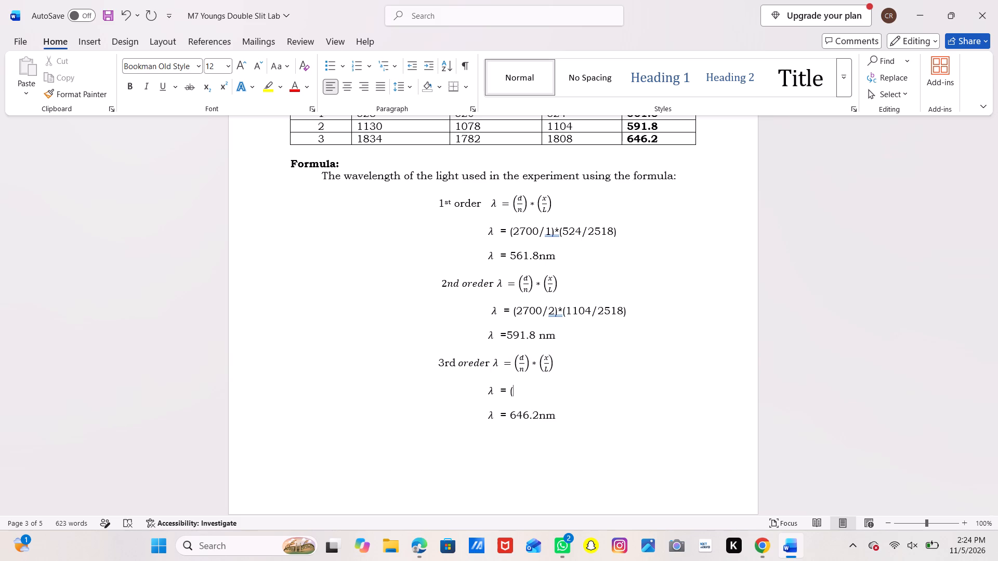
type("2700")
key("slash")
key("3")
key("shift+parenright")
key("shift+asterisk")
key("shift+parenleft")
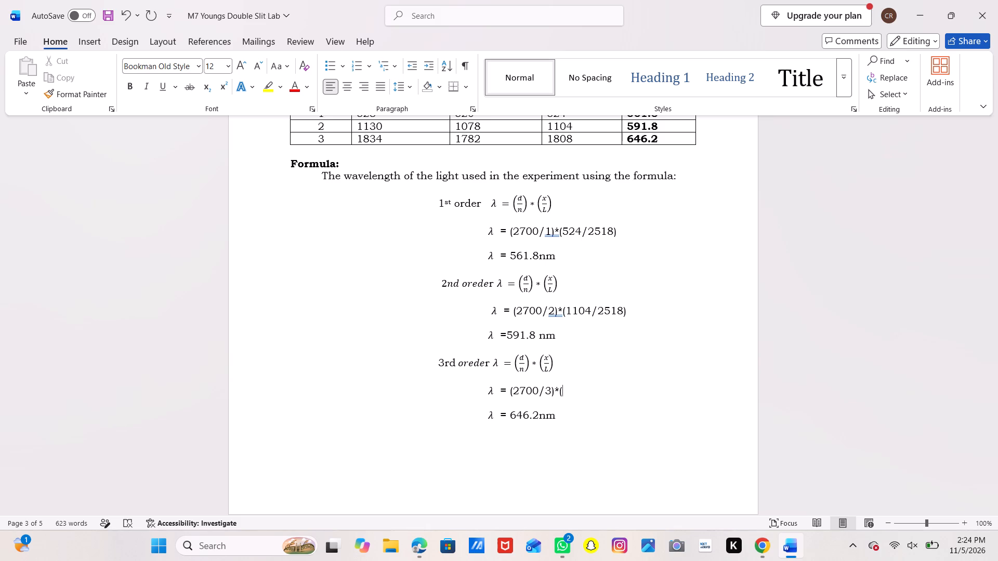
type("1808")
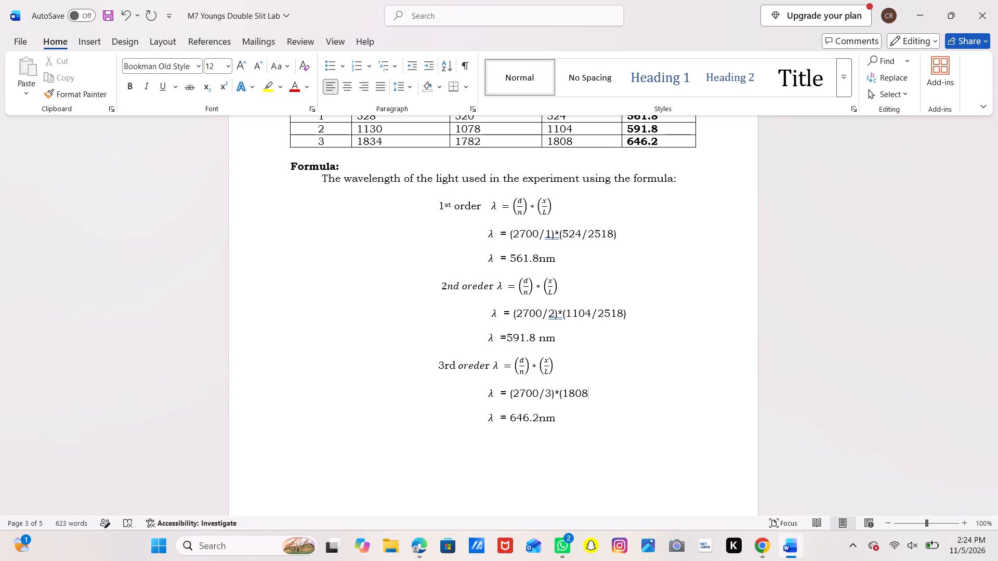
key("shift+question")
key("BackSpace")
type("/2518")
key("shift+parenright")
Examine the Result section's blank wavelength entries and check them against the observations table and calculated wavelengths.
scroll(522, 385, "down", 1)
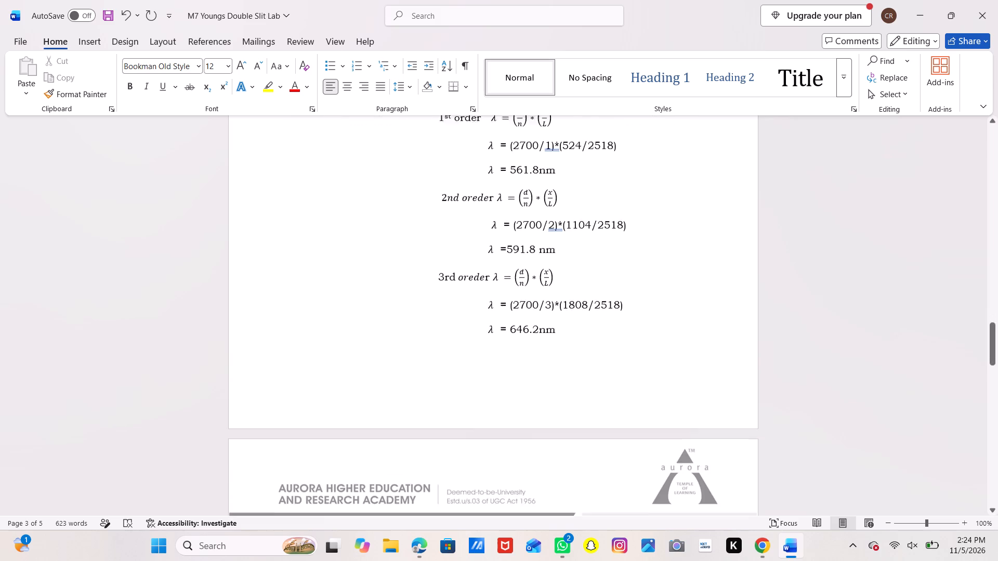
scroll(522, 385, "down", 4)
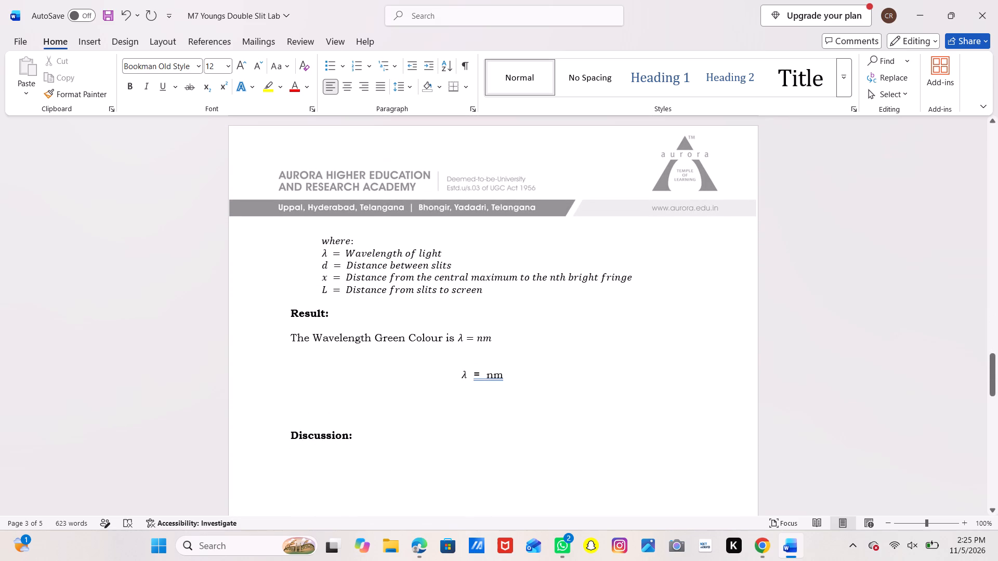
scroll(371, 351, "down", 1)
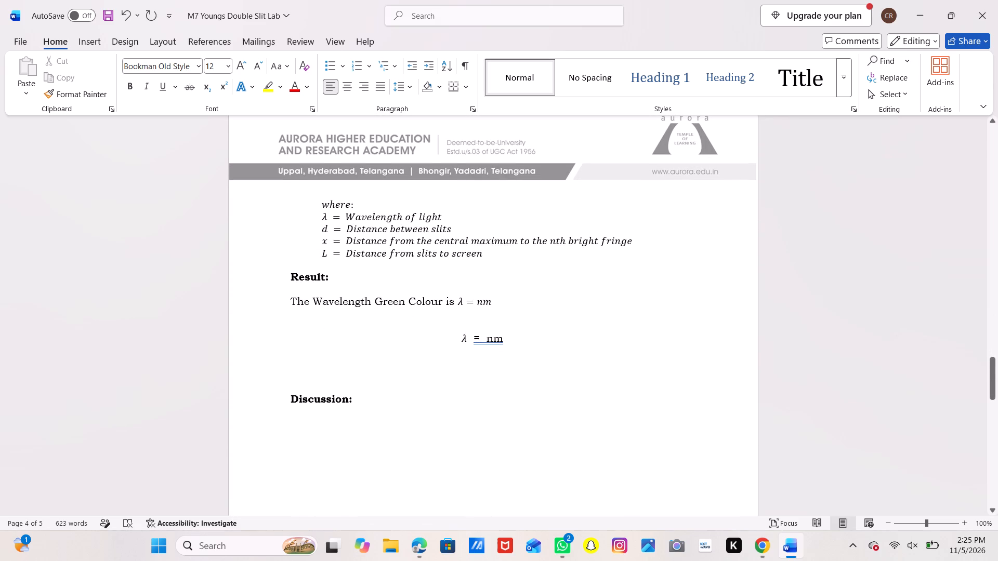
left_click(476, 302)
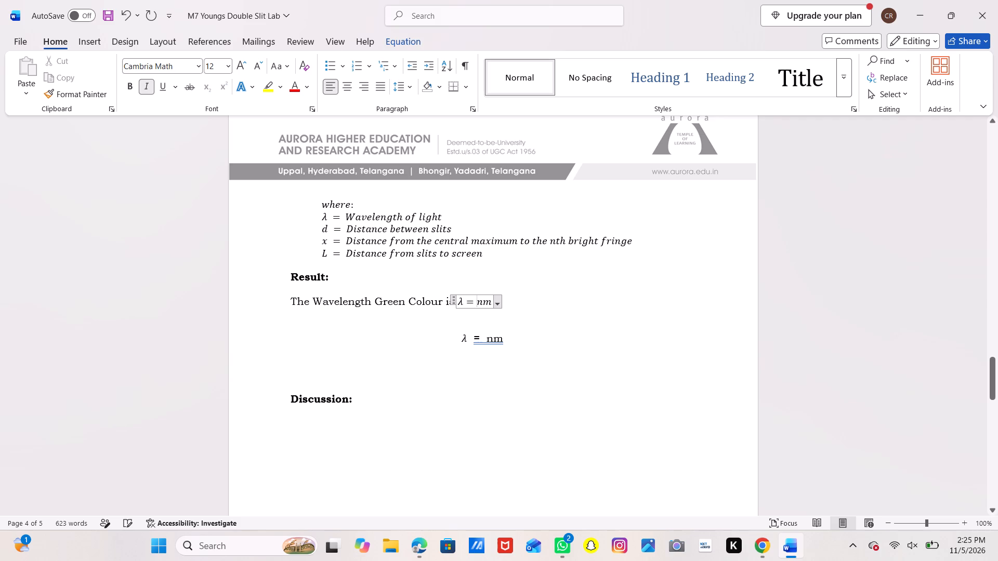
left_click(482, 336)
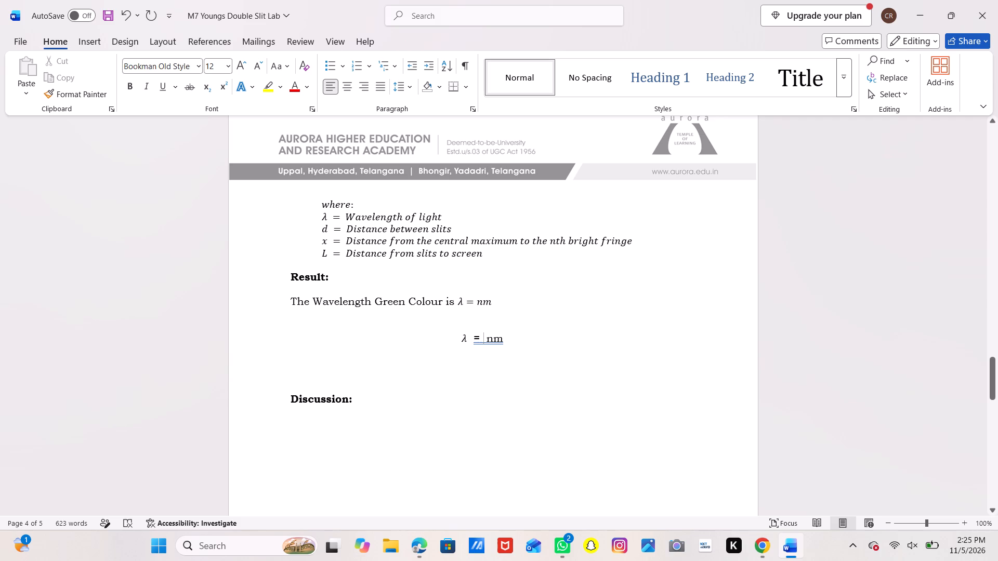
scroll(509, 310, "up", 1)
scroll(509, 310, "down", 1)
scroll(509, 310, "up", 1)
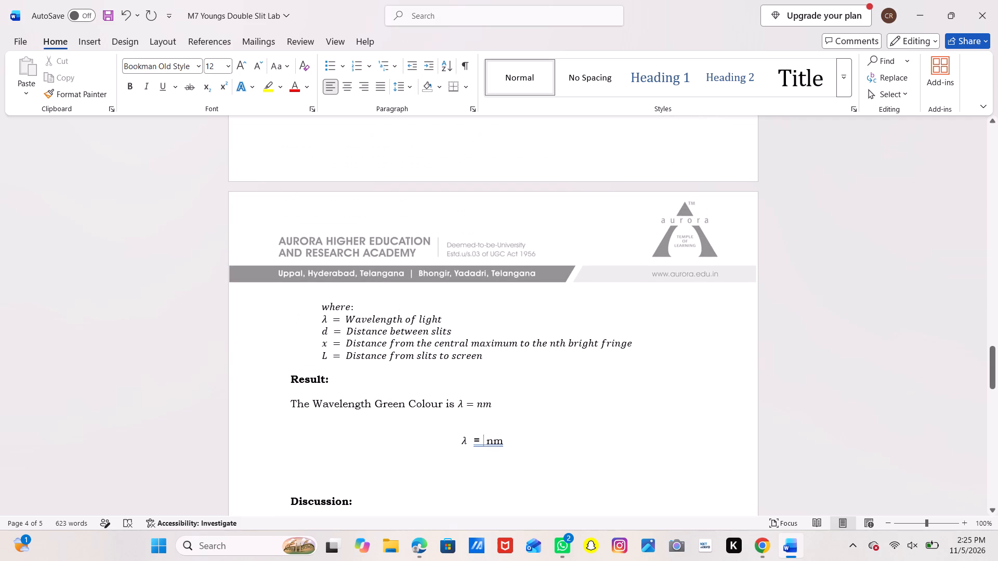
scroll(509, 310, "up", 2)
scroll(509, 310, "down", 1)
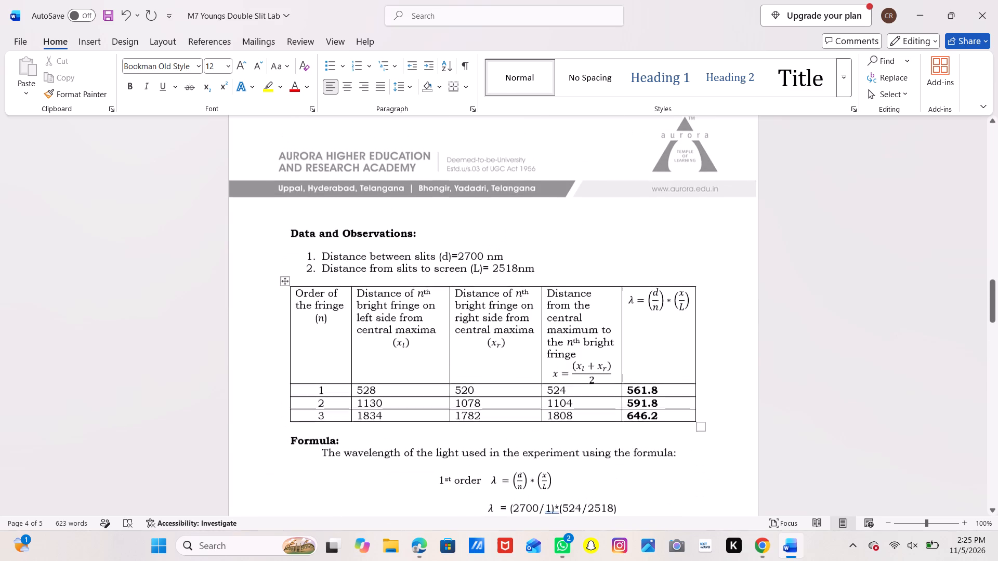
scroll(509, 310, "down", 2)
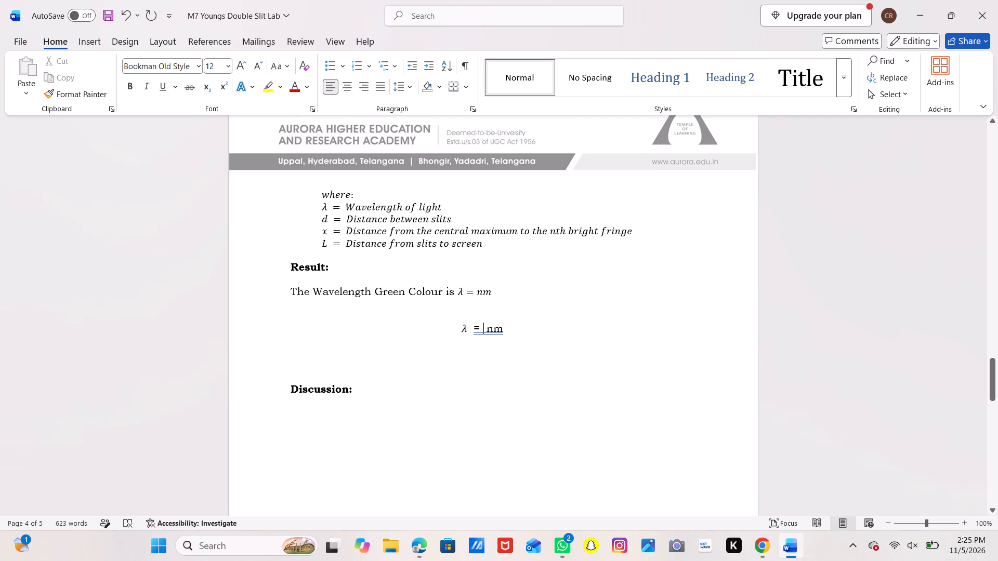
Review the calculated wavelengths of the three orders against the blank wavelength entries in the Result section.
scroll(458, 403, "up", 2)
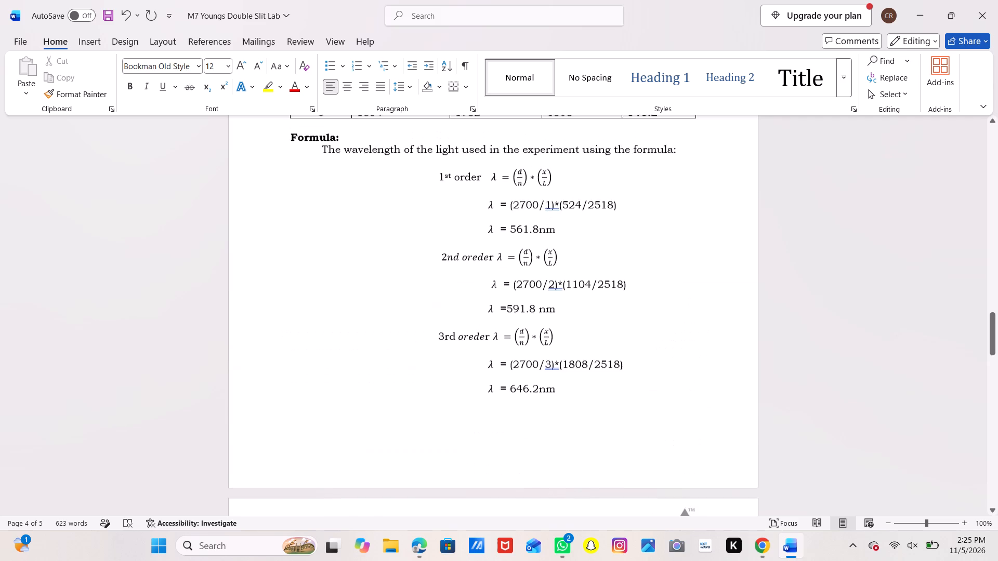
scroll(458, 403, "up", 2)
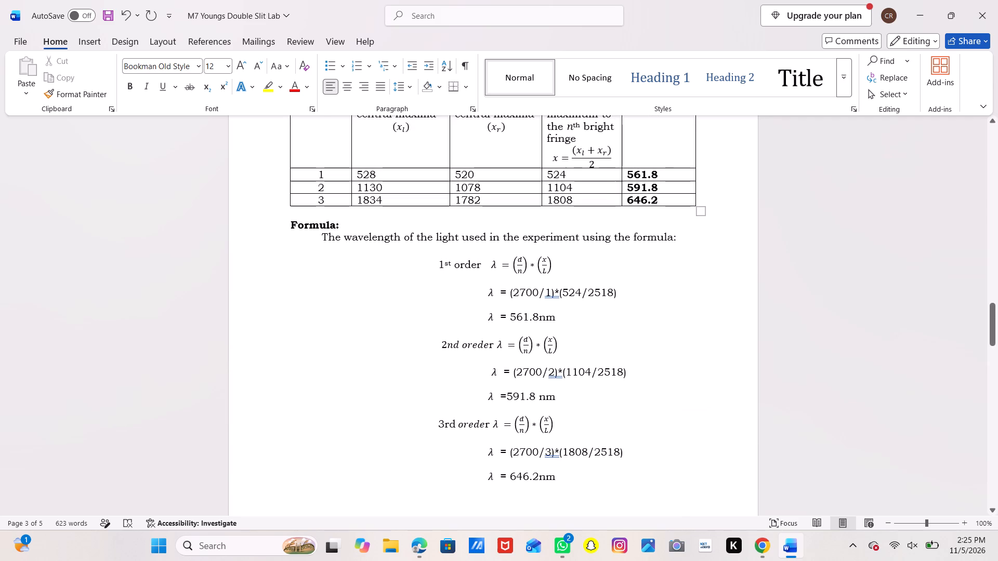
scroll(649, 198, "down", 2)
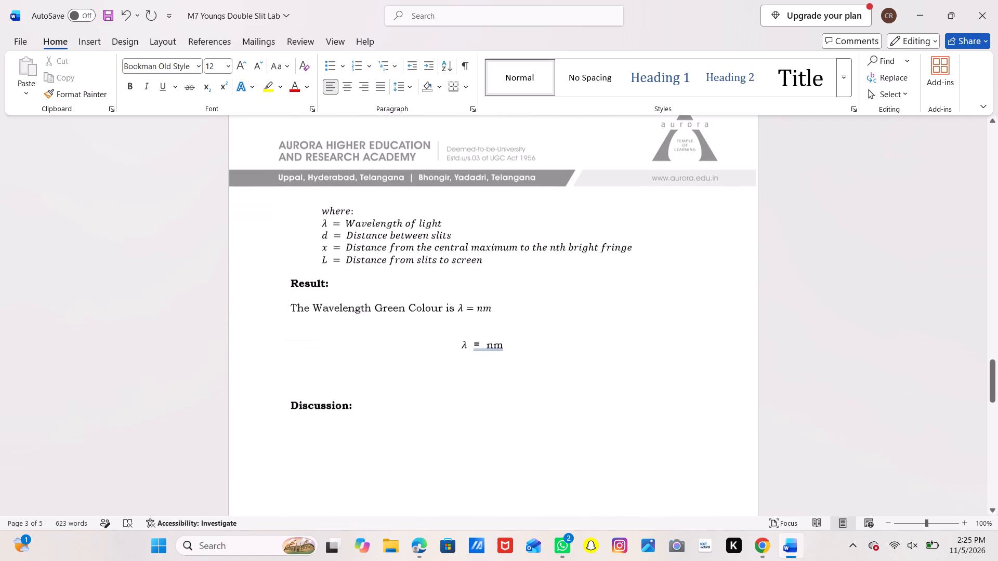
scroll(649, 198, "down", 1)
left_click(476, 278)
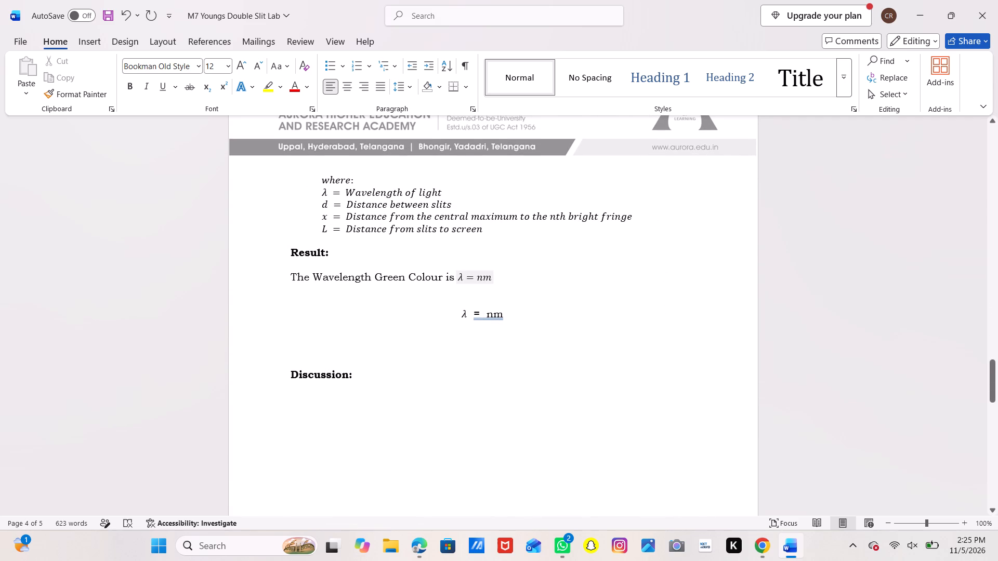
left_click(485, 314)
left_click(482, 314)
scroll(474, 274, "up", 3)
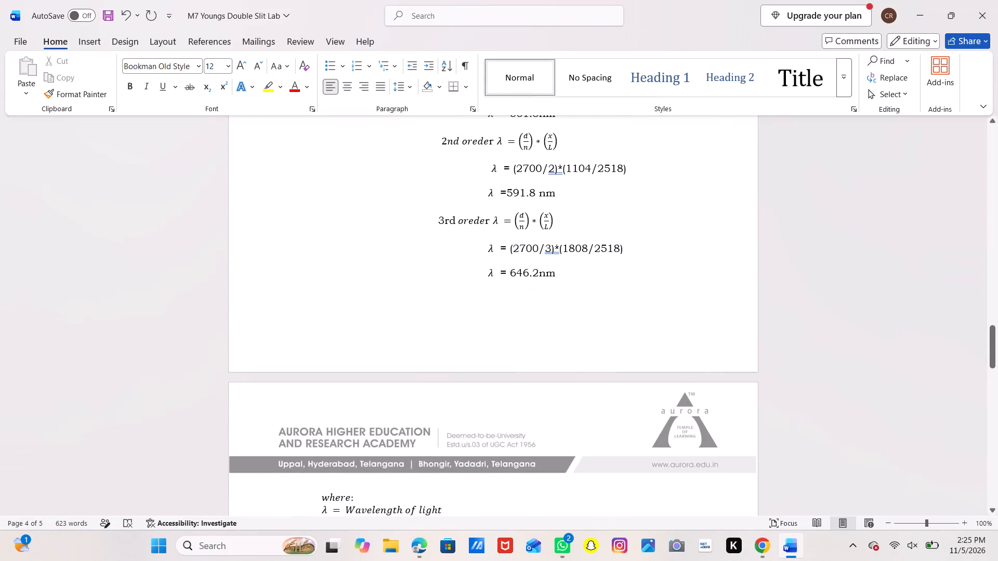
scroll(474, 274, "up", 1)
scroll(474, 274, "down", 3)
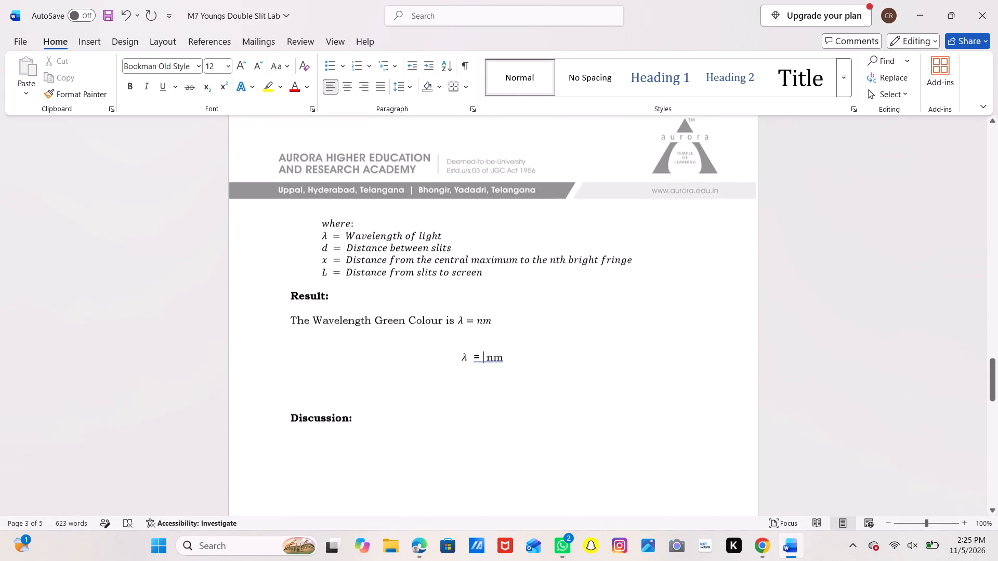
scroll(474, 274, "down", 1)
Start the Green Colour wavelength equation in the Result section with "(561.8 +" before nm.
left_click(474, 288)
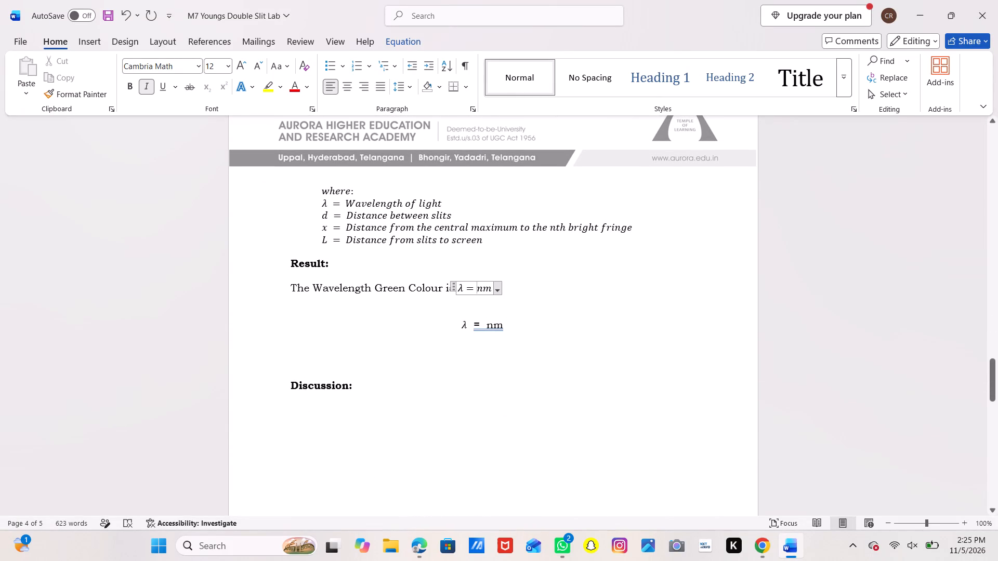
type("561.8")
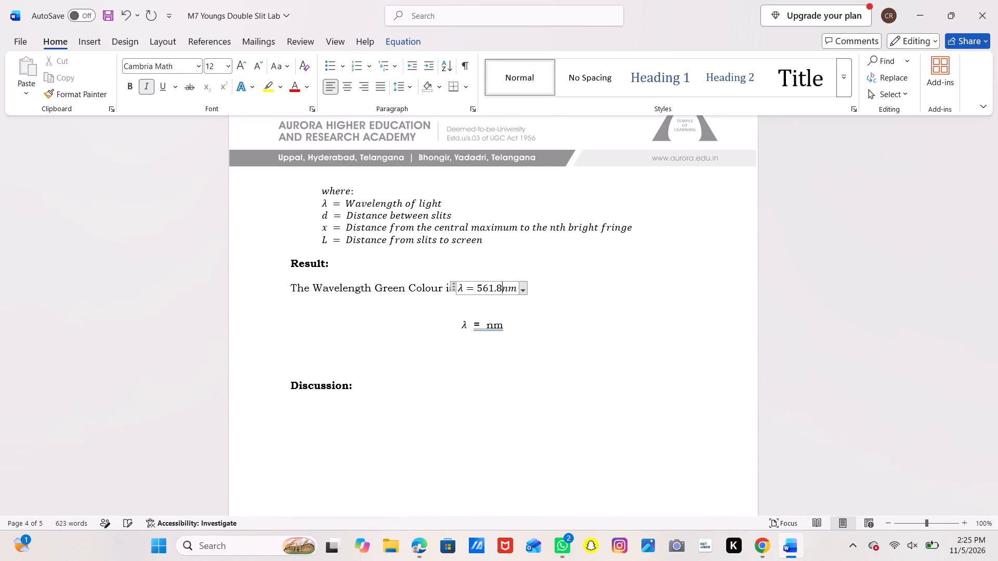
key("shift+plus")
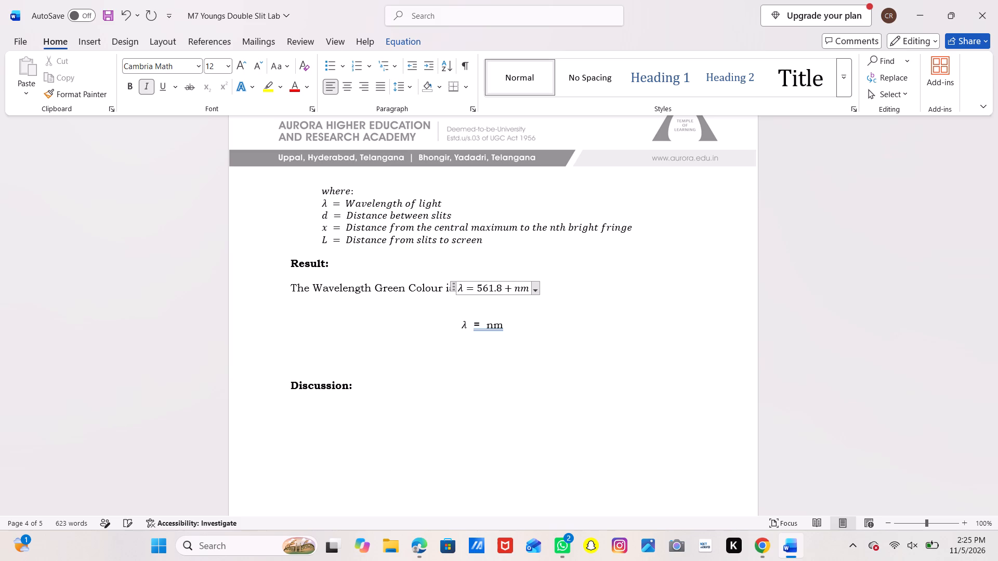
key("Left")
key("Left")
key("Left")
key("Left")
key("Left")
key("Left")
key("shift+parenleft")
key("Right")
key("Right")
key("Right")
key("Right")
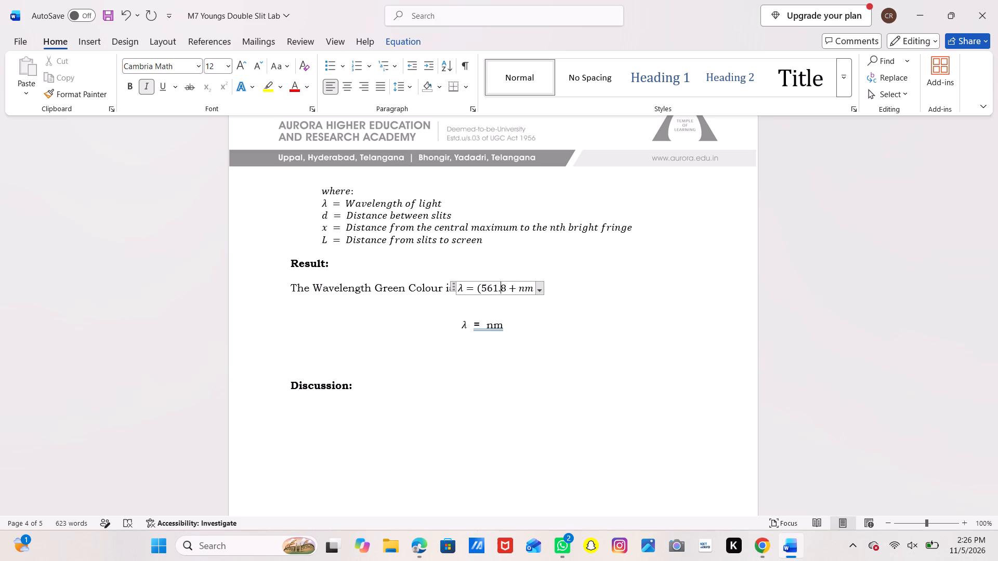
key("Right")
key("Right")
Add the 2nd and 3rd order wavelengths, 591.8 + 646.2, to the Green Colour equation's sum and close the parenthesis.
scroll(474, 288, "up", 1)
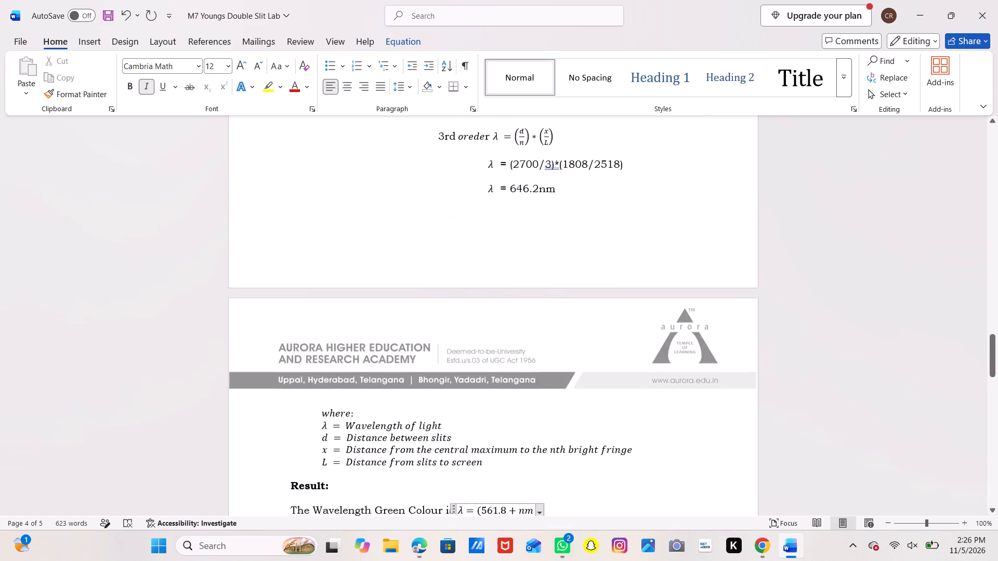
scroll(474, 288, "up", 2)
scroll(474, 288, "down", 1)
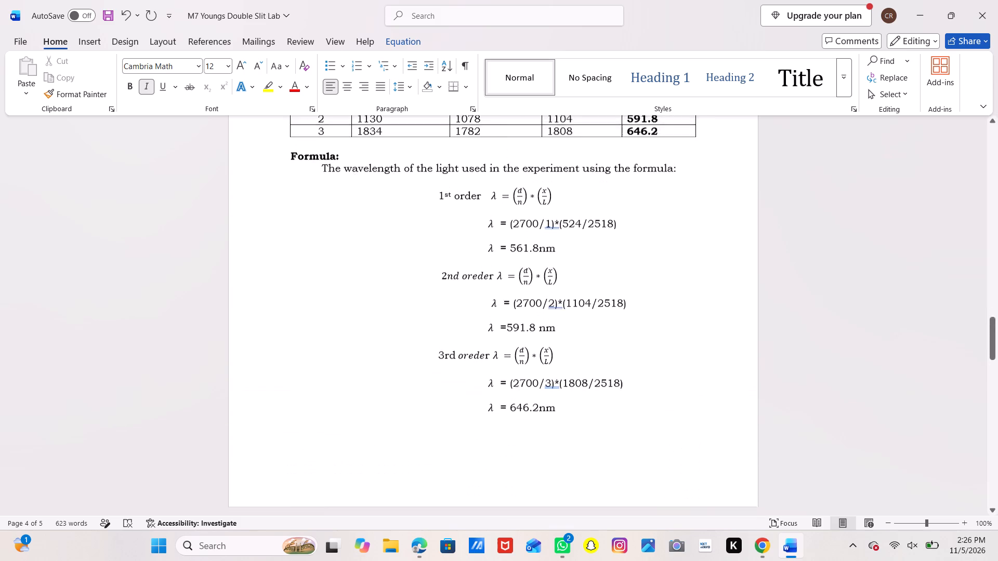
scroll(474, 288, "down", 2)
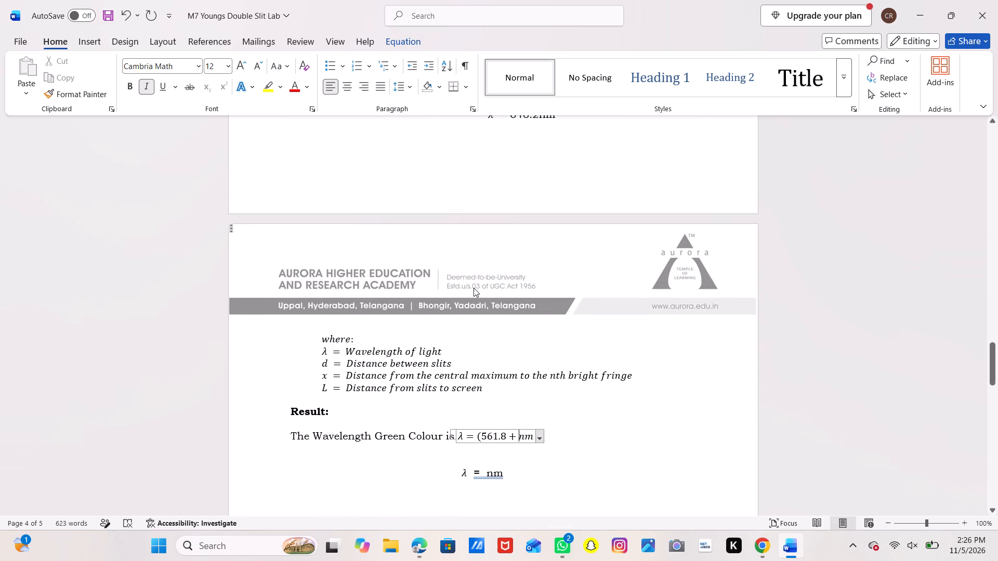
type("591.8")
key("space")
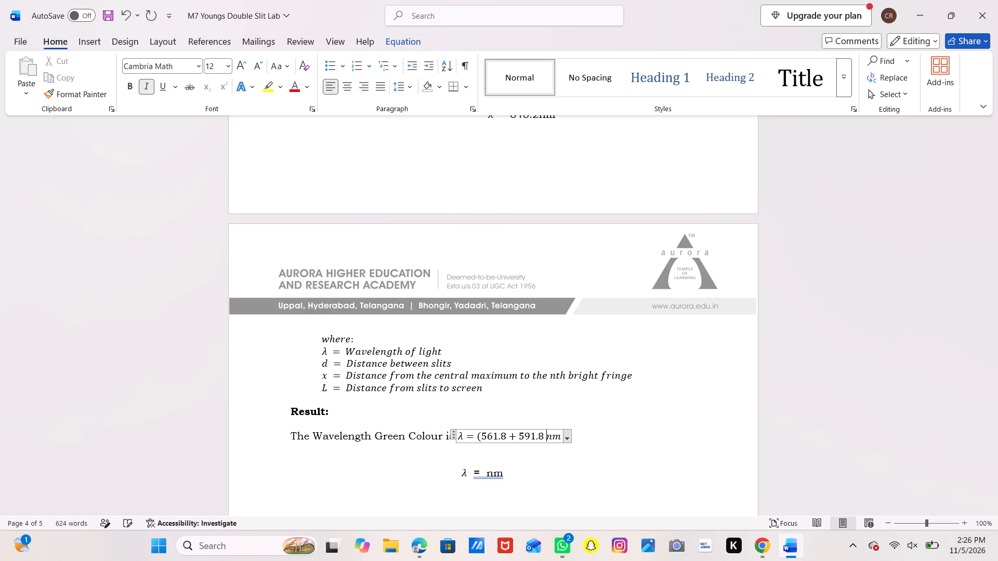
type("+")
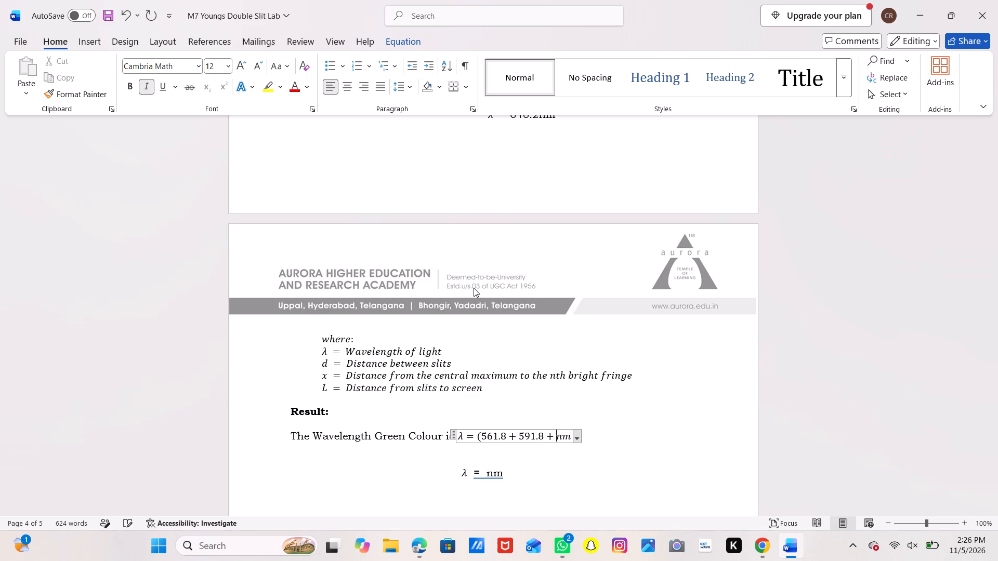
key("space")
scroll(474, 288, "up", 1)
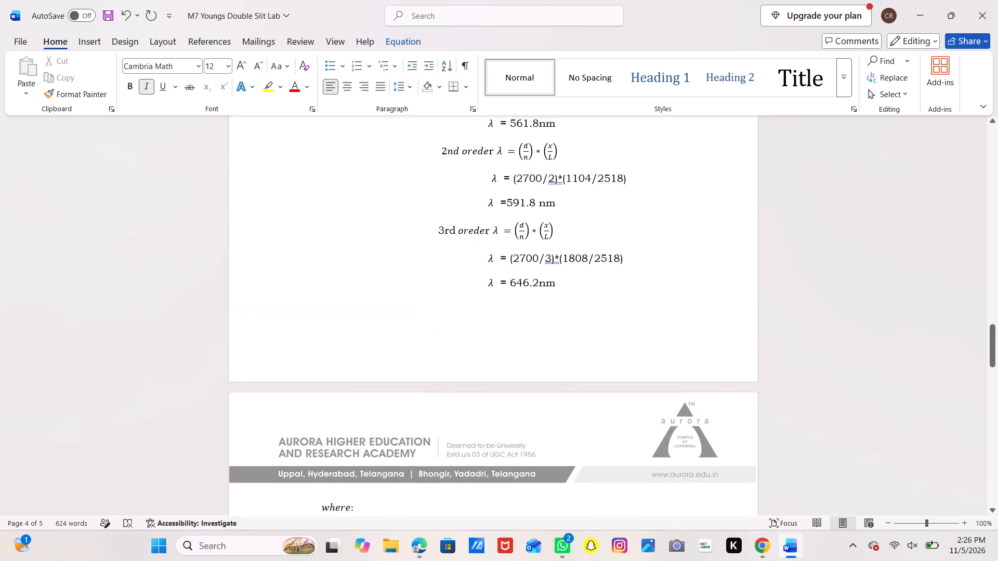
scroll(474, 288, "down", 1)
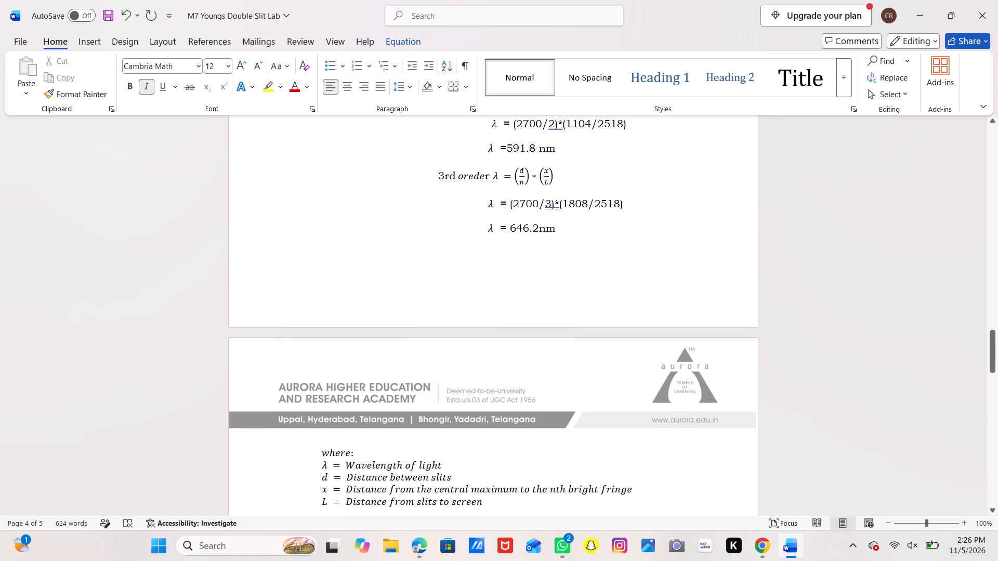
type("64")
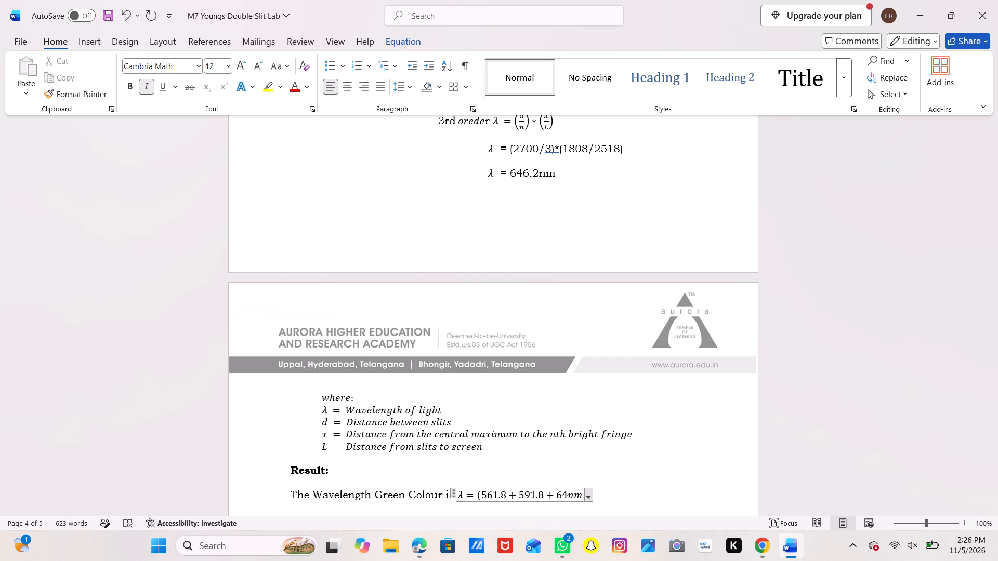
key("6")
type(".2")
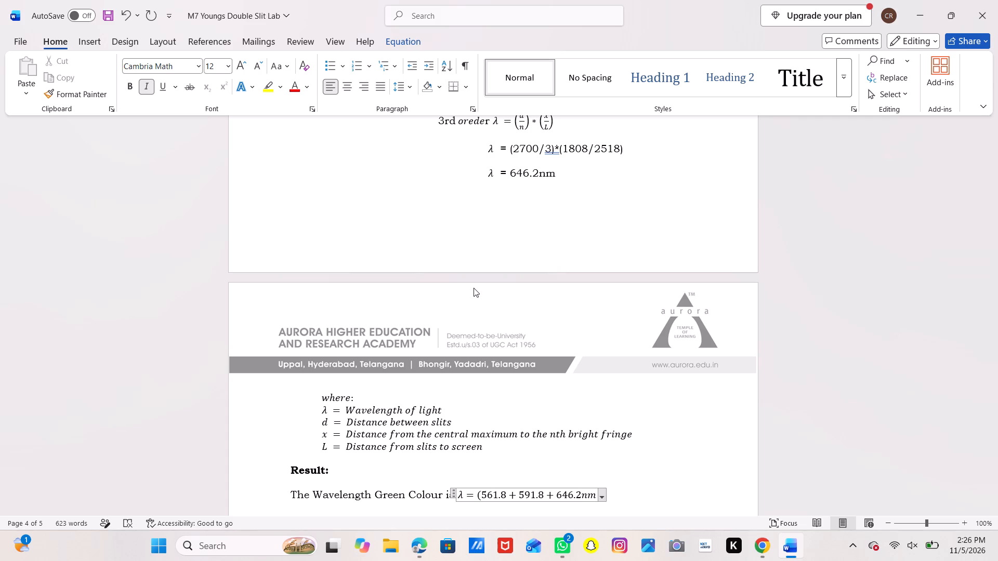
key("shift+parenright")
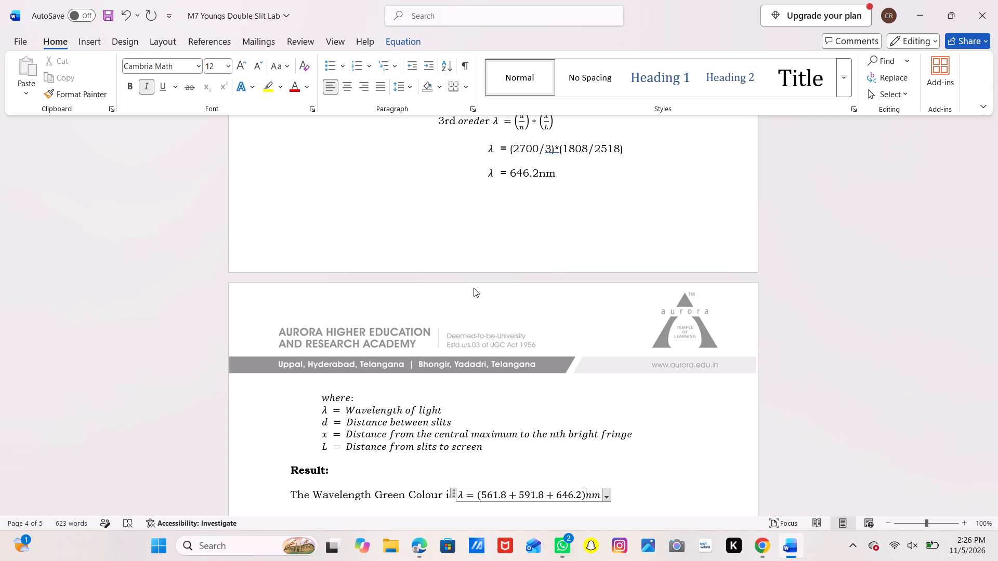
Divide the parenthesised sum in the Green Colour equation by 3, formatted as a stacked fraction before nm.
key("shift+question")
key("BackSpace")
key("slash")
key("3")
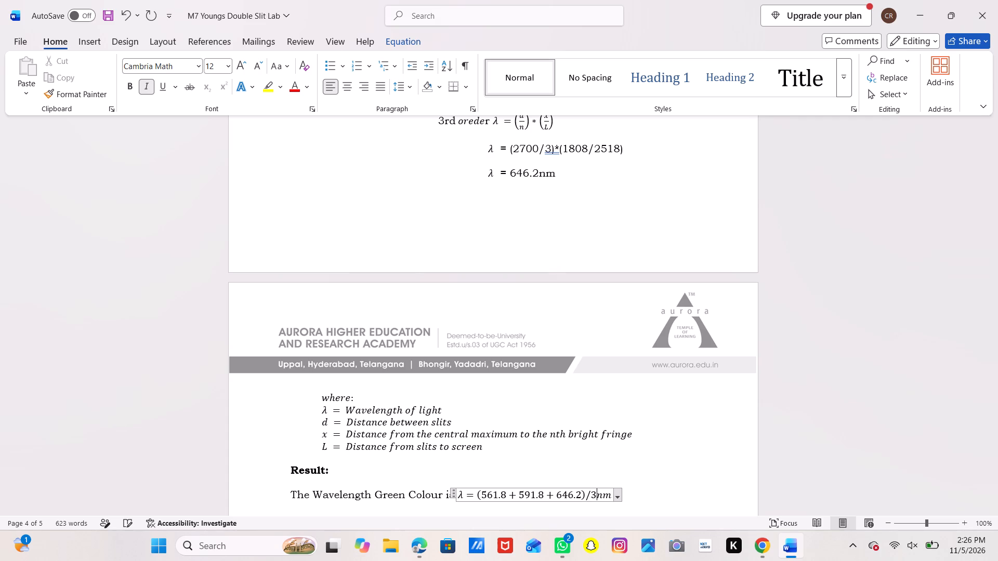
scroll(474, 288, "down", 2)
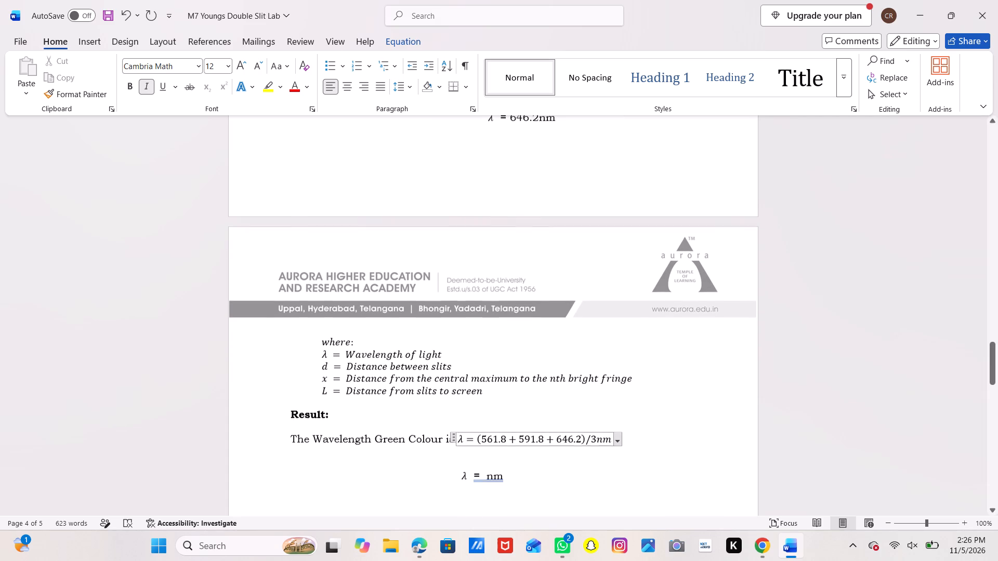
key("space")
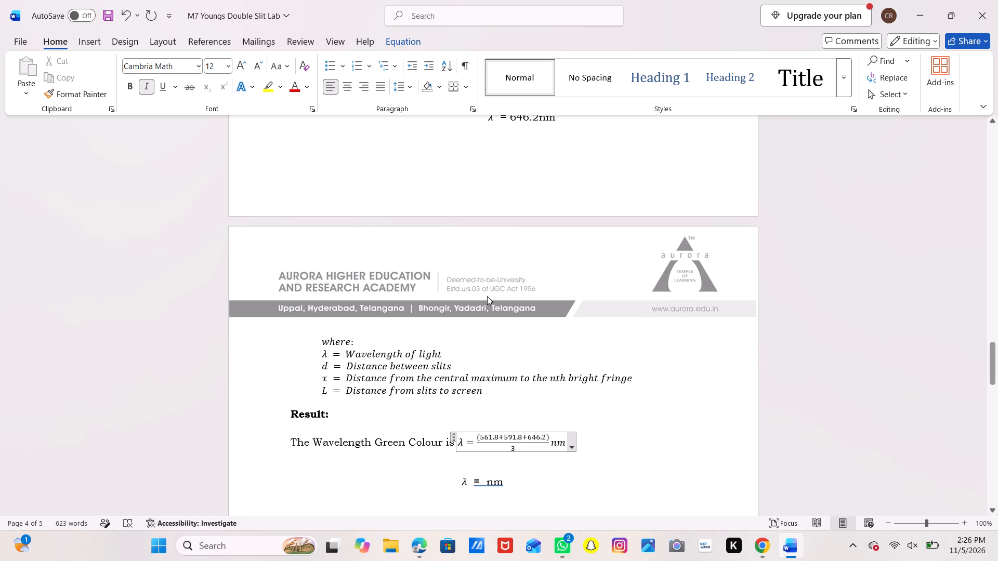
Enter 599.9 before nm on the λ line below the Green Colour equation.
scroll(536, 454, "down", 1)
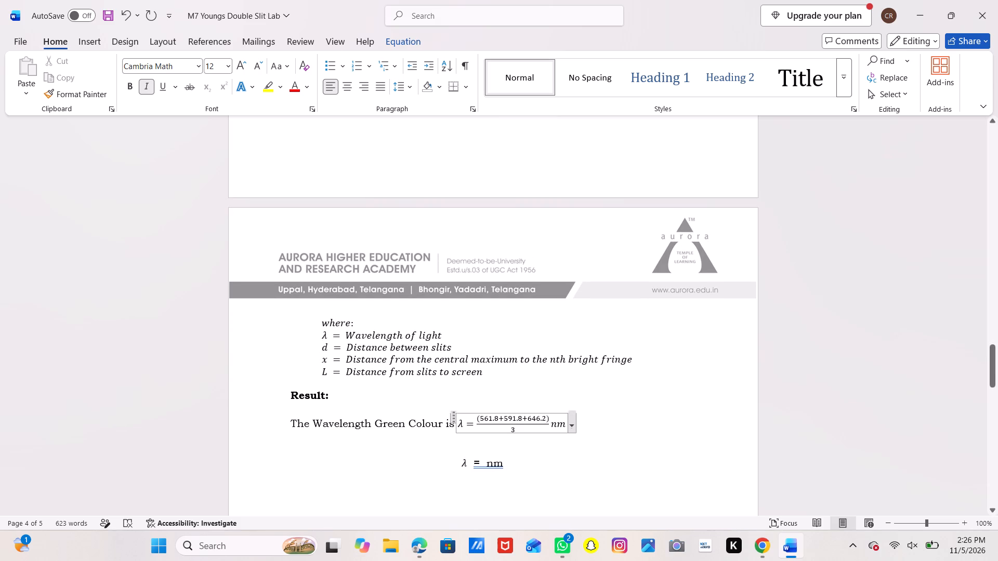
left_click(482, 459)
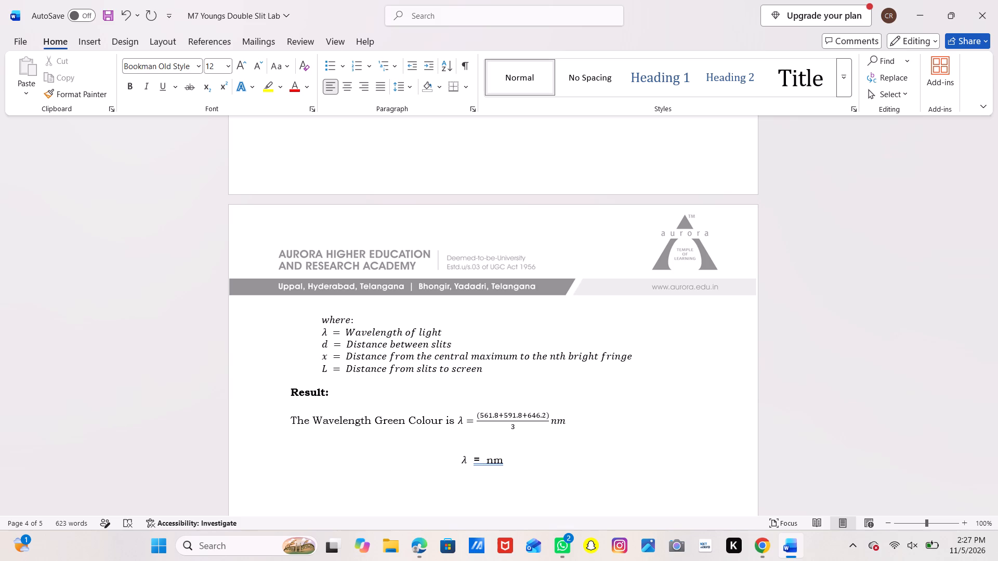
scroll(482, 459, "down", 1)
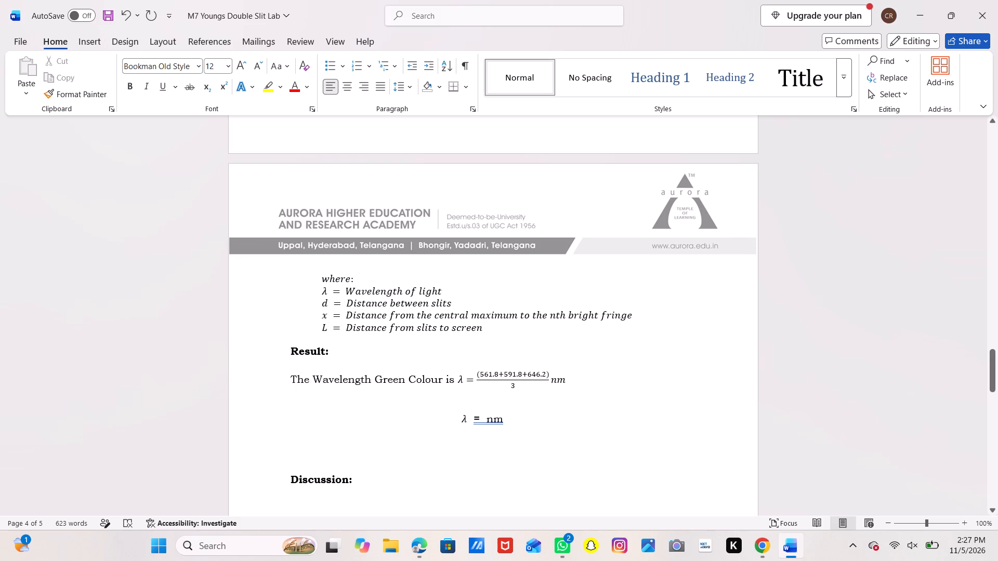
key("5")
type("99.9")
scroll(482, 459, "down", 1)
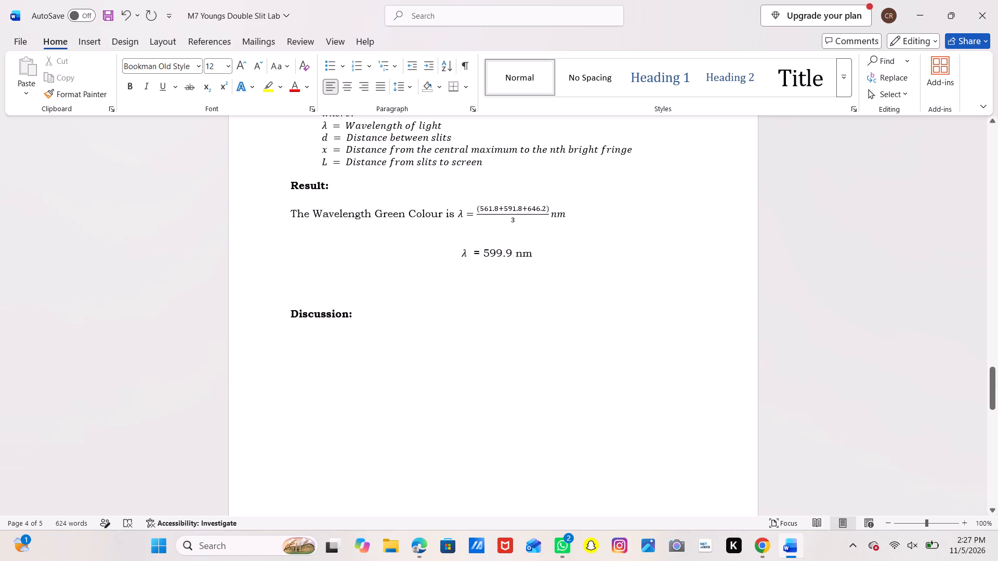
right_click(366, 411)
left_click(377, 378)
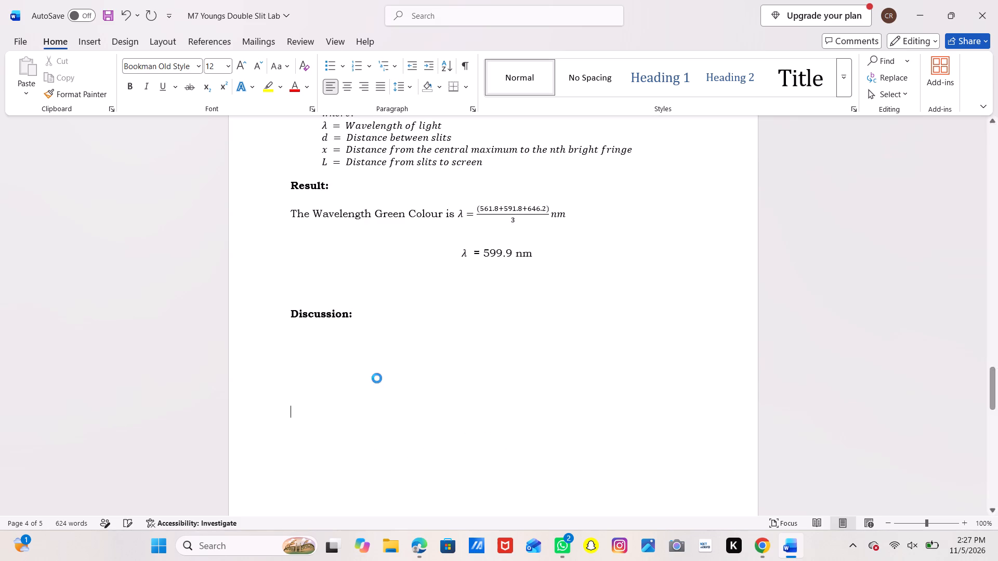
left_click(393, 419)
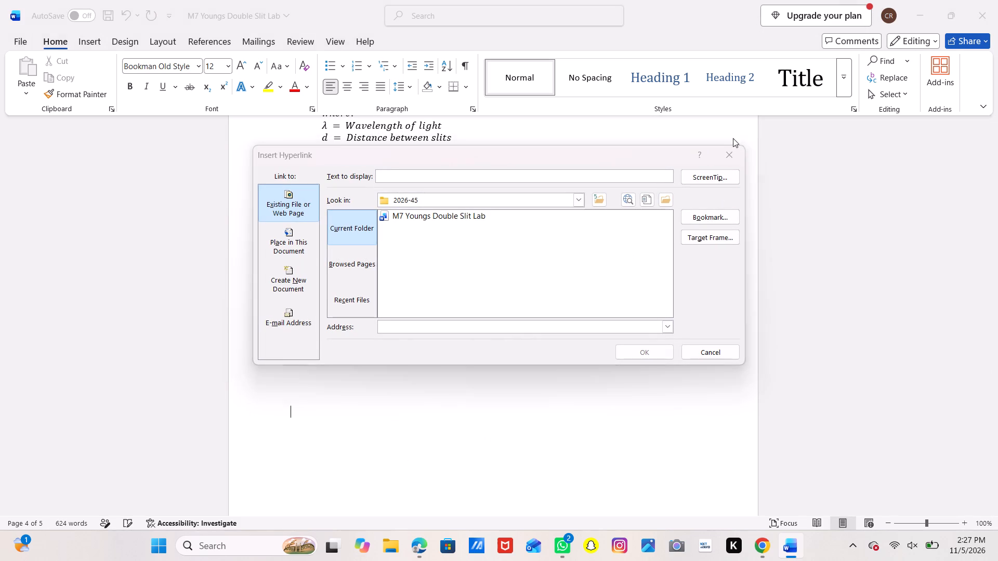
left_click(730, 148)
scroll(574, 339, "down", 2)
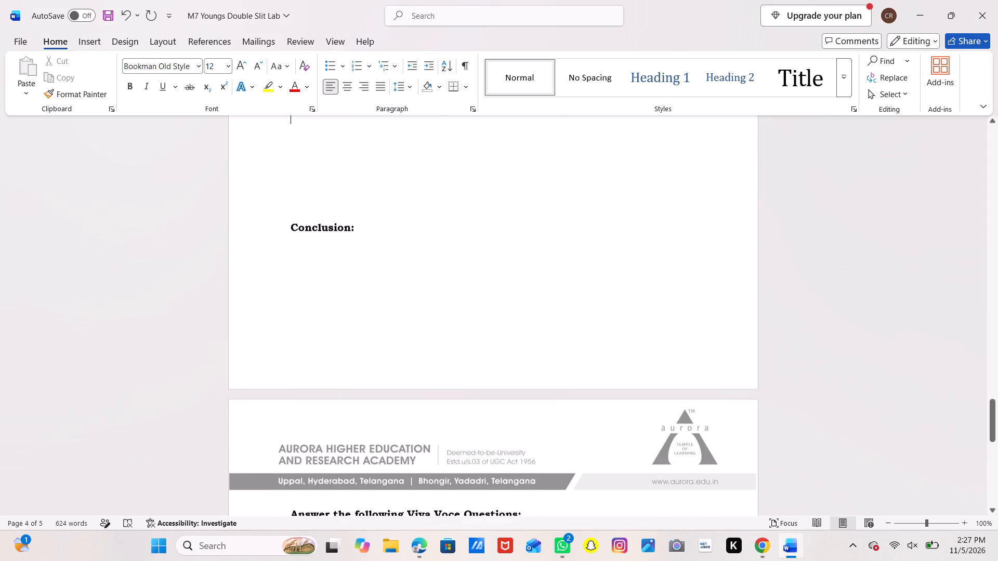
Review the lab report's pages, from the title table and circuit diagram through the procedure, observations and results to the empty Discussion and Conclusion sections.
scroll(574, 339, "down", 2)
scroll(574, 339, "up", 2)
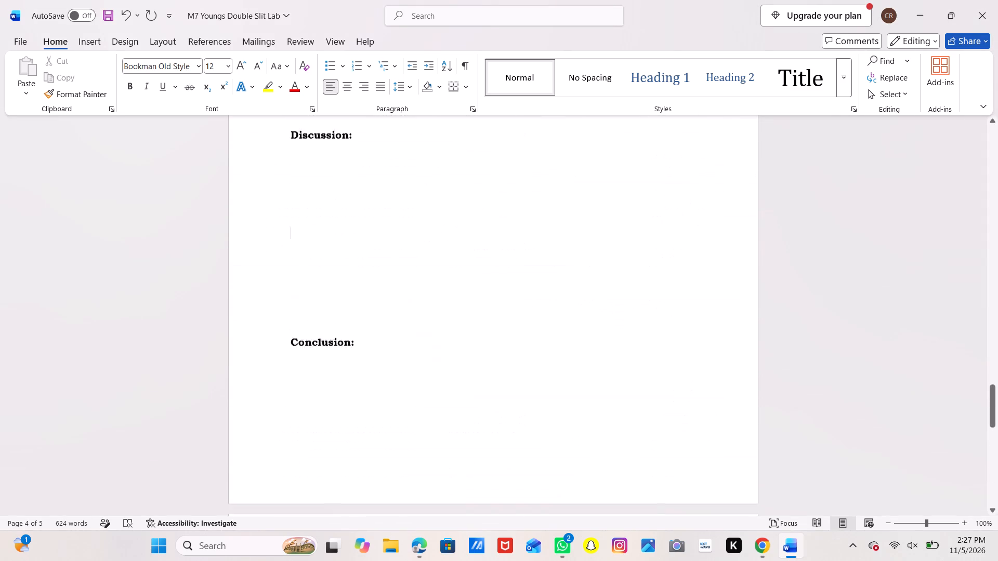
scroll(574, 339, "up", 4)
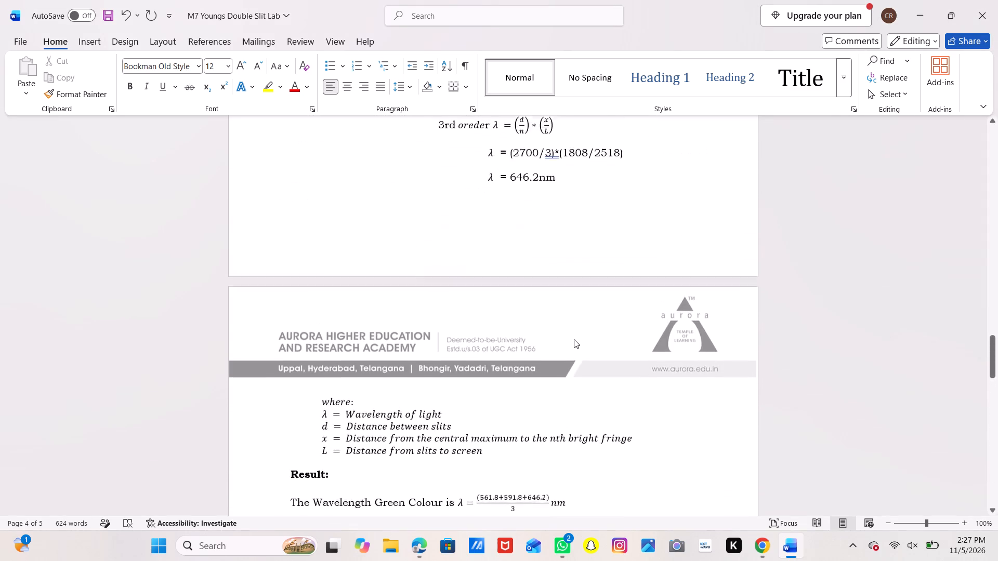
scroll(574, 339, "up", 2)
scroll(574, 339, "down", 2)
scroll(574, 339, "up", 1)
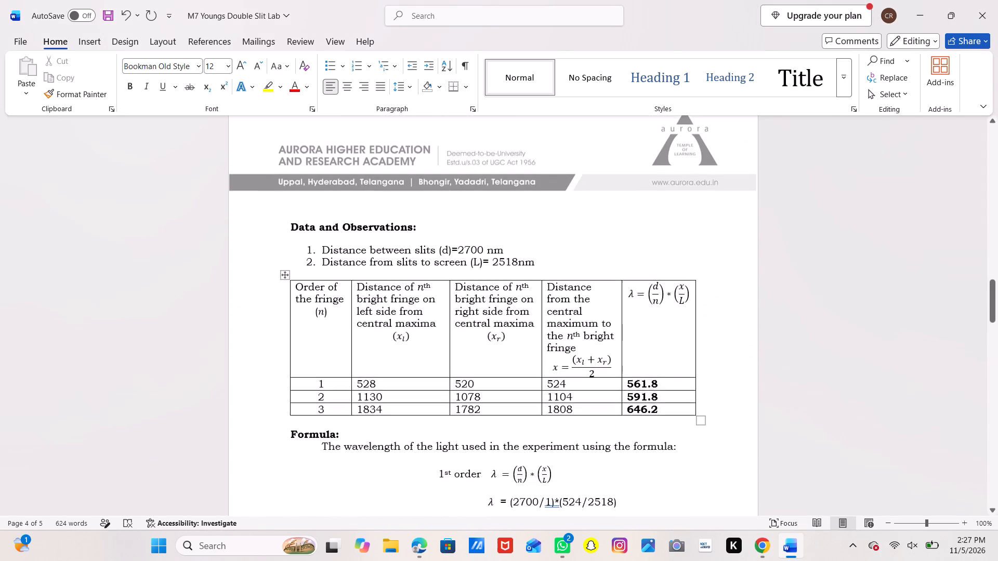
scroll(574, 339, "up", 4)
scroll(574, 339, "down", 1)
scroll(574, 339, "up", 1)
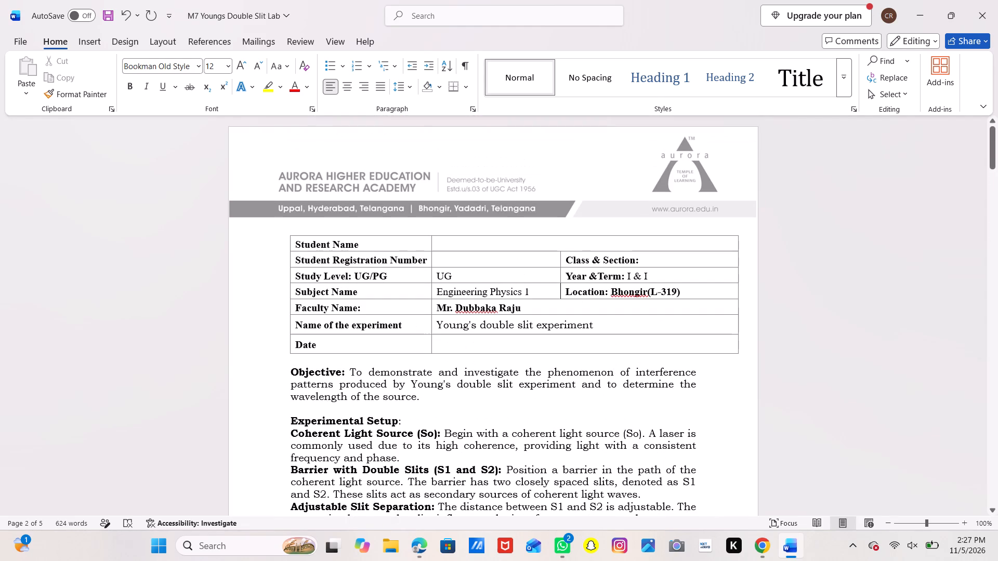
scroll(574, 339, "down", 2)
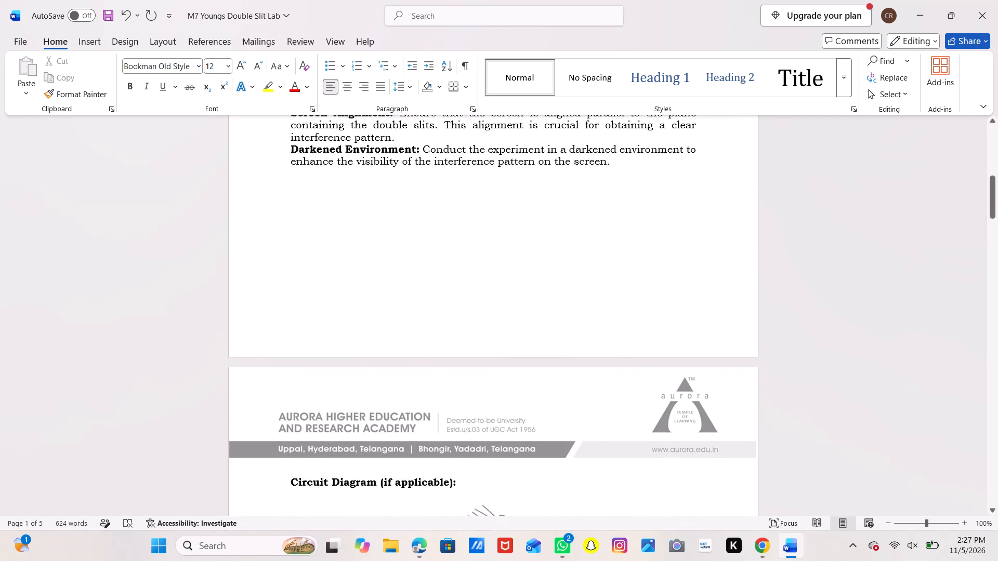
left_click(574, 339)
scroll(574, 339, "down", 1)
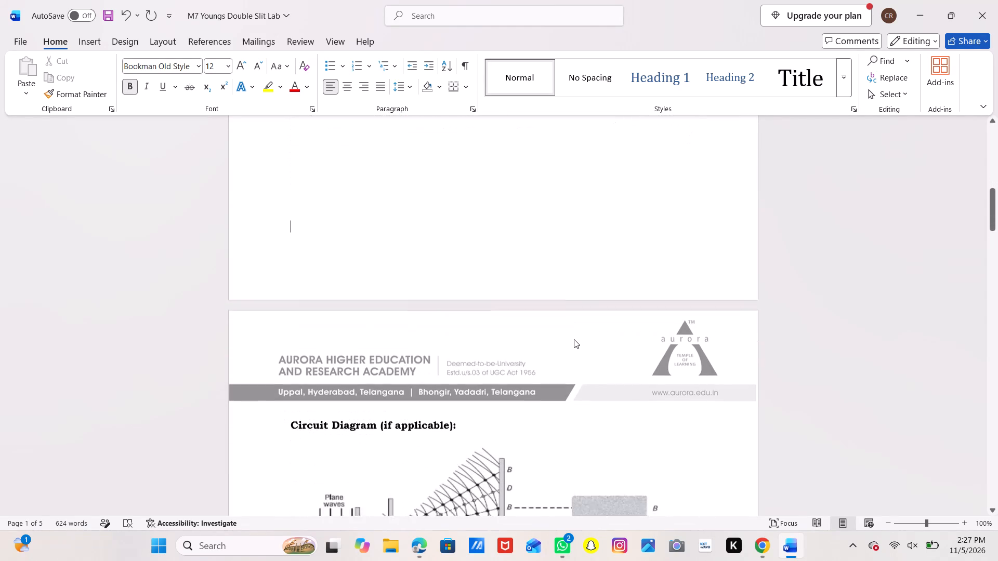
scroll(574, 339, "down", 3)
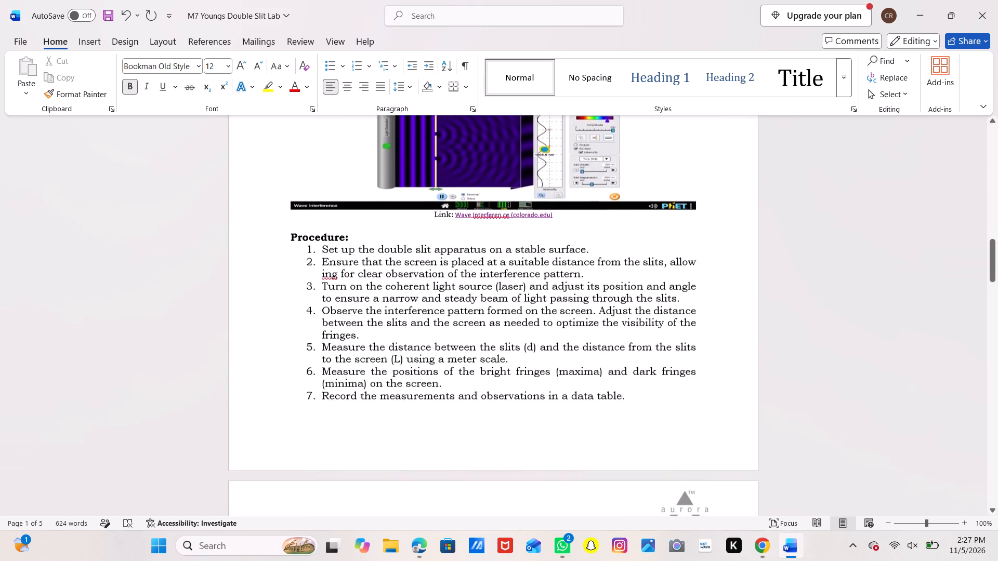
scroll(574, 339, "down", 2)
scroll(319, 335, "down", 1)
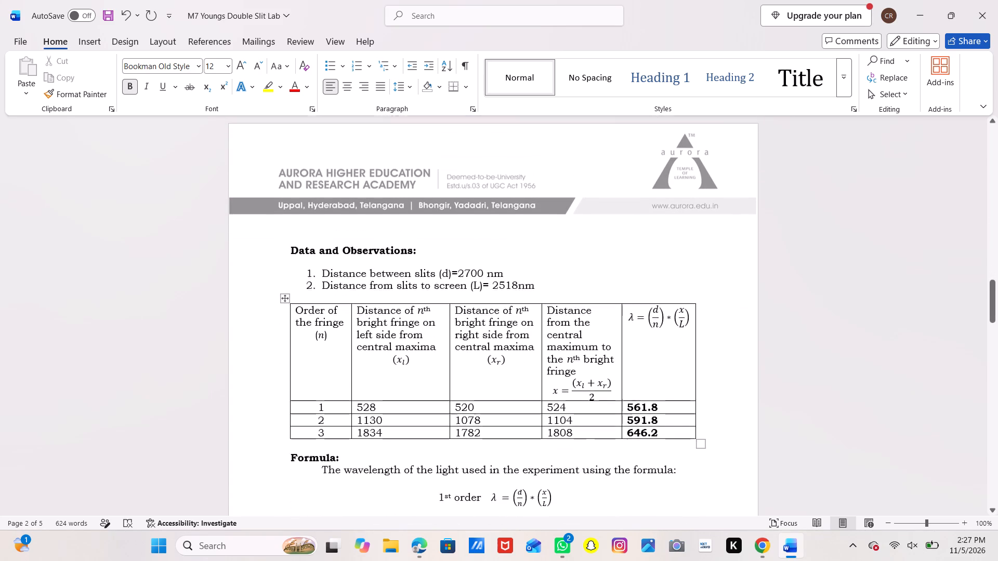
scroll(319, 335, "down", 1)
scroll(315, 273, "up", 3)
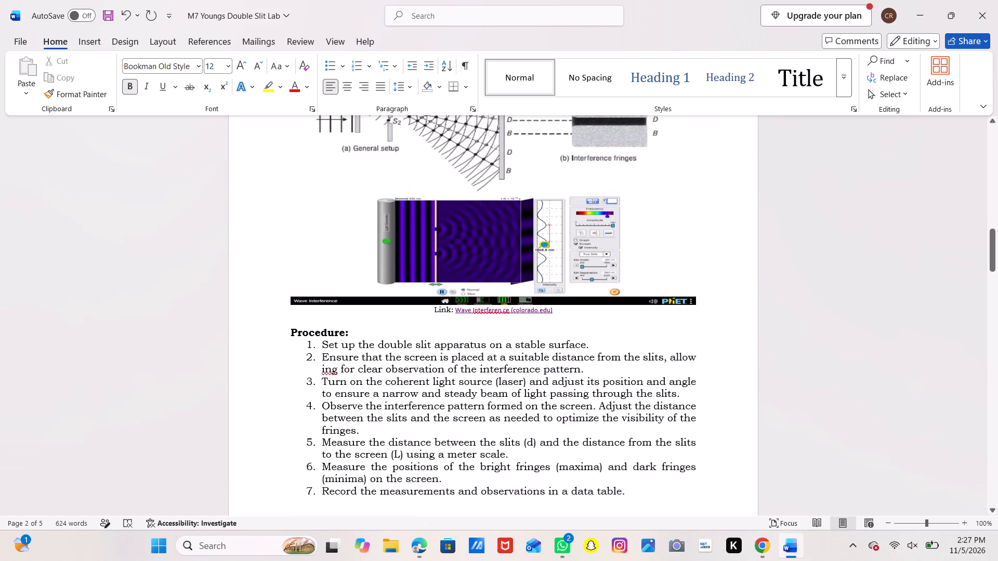
scroll(307, 238, "up", 2)
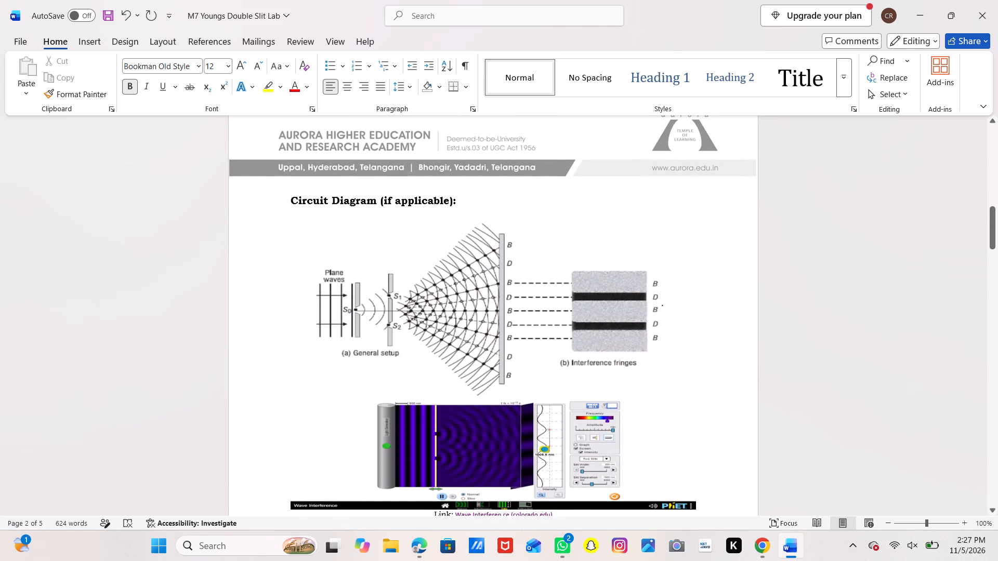
Copy the report content from the "Circuit Diagram (if applicable)" heading through the λ = 599.9 nm line in the Result section.
left_click_drag(293, 212, 376, 352)
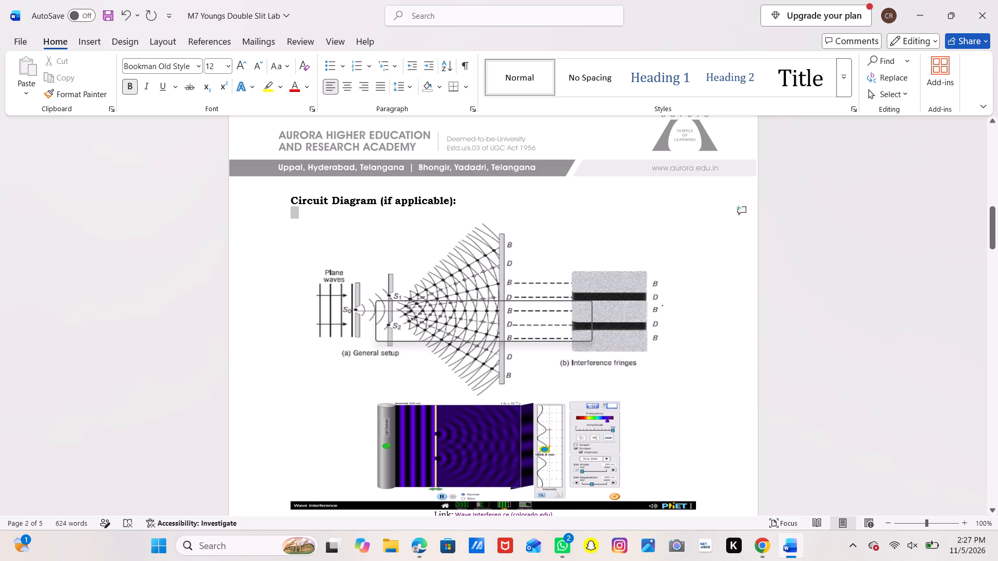
left_click(290, 306)
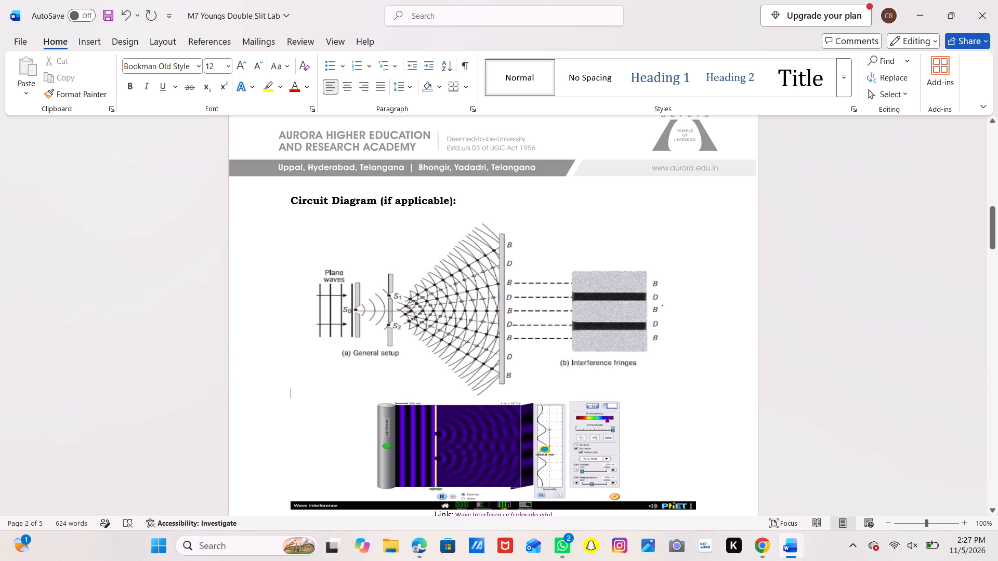
left_click_drag(289, 197, 454, 464)
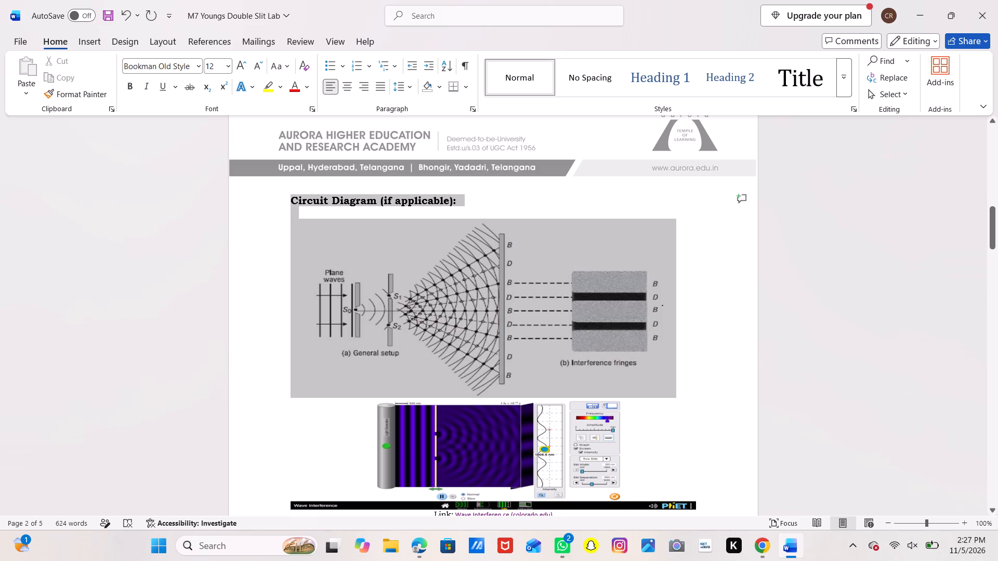
left_click_drag(454, 464, 491, 544)
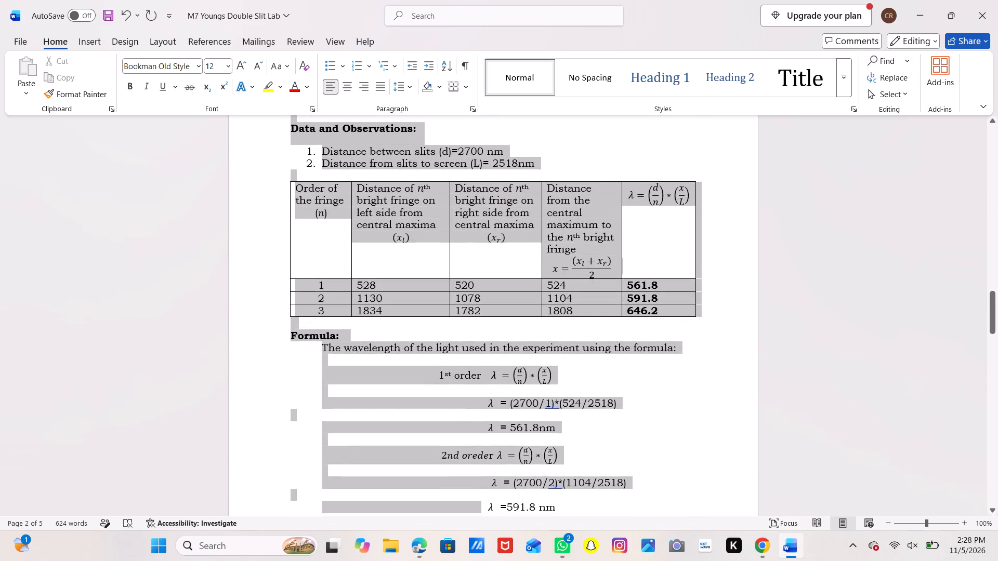
left_click_drag(491, 544, 505, 430)
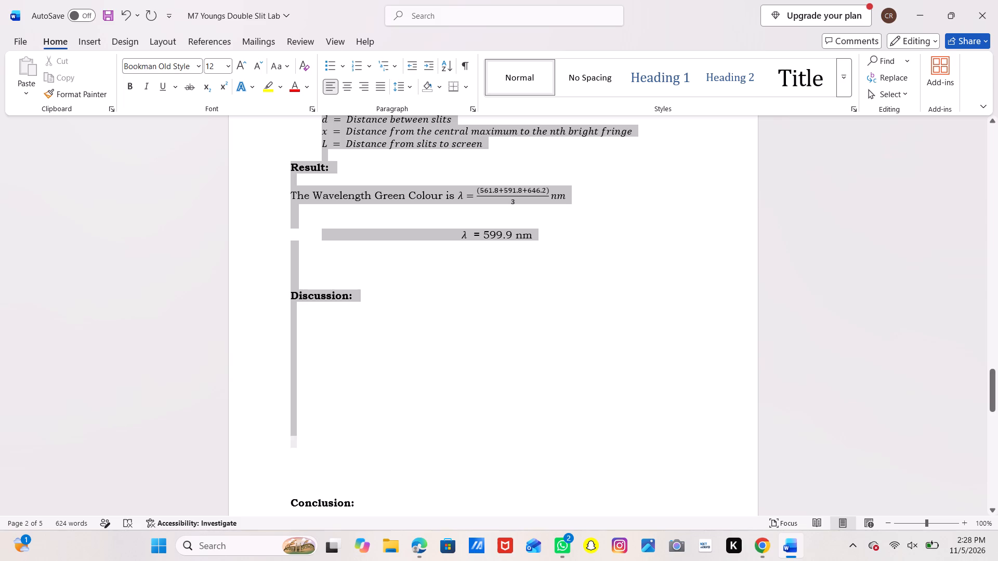
left_click_drag(505, 430, 548, 237)
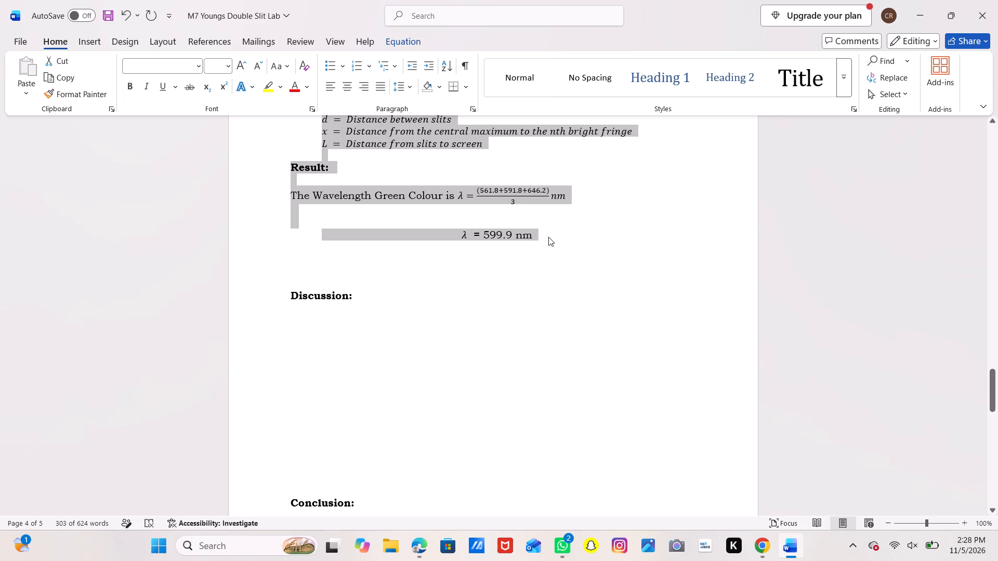
key("ctrl+c")
key("ctrl+c")
key("ctrl+c")
key("ctrl+c")
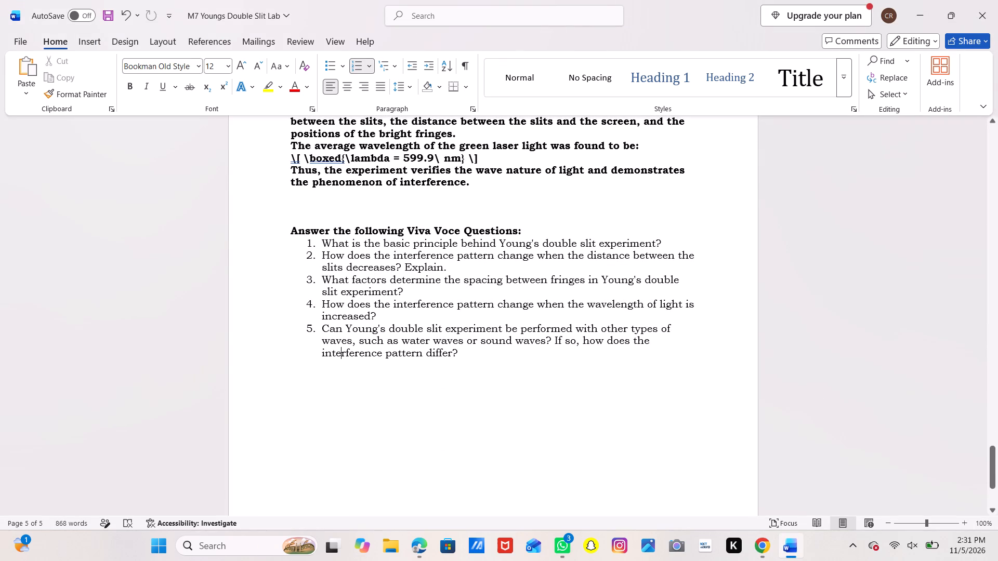
left_click(343, 386)
left_click(467, 356)
key("Return")
key("Return")
key("Return")
key("Return")
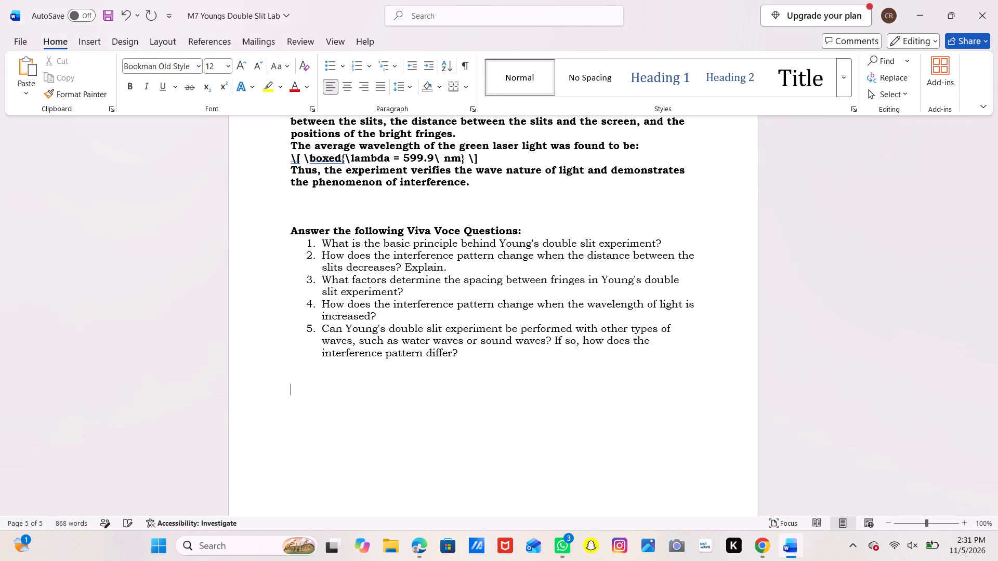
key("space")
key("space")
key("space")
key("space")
key("ctrl+v")
Add the heading "ANSWERS:" above the pasted viva answers, with a blank line separating it from the fifth question.
scroll(467, 356, "up", 1)
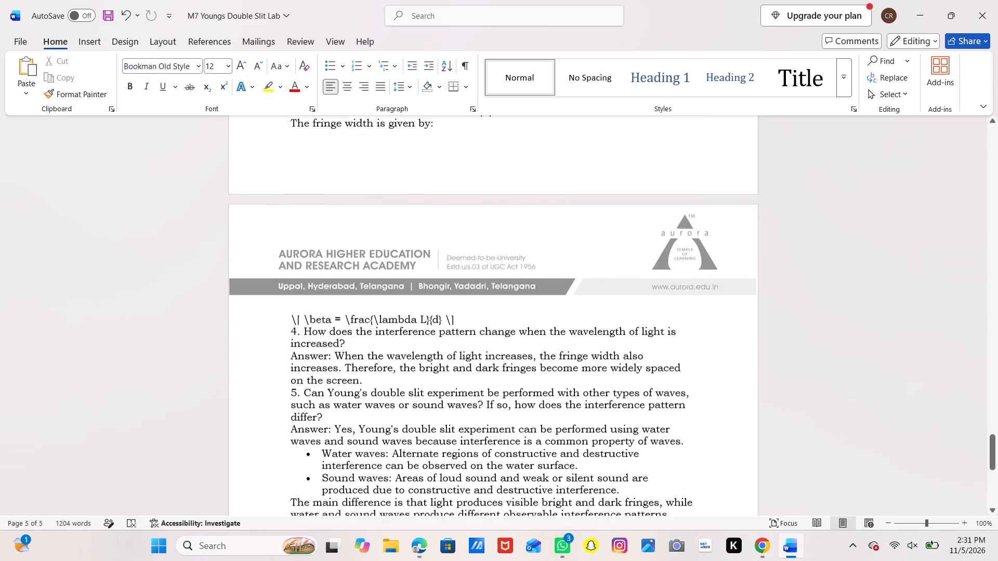
scroll(467, 356, "up", 3)
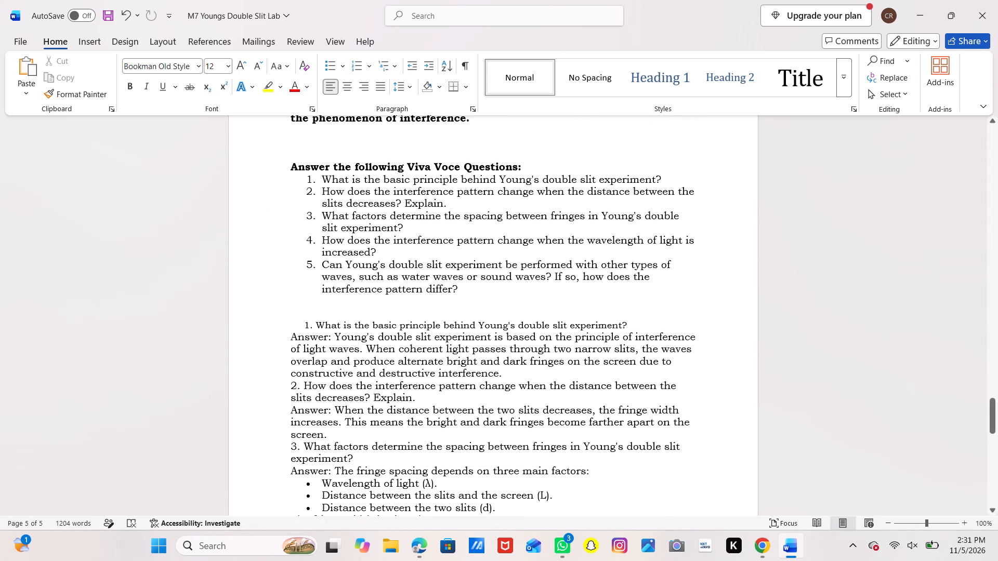
scroll(467, 356, "up", 1)
left_click(318, 317)
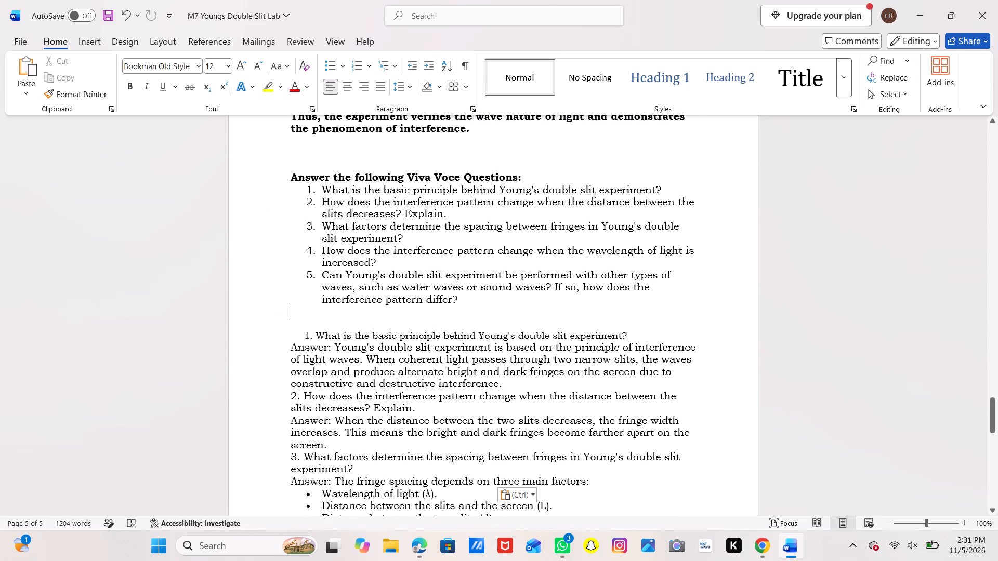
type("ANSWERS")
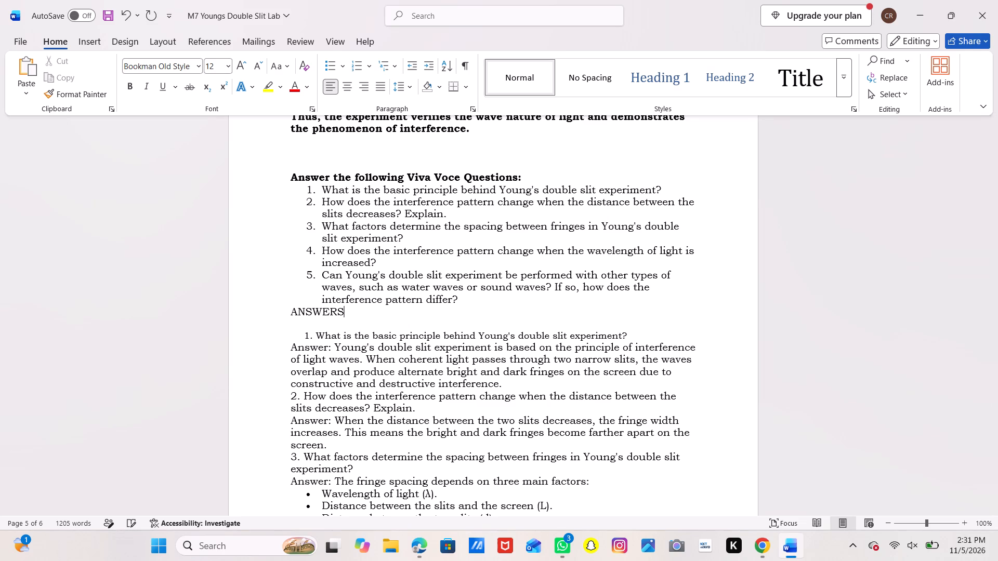
left_click(467, 302)
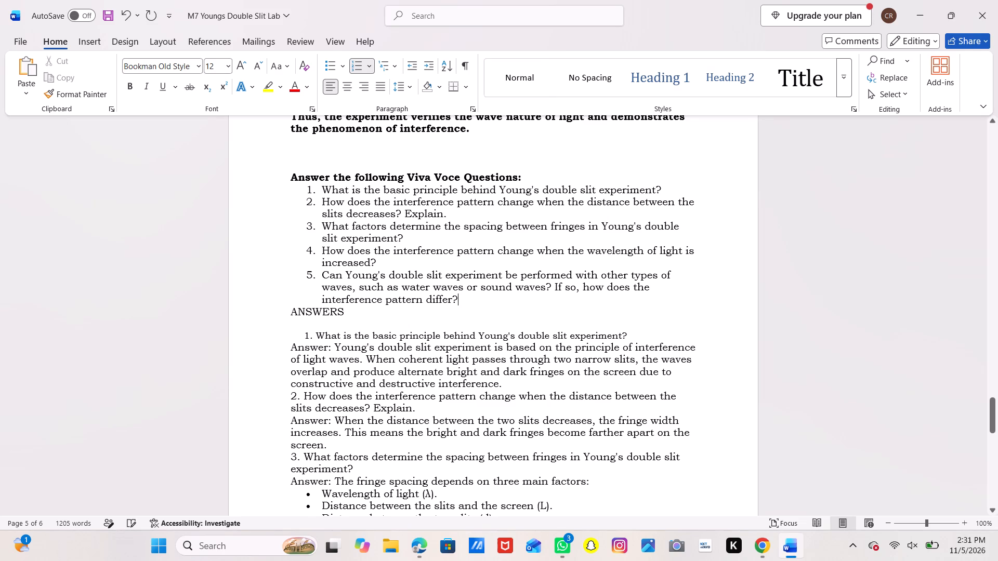
key("Return")
key("Return")
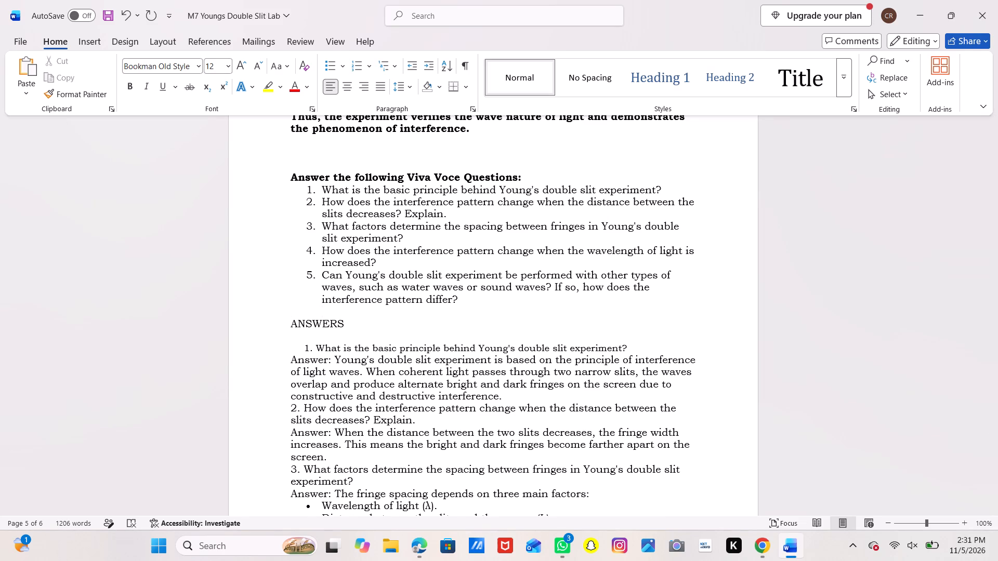
left_click(351, 324)
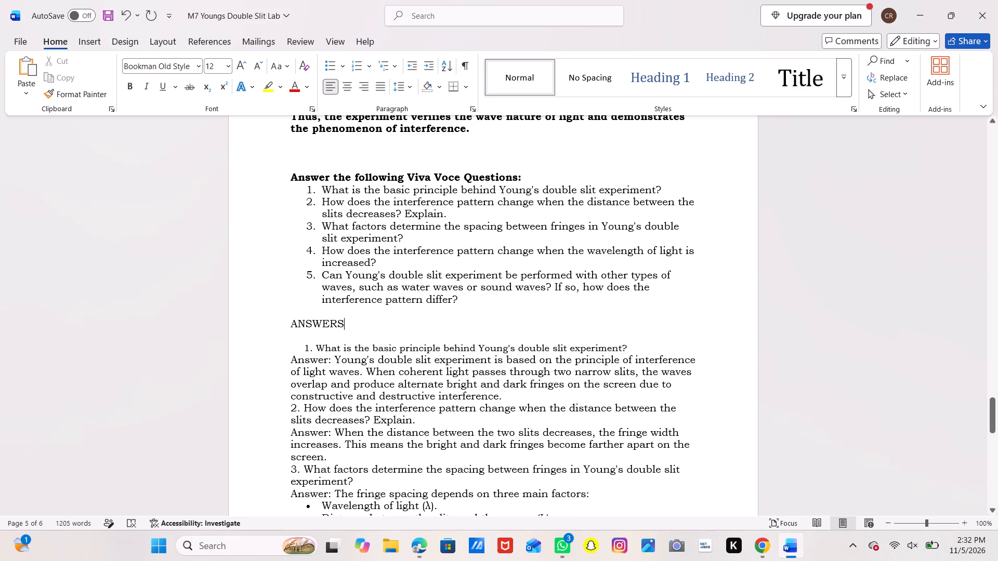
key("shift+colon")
Remove the blank lines between the "Conclusion:" heading and its text so the text starts directly beneath the heading.
scroll(404, 343, "up", 1)
scroll(404, 343, "down", 3)
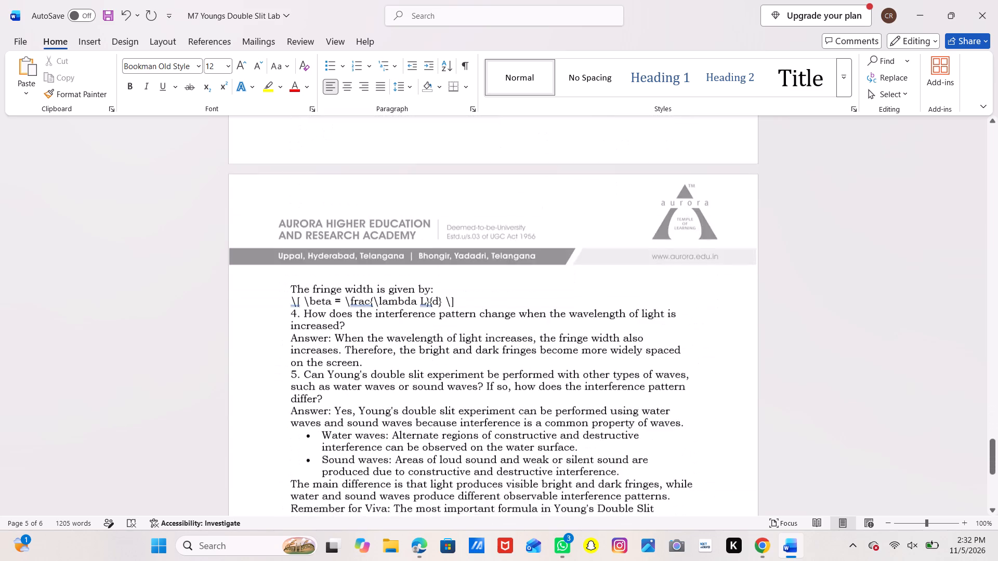
scroll(404, 343, "down", 2)
scroll(404, 343, "up", 7)
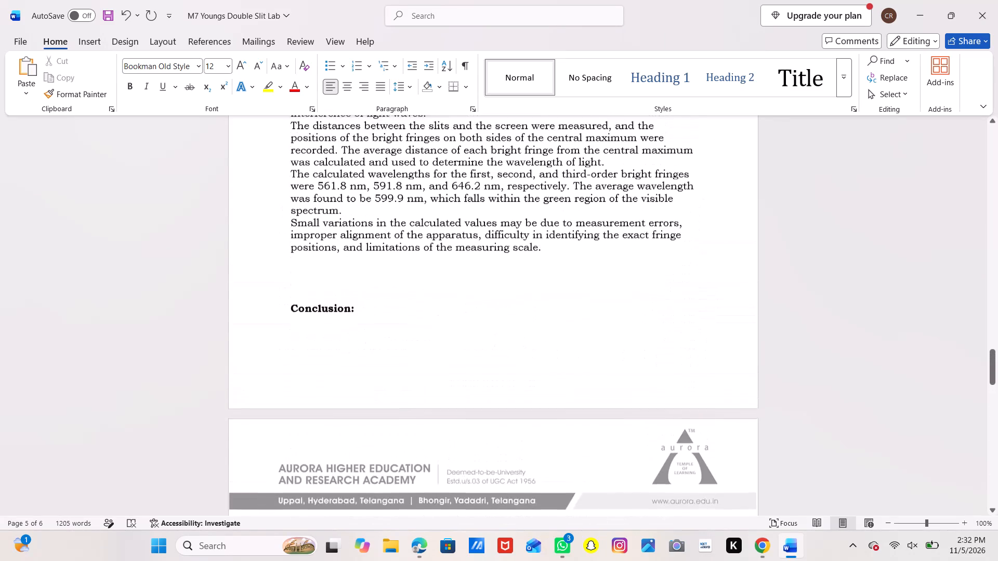
scroll(404, 343, "up", 1)
scroll(404, 343, "down", 2)
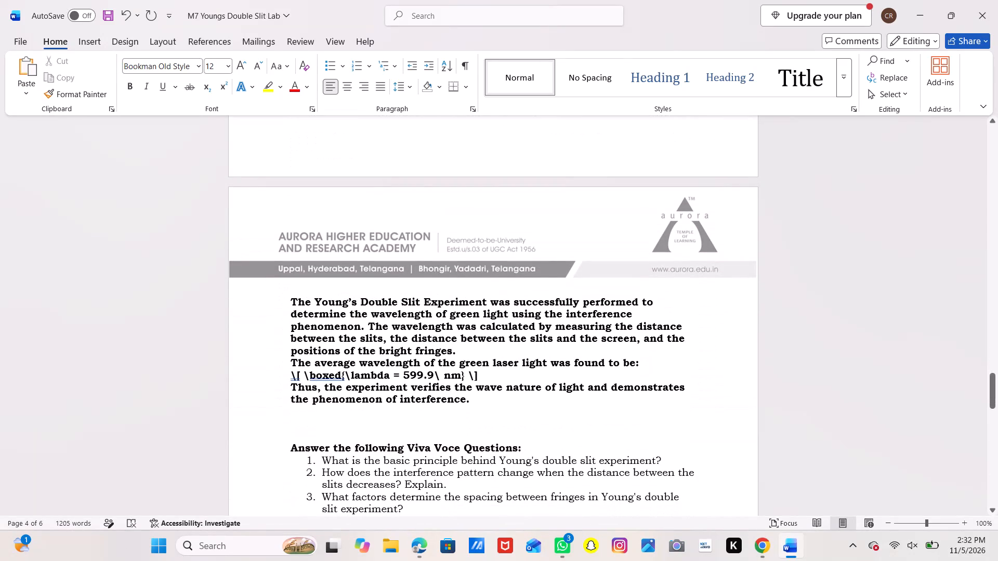
scroll(358, 279, "up", 1)
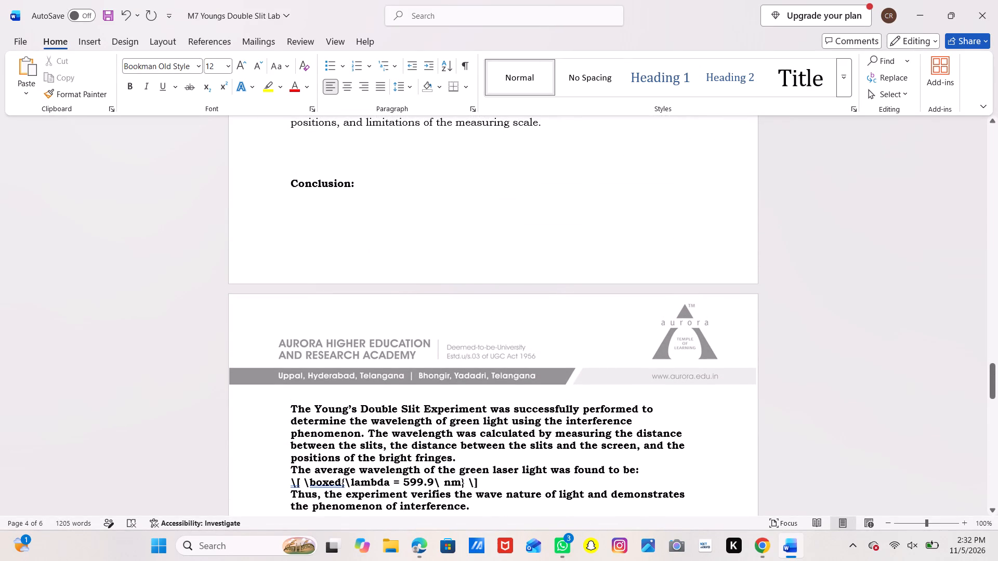
left_click(287, 190)
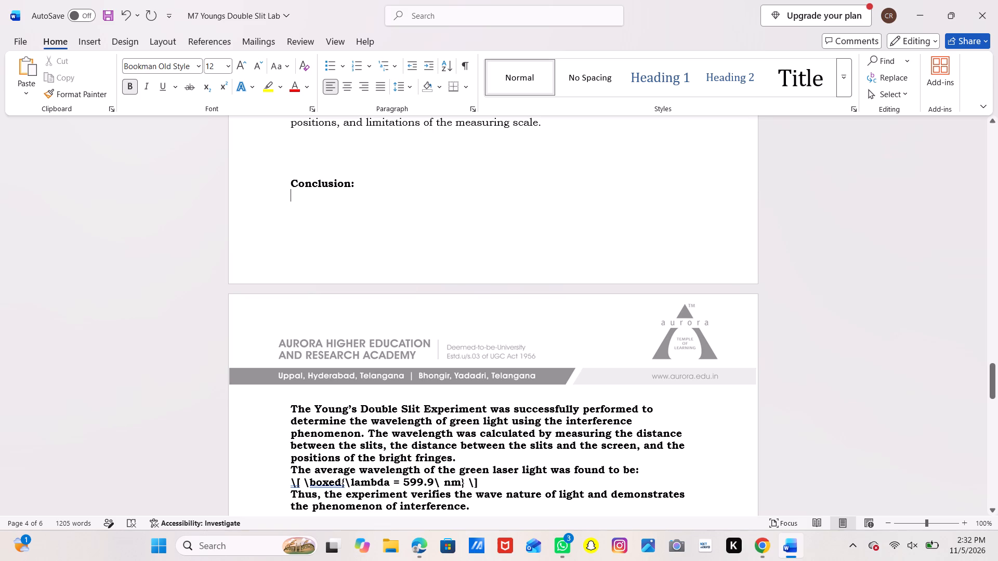
left_click(297, 162)
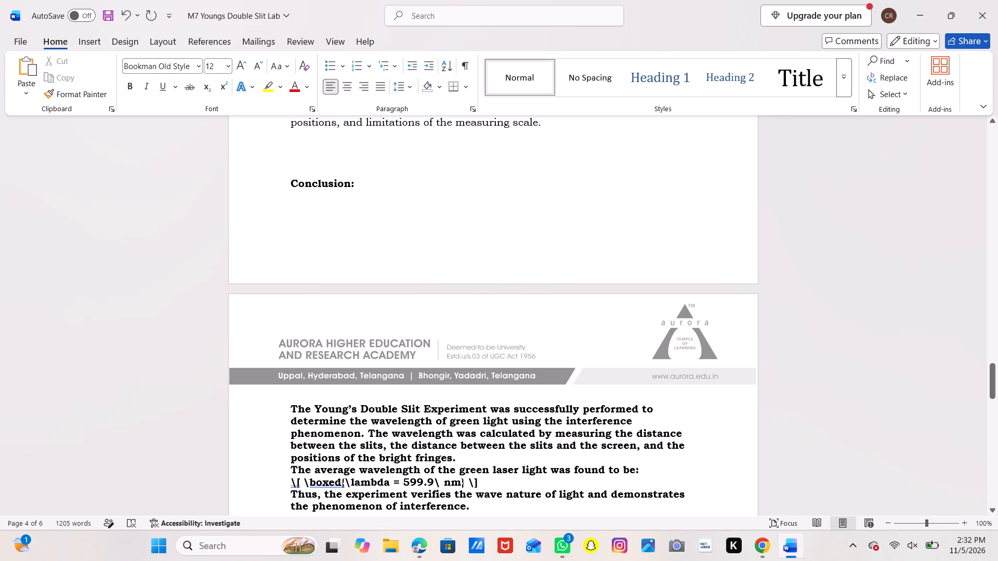
left_click(312, 271)
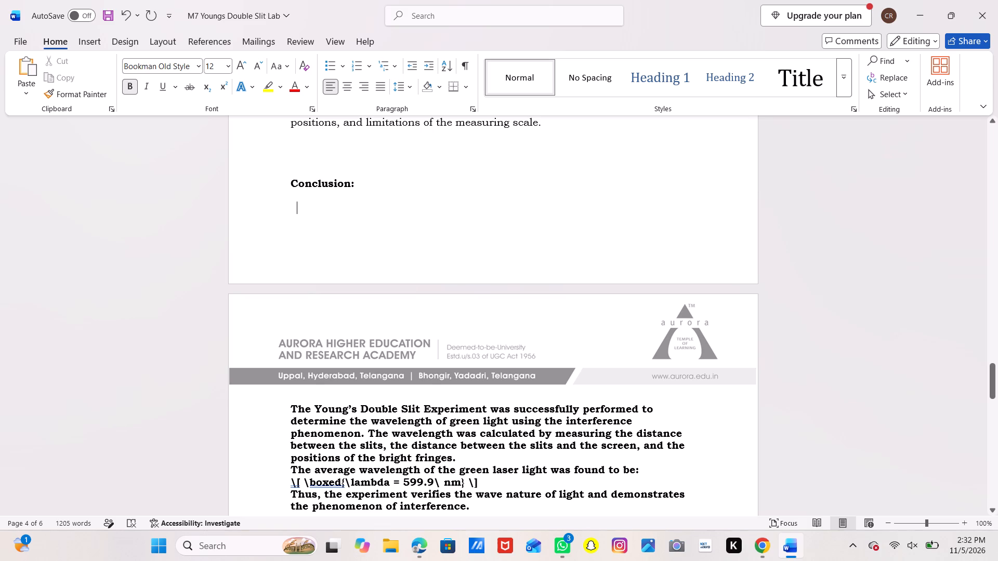
right_click(287, 403)
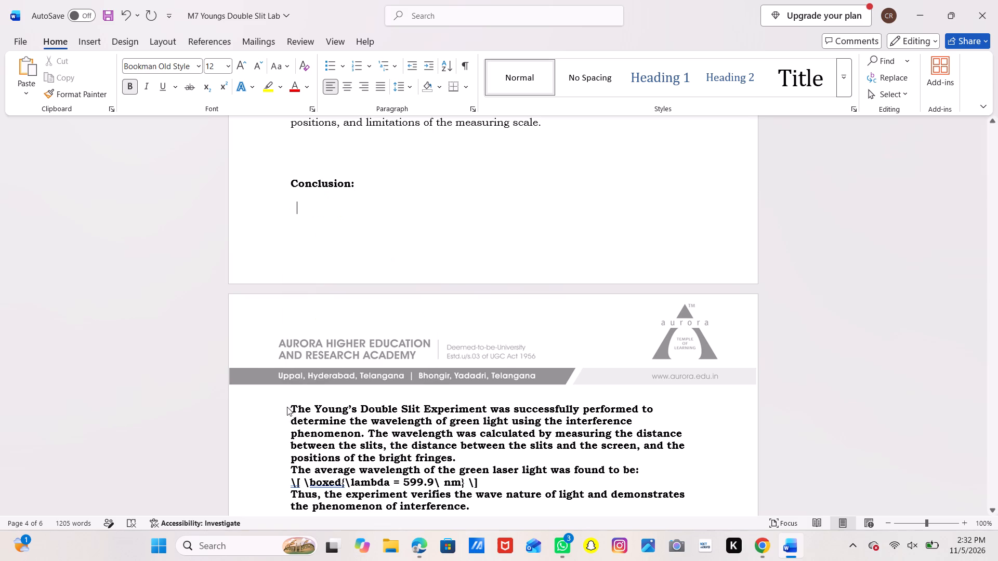
left_click(287, 407)
left_click(287, 407)
key("BackSpace")
key("BackSpace")
key("BackSpace")
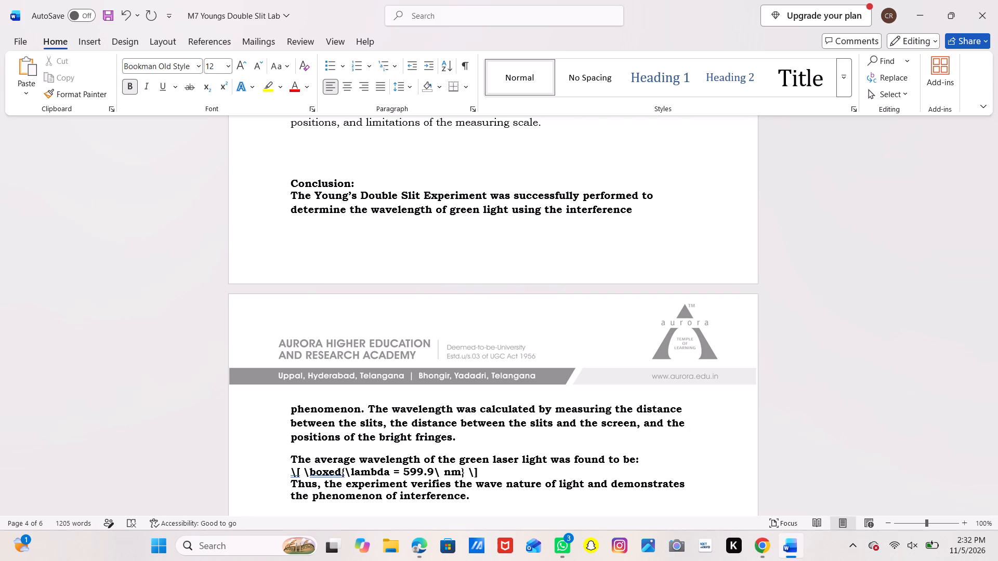
scroll(287, 407, "down", 1)
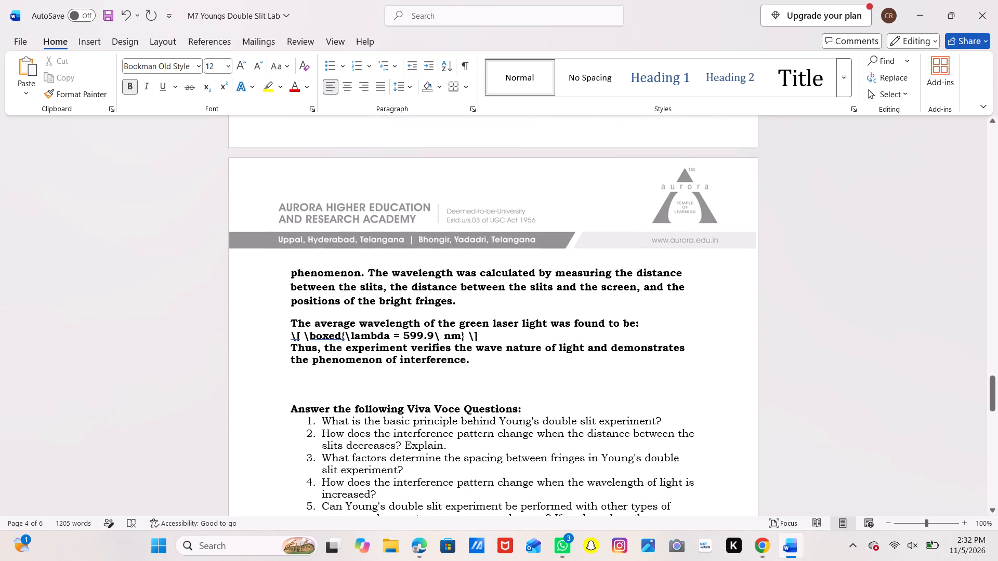
Review the report from the Conclusion through the viva voce questions and pasted answers to the last page.
scroll(287, 407, "up", 2)
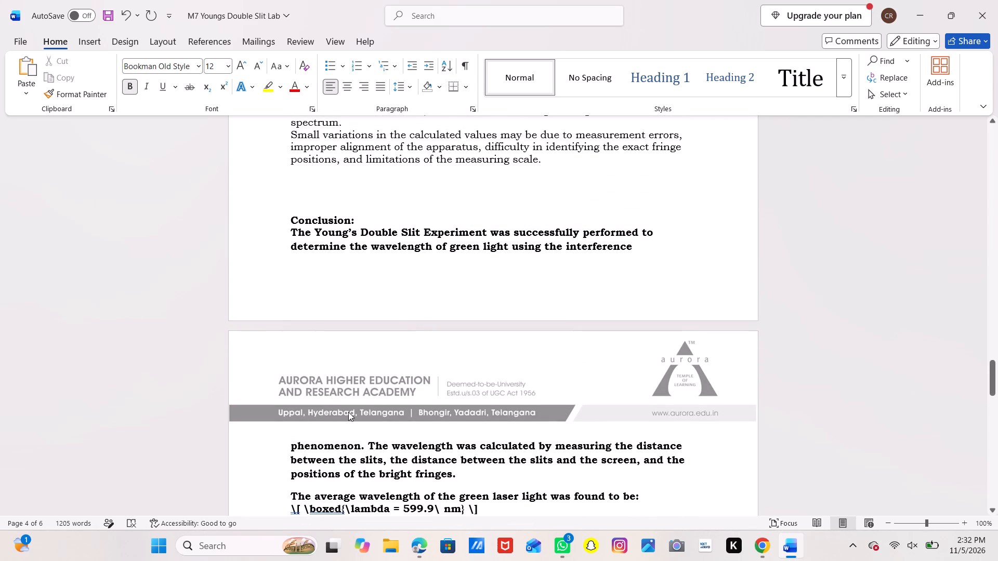
scroll(348, 412, "down", 2)
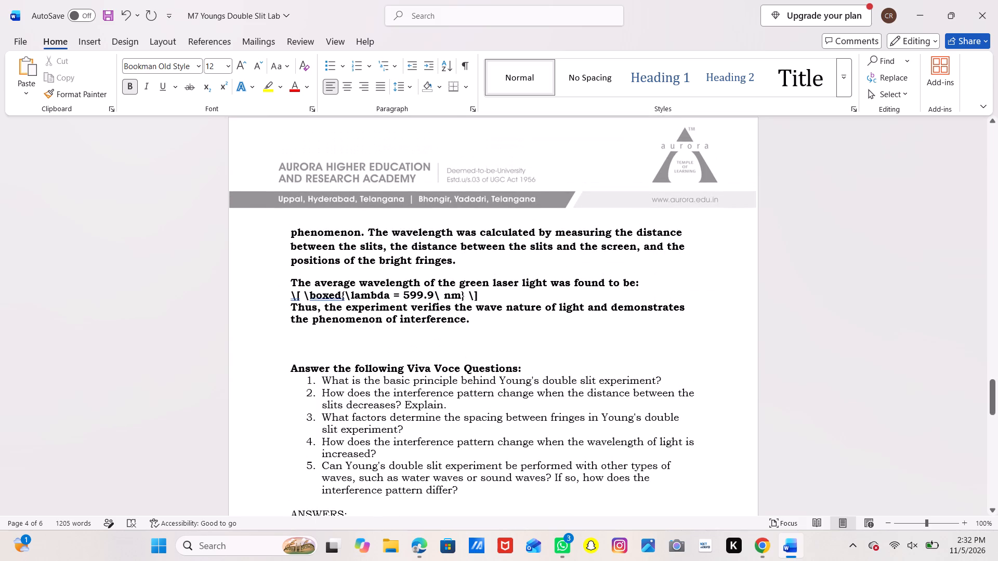
scroll(332, 357, "up", 2)
scroll(332, 357, "down", 2)
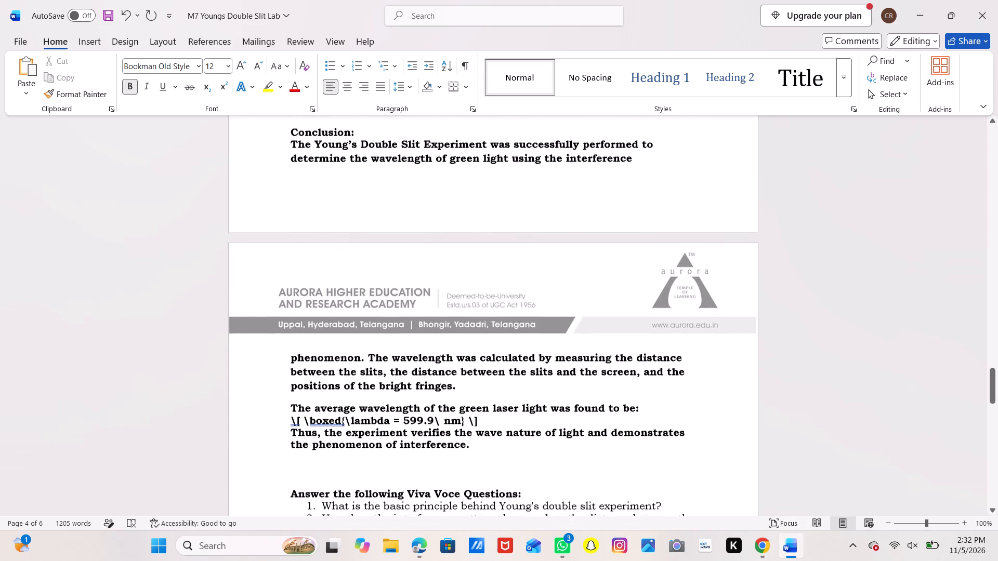
scroll(332, 357, "down", 4)
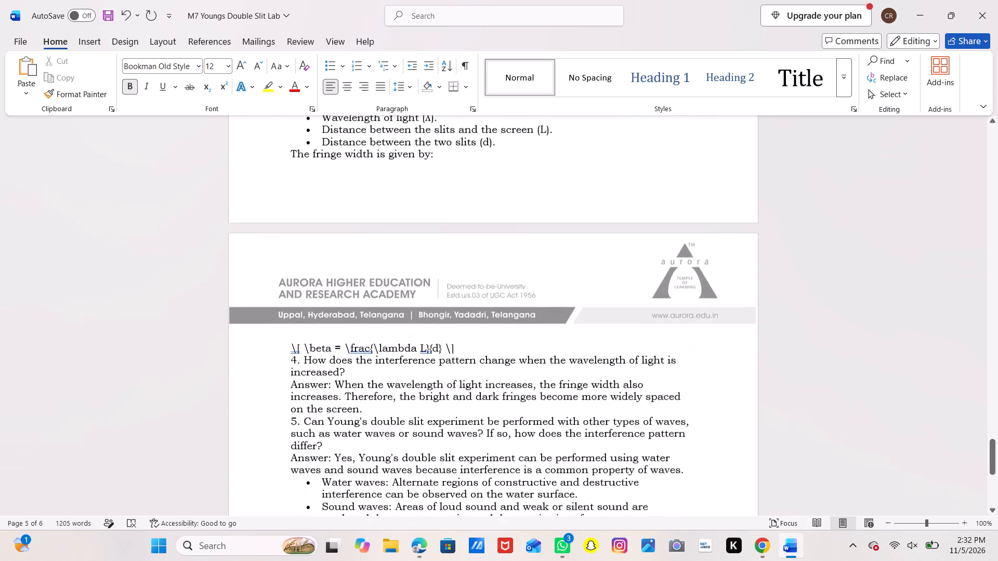
scroll(332, 357, "down", 1)
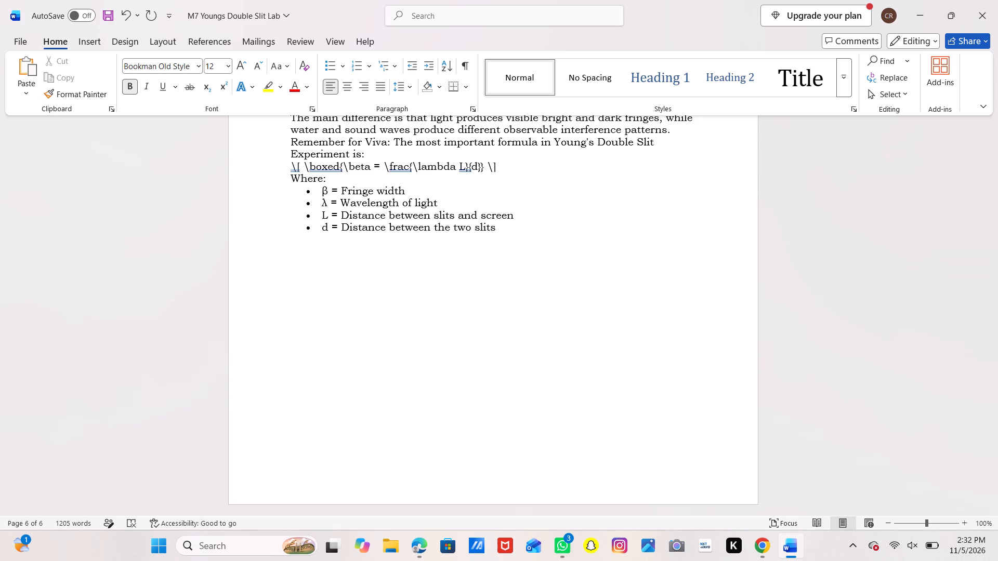
Examine the Data and Observations table and the first-, second- and third-order wavelength calculations in the Formula section.
scroll(332, 357, "up", 9)
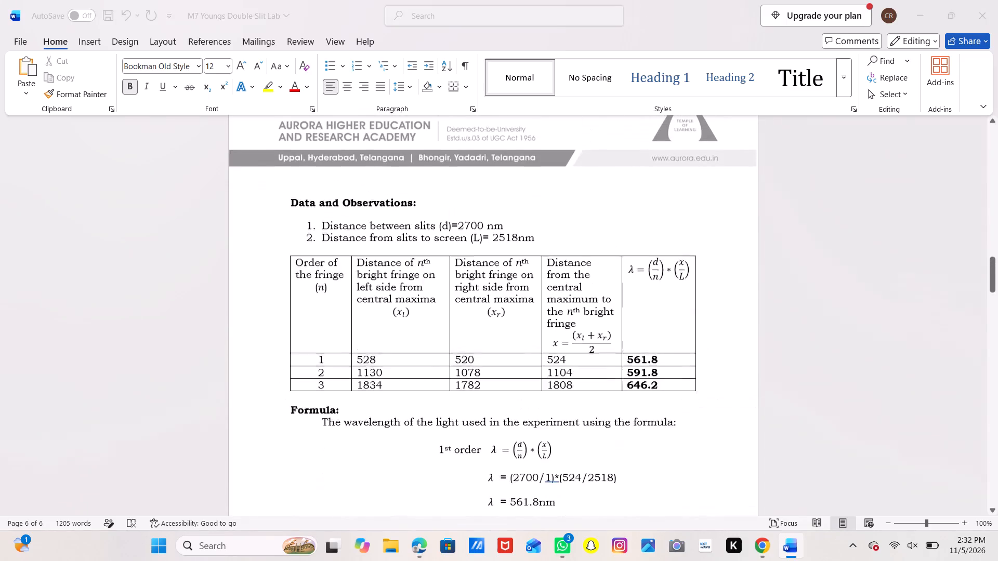
scroll(332, 357, "down", 3)
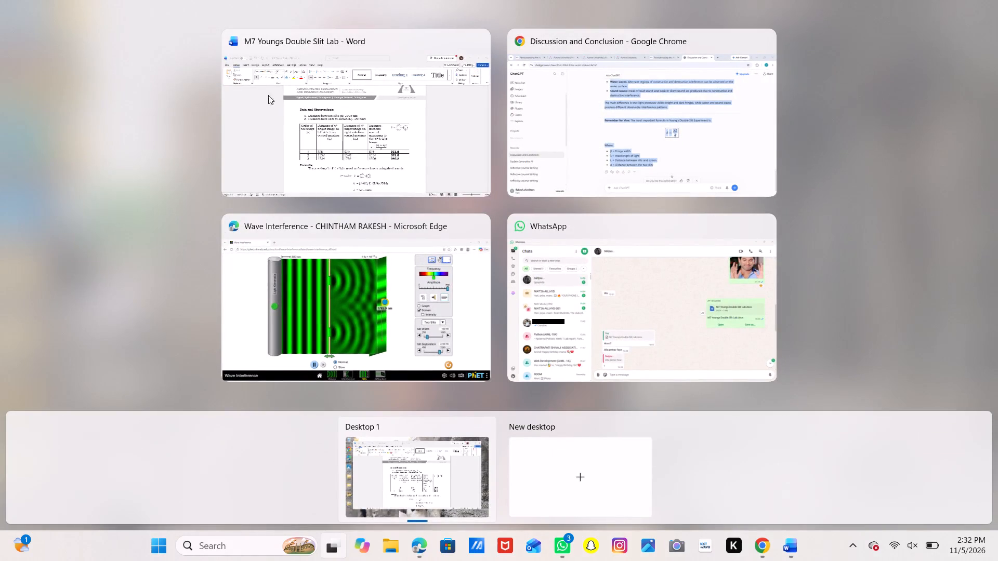
left_click(263, 89)
scroll(545, 436, "down", 2)
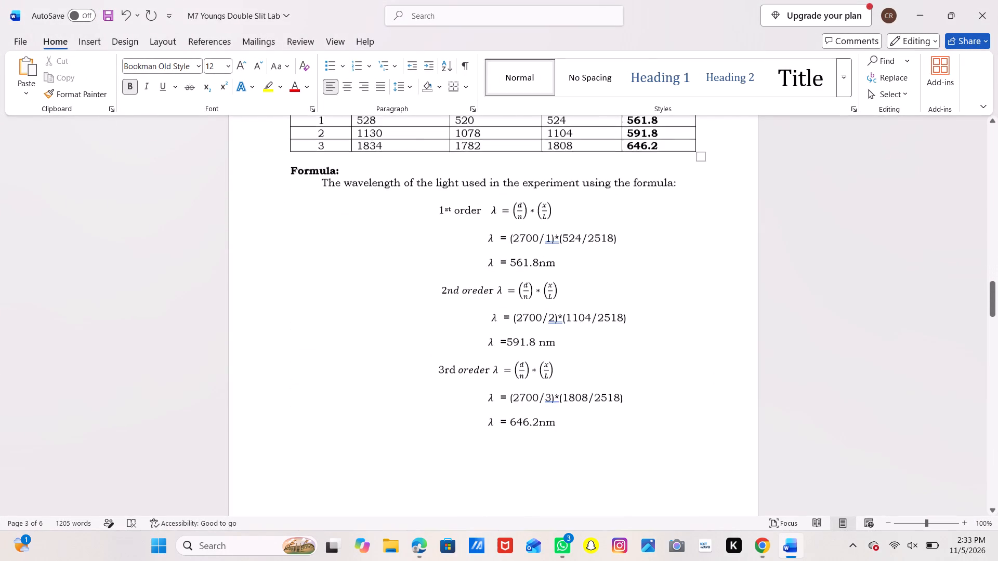
scroll(545, 436, "down", 2)
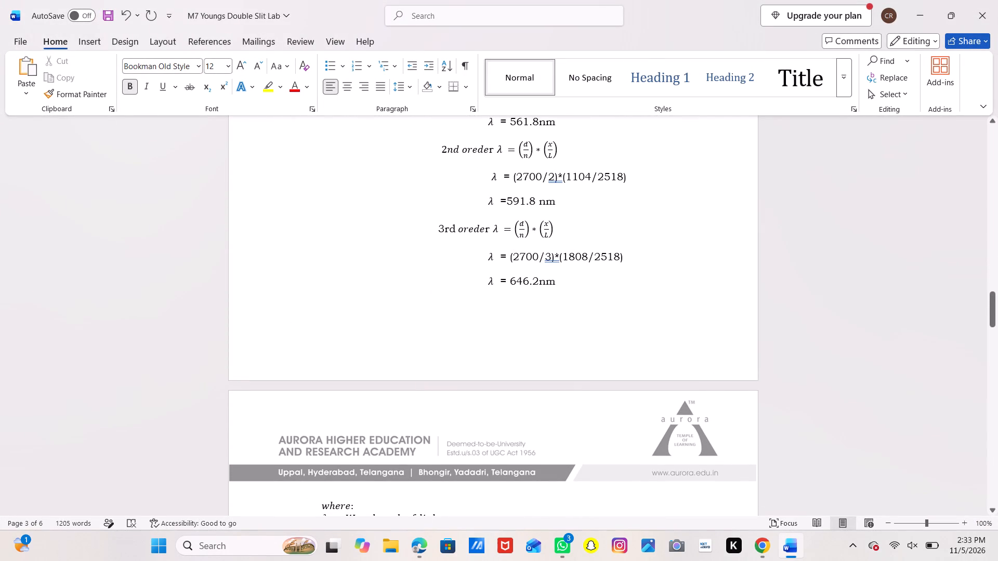
scroll(624, 189, "up", 5)
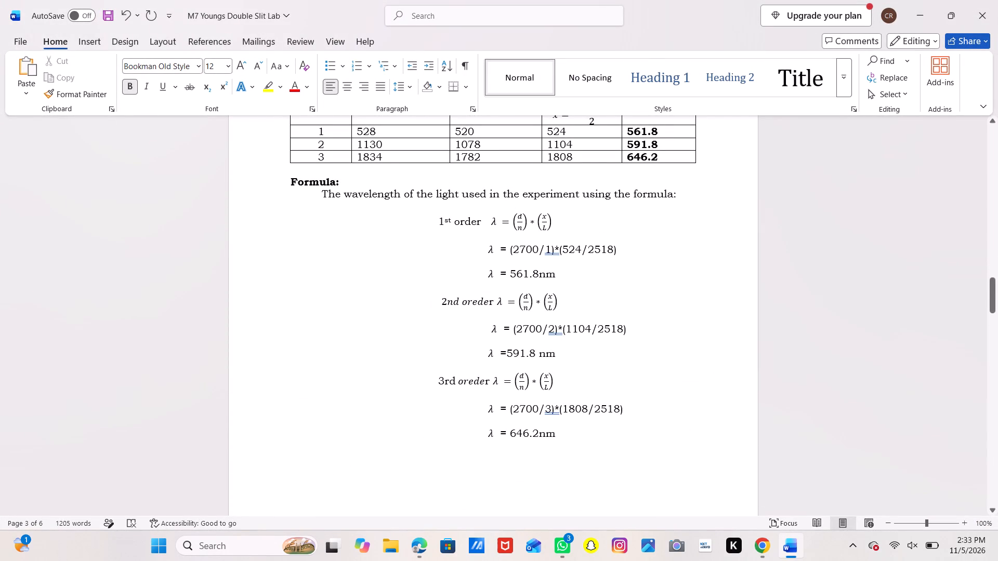
scroll(581, 240, "up", 4)
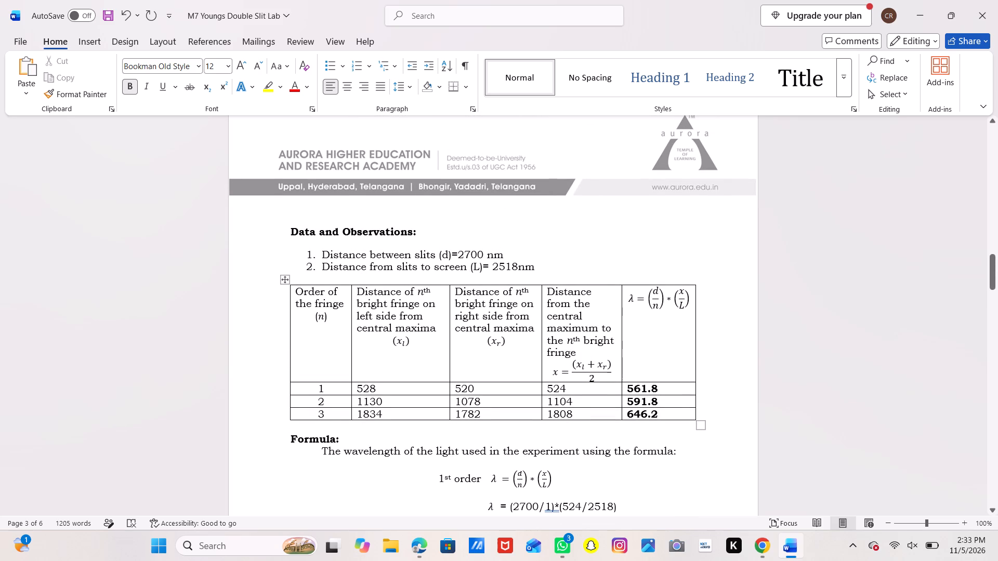
scroll(581, 240, "down", 3)
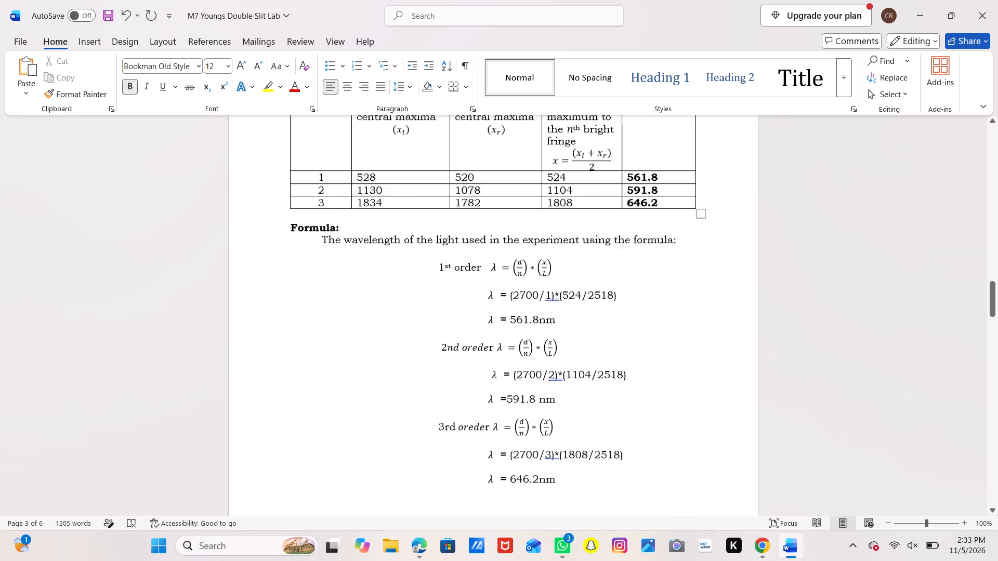
scroll(581, 240, "down", 1)
scroll(581, 240, "up", 1)
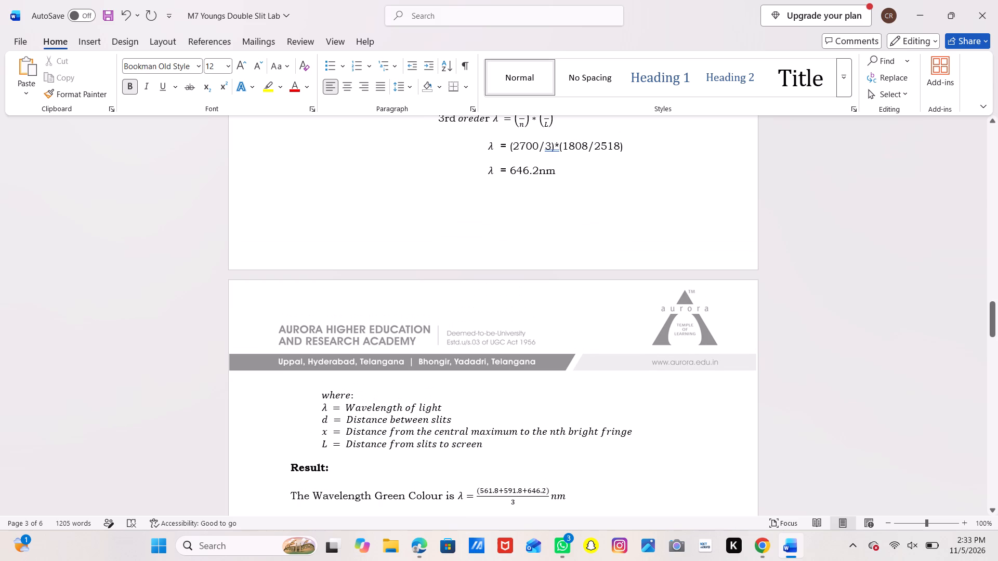
scroll(581, 240, "up", 1)
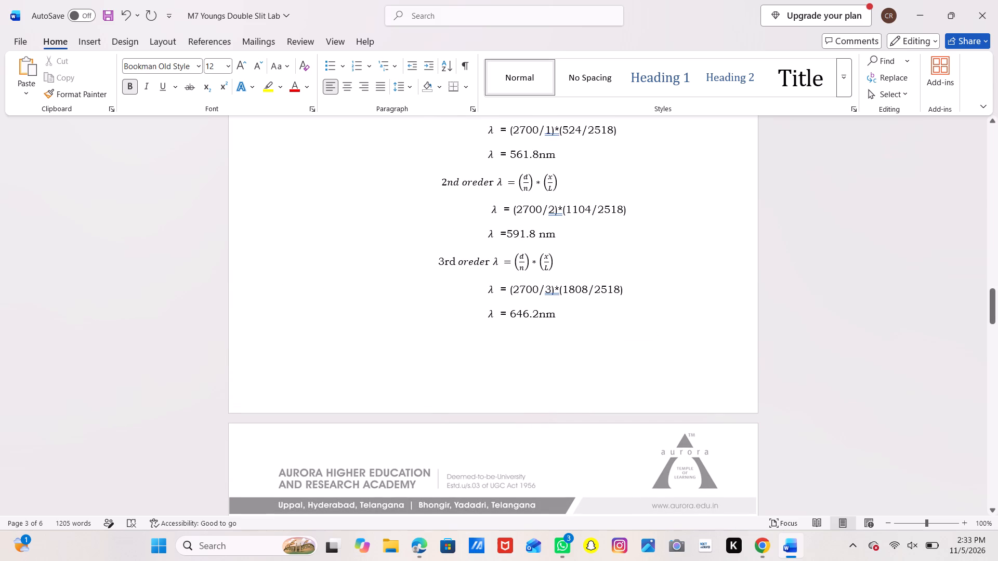
scroll(581, 240, "down", 1)
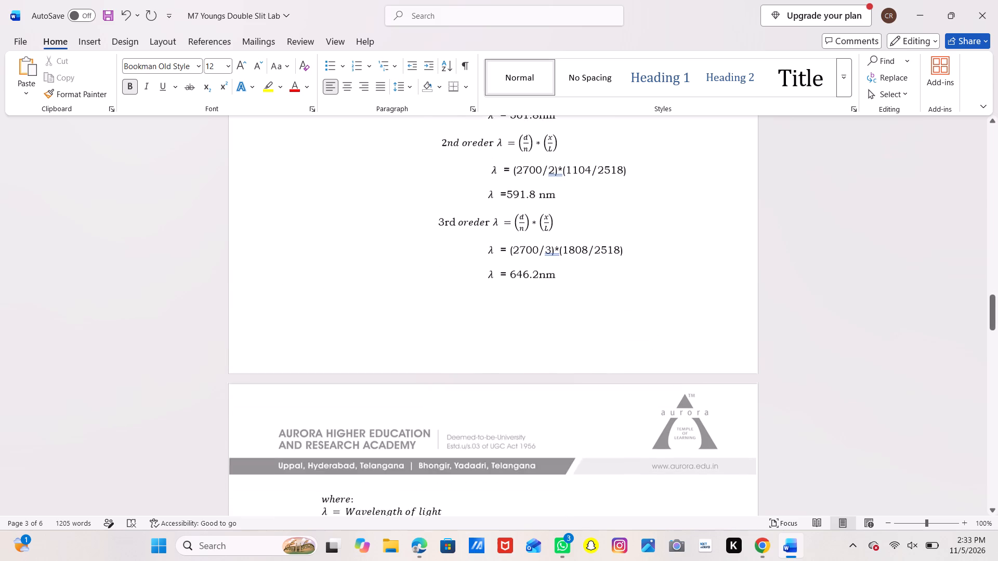
Review the Discussion, Conclusion and viva voce answers through to the closing formula's variable list.
scroll(581, 240, "down", 7)
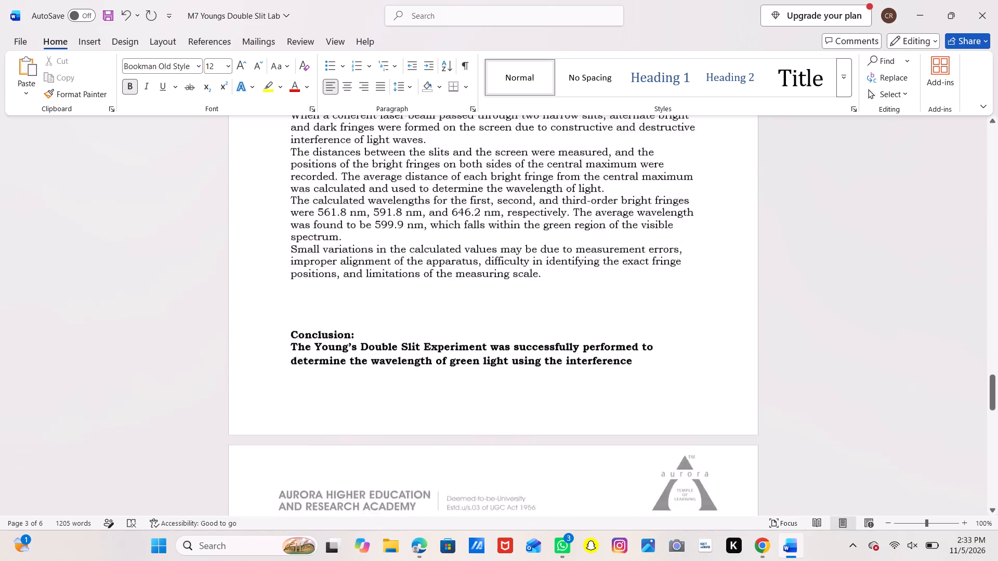
scroll(581, 240, "down", 6)
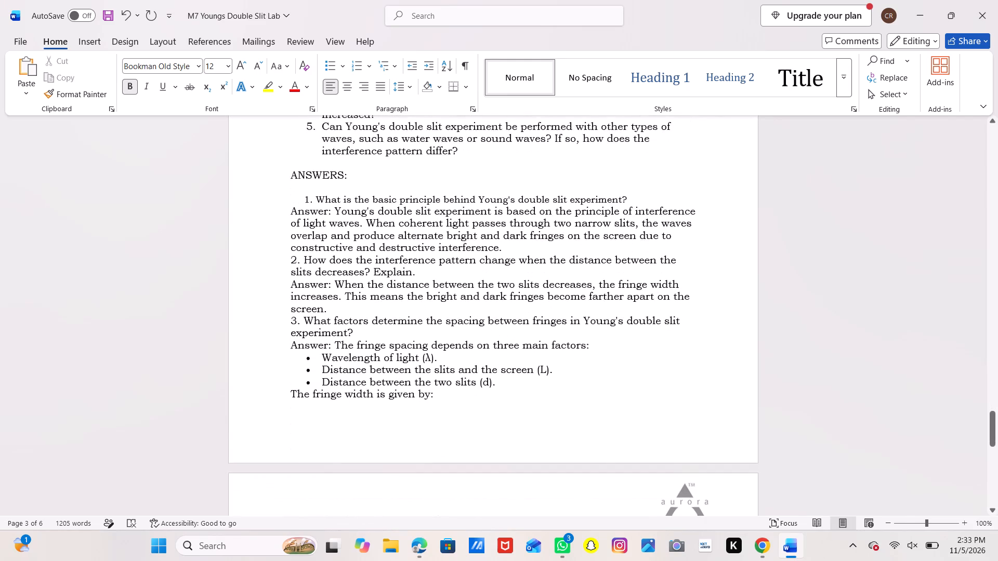
scroll(581, 240, "down", 3)
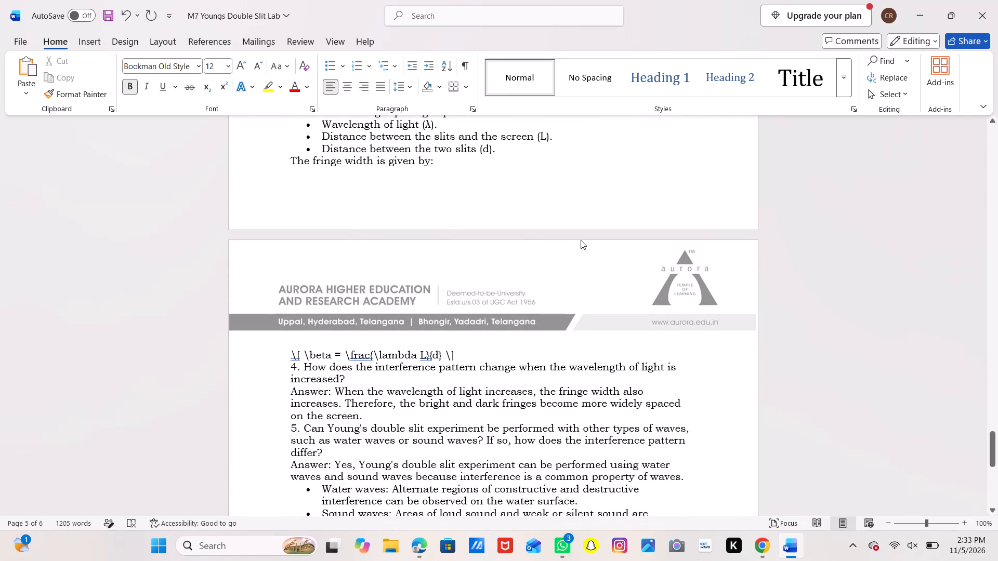
scroll(581, 240, "down", 3)
scroll(581, 240, "up", 1)
scroll(581, 240, "down", 1)
scroll(581, 240, "up", 1)
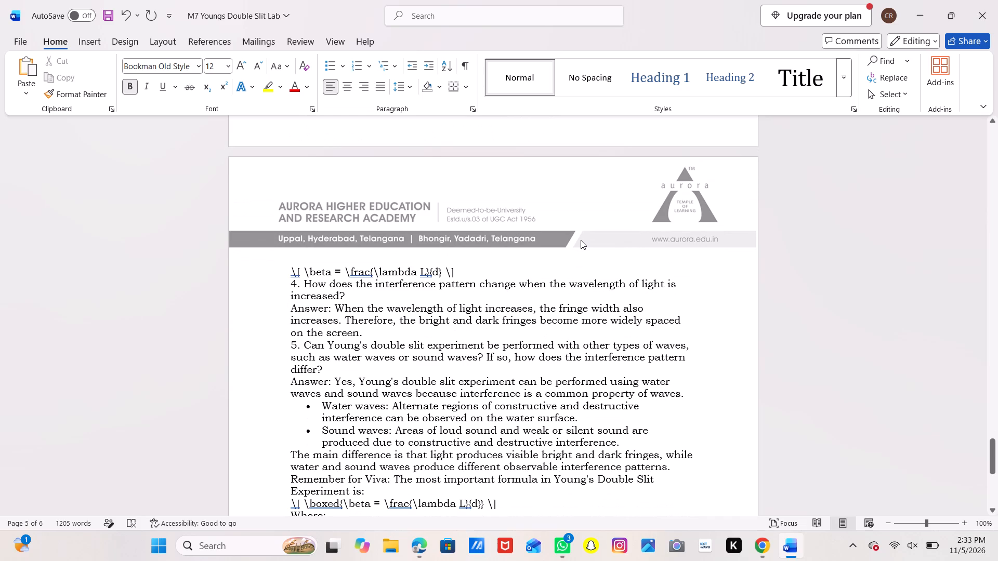
scroll(581, 240, "down", 4)
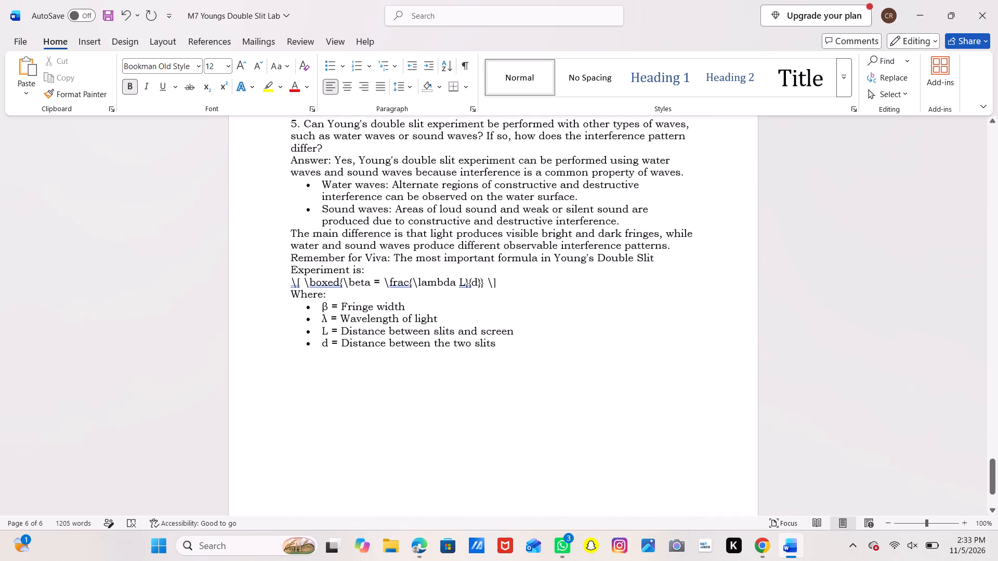
scroll(581, 240, "down", 1)
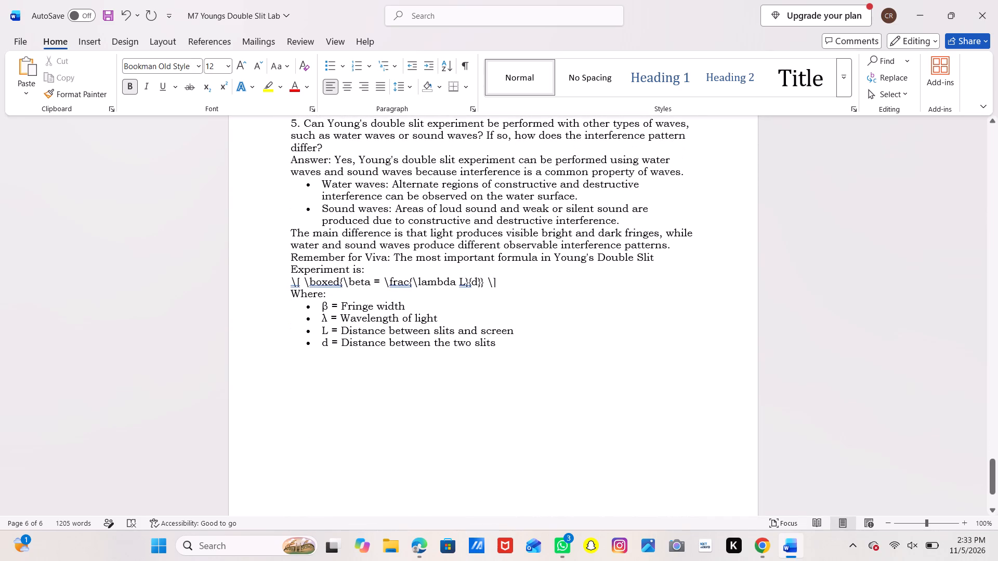
scroll(581, 240, "down", 3)
Review the report from the last page back to the Circuit Diagram, and the Data and Observations section.
scroll(581, 240, "up", 4)
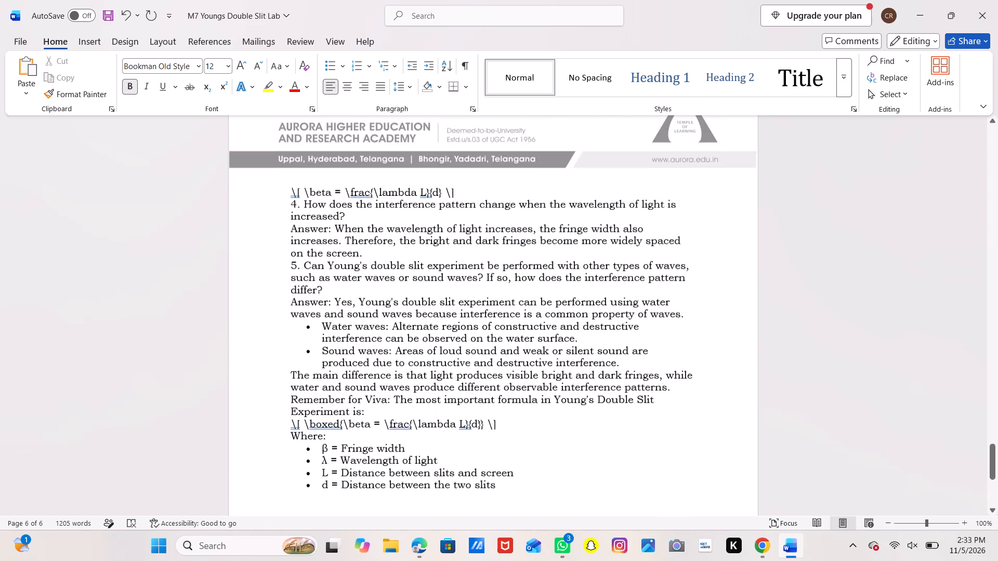
scroll(581, 240, "up", 10)
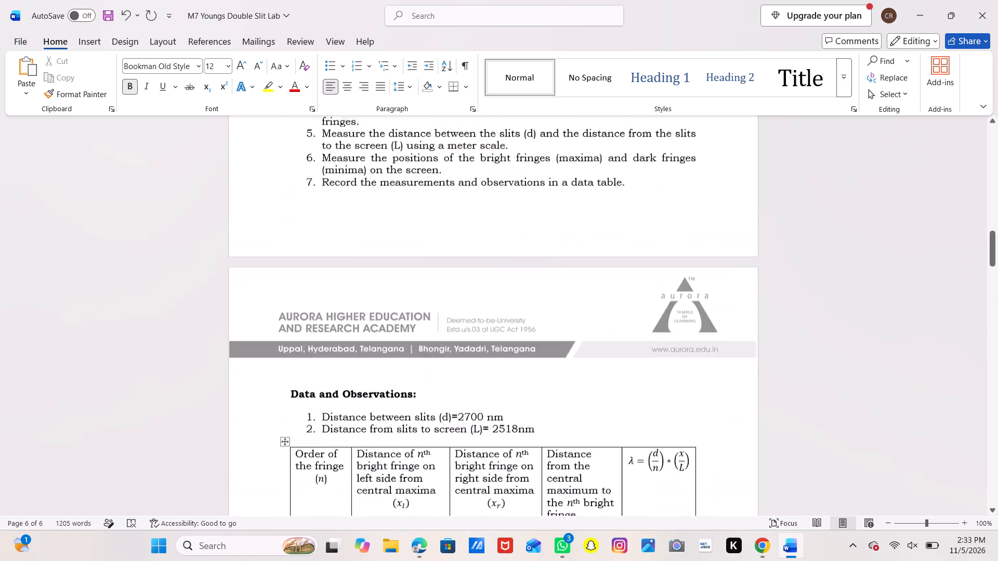
scroll(581, 240, "up", 4)
scroll(581, 240, "down", 2)
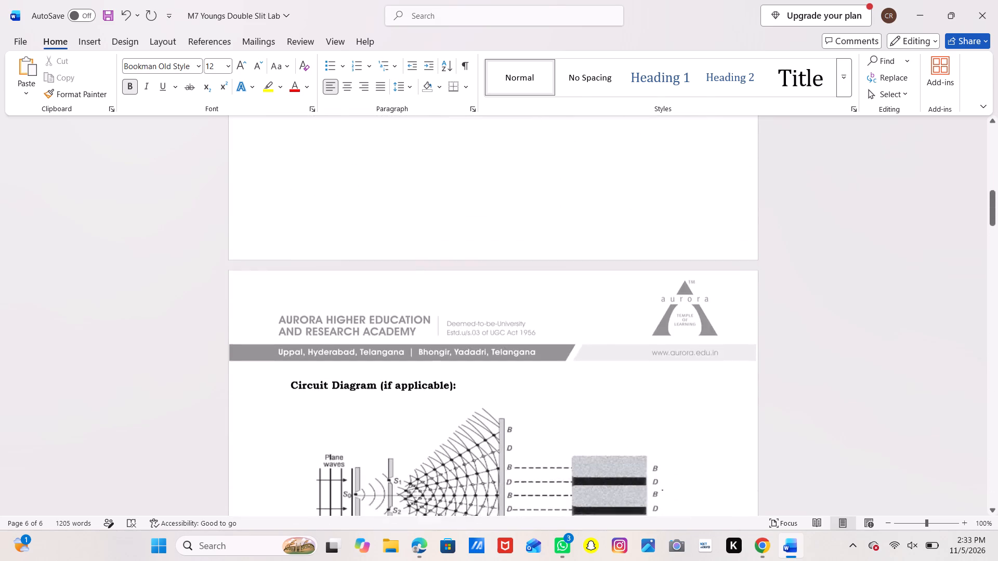
scroll(581, 240, "down", 2)
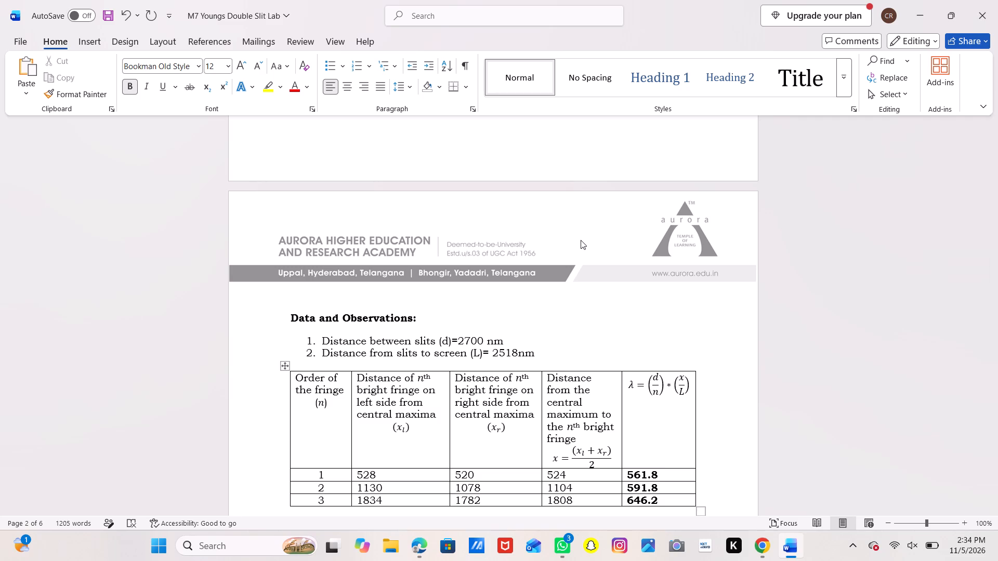
scroll(581, 240, "down", 1)
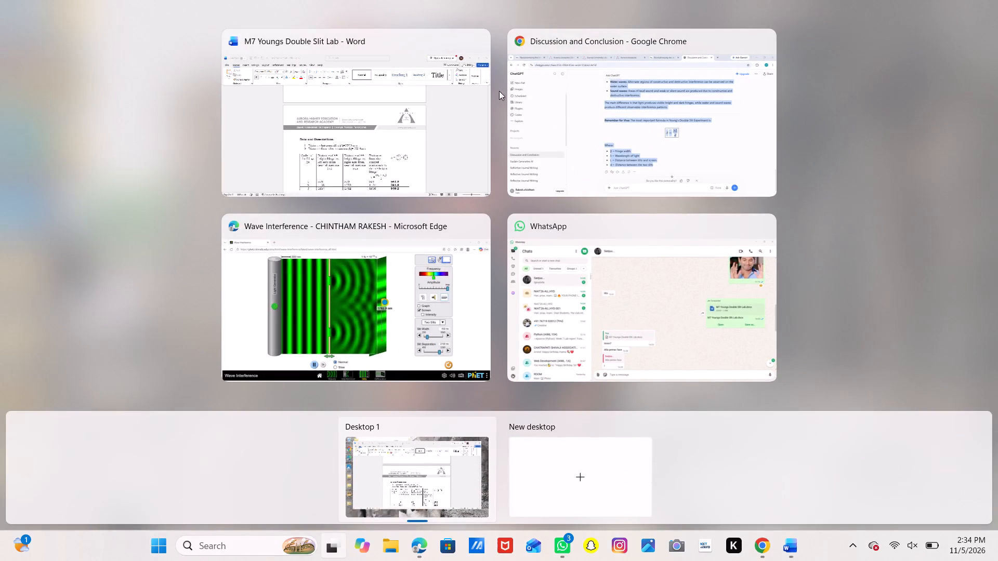
left_click(467, 113)
Delete the substitution (2700/1)*(524/2518) after "λ =" in the 1st order calculation of the Formula section.
scroll(516, 354, "down", 1)
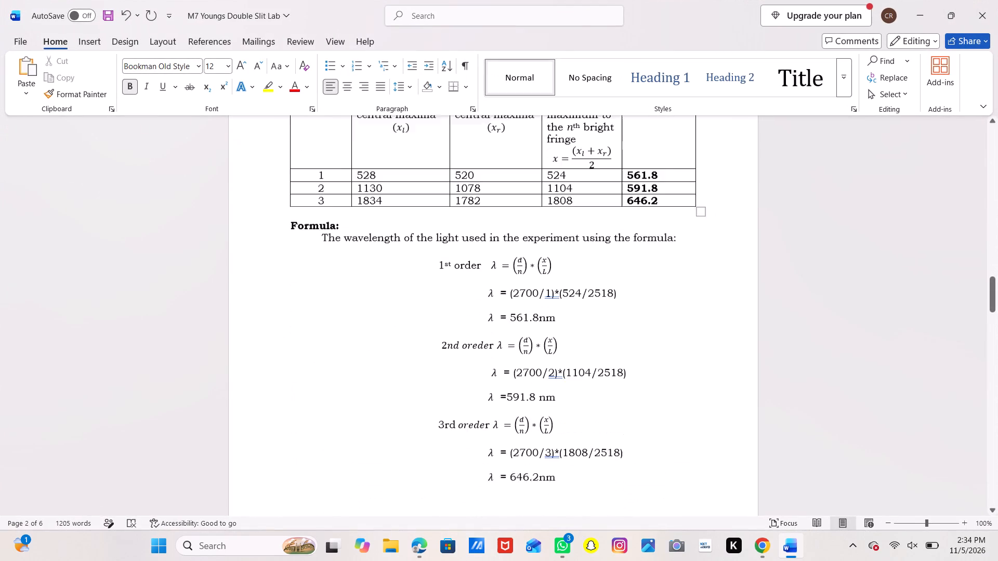
scroll(516, 354, "down", 1)
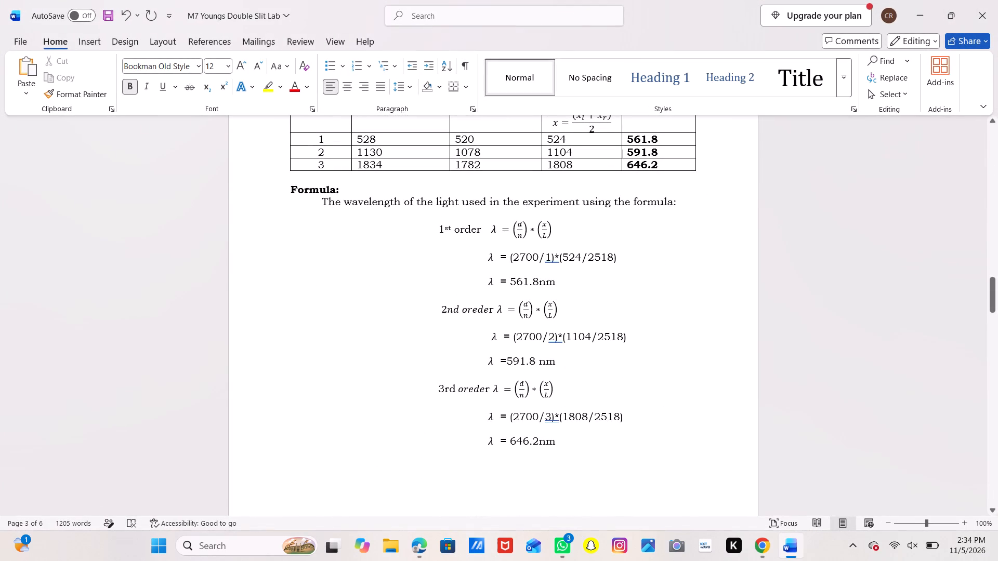
left_click(612, 260)
left_click(619, 259)
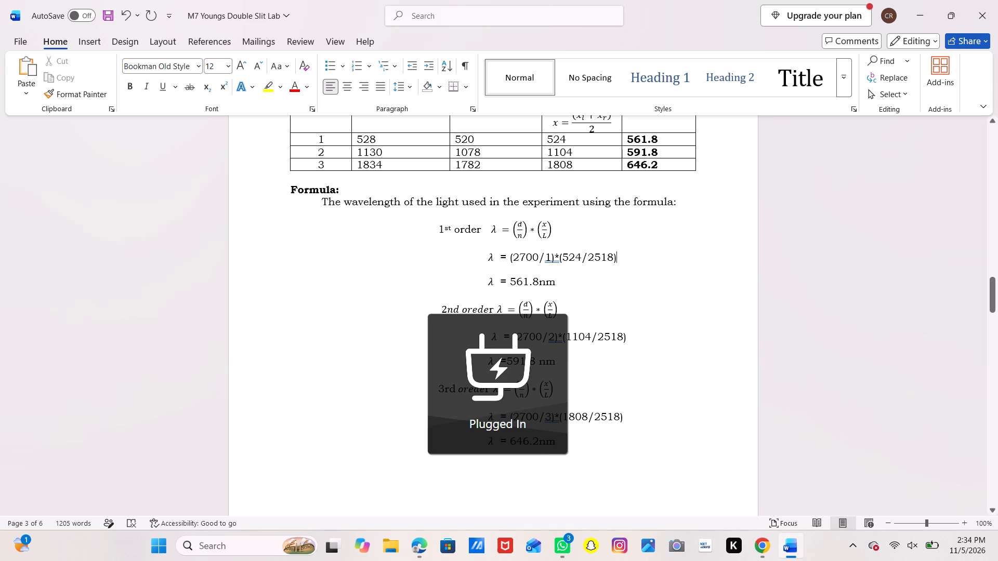
left_click(619, 257)
key("BackSpace")
key("BackSpace")
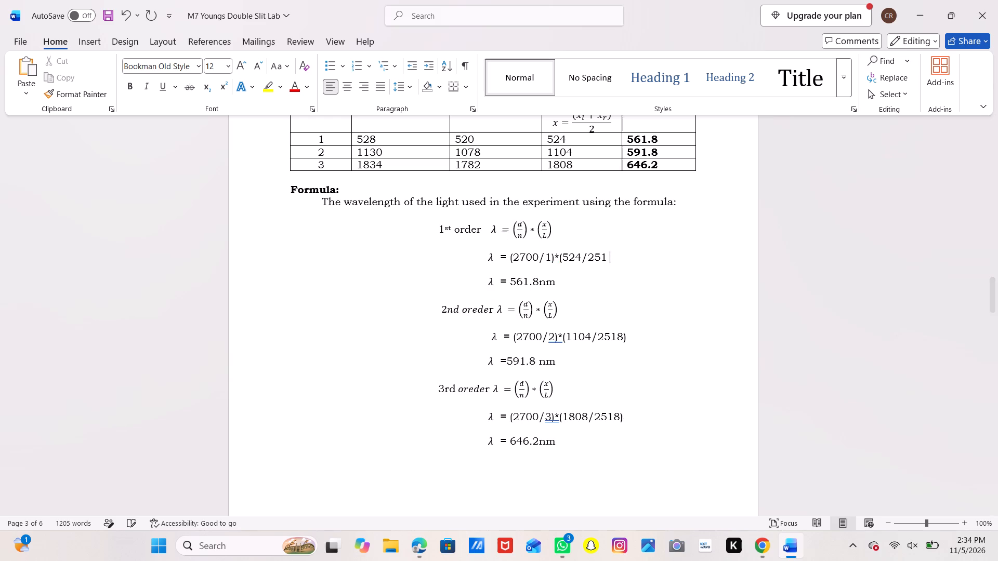
key("BackSpace")
key("BackSpace")
key("BackSpace")
key("BackSpace")
key("BackSpace")
key("BackSpace")
key("BackSpace")
key("BackSpace")
key("BackSpace")
key("BackSpace")
key("BackSpace")
key("BackSpace")
key("BackSpace")
key("BackSpace")
key("BackSpace")
key("BackSpace")
key("BackSpace")
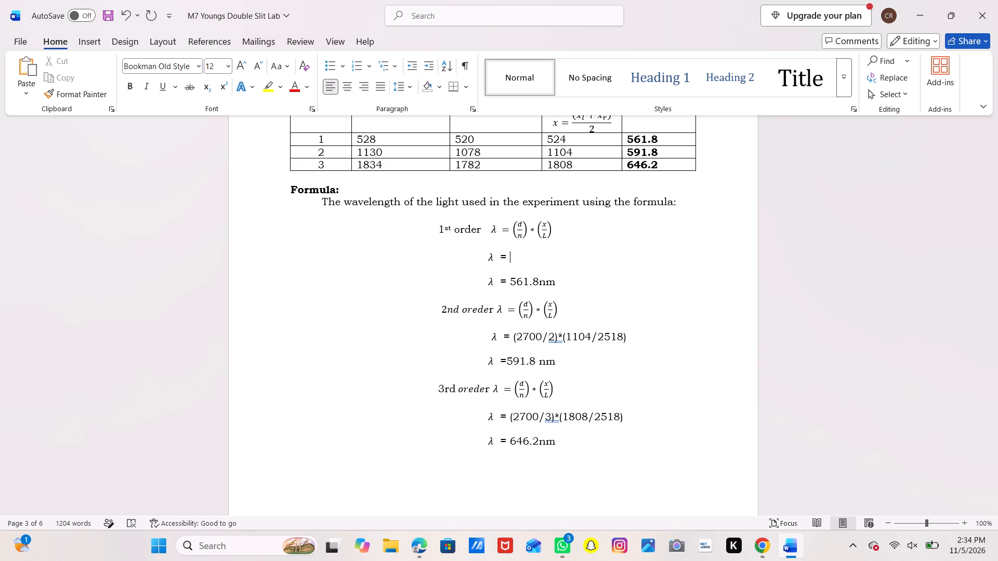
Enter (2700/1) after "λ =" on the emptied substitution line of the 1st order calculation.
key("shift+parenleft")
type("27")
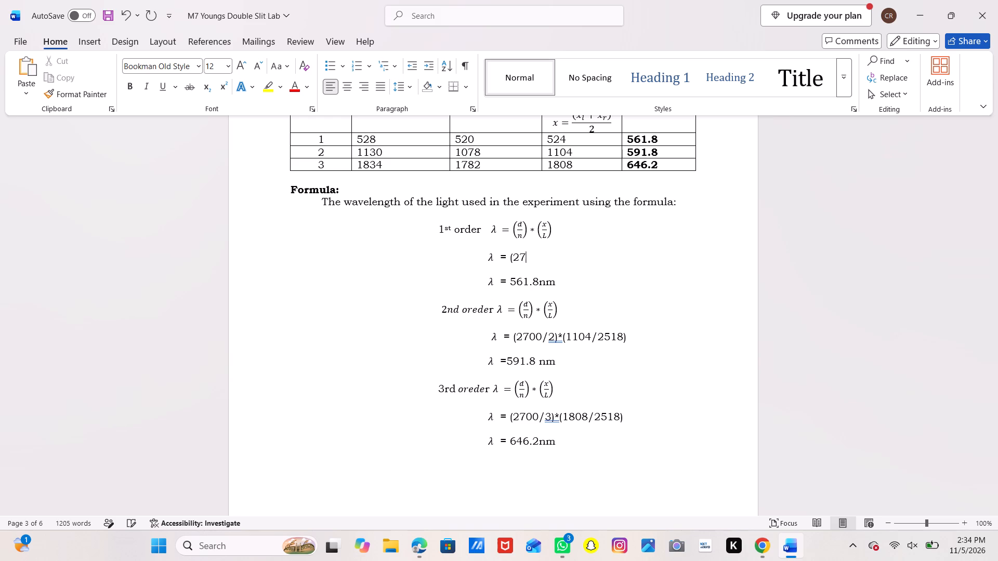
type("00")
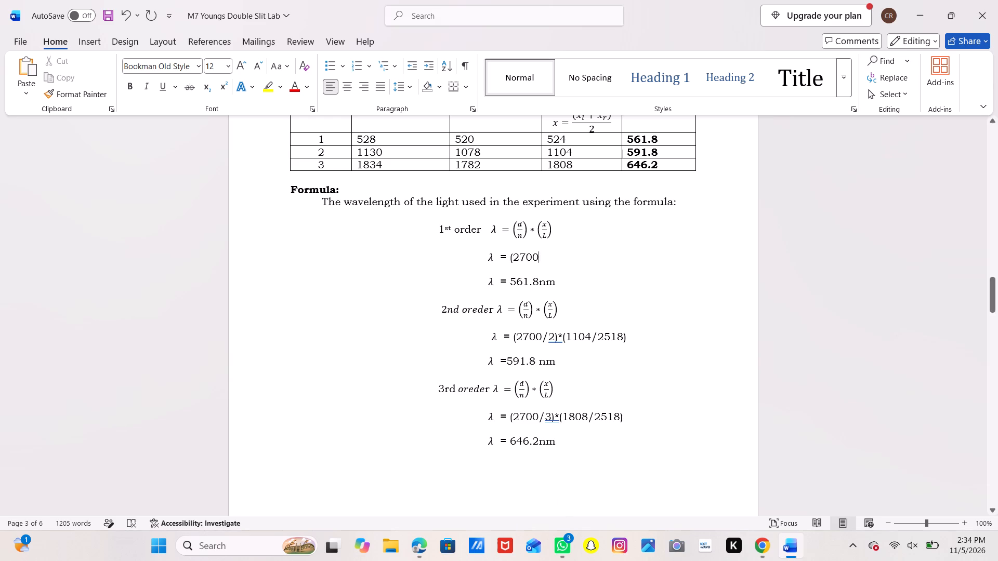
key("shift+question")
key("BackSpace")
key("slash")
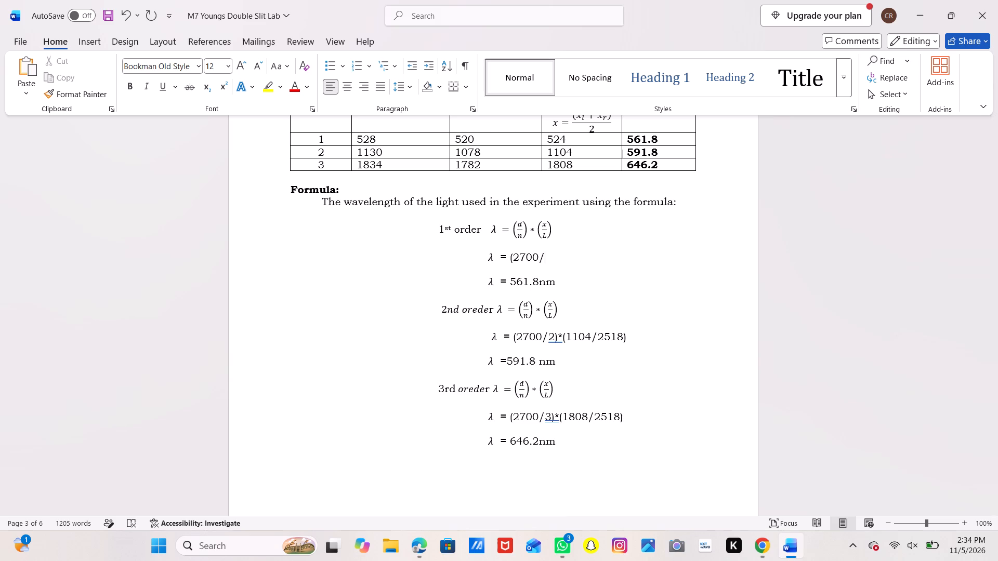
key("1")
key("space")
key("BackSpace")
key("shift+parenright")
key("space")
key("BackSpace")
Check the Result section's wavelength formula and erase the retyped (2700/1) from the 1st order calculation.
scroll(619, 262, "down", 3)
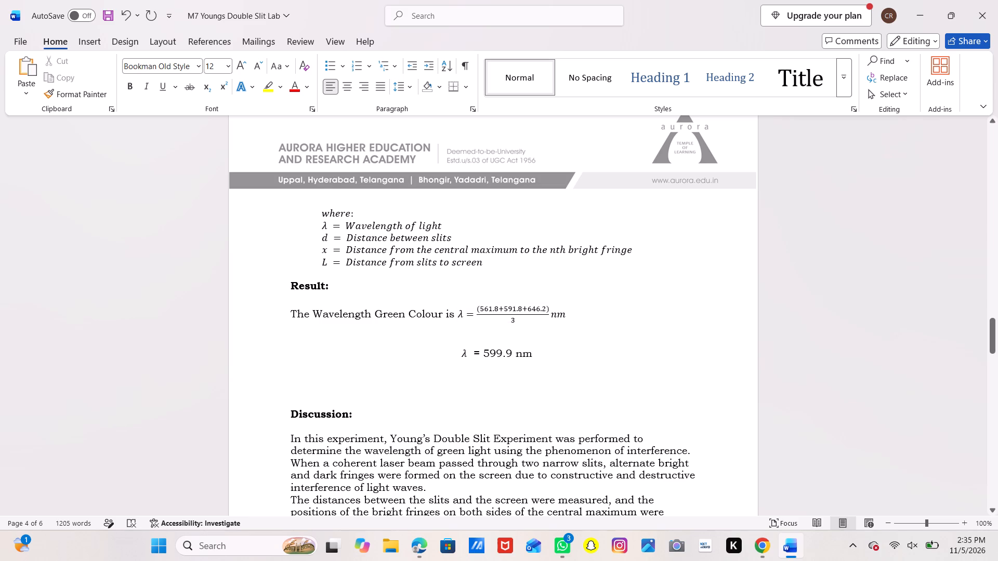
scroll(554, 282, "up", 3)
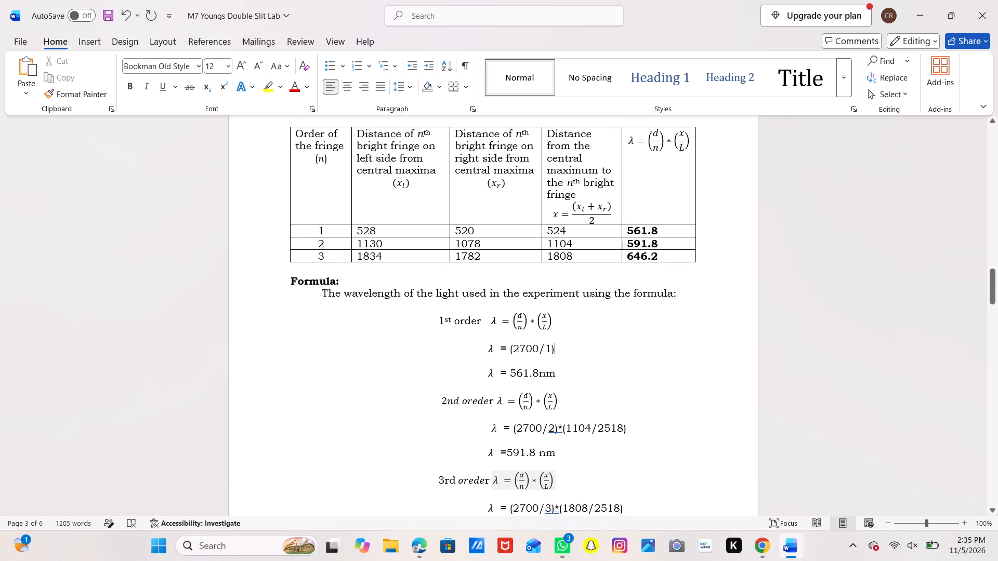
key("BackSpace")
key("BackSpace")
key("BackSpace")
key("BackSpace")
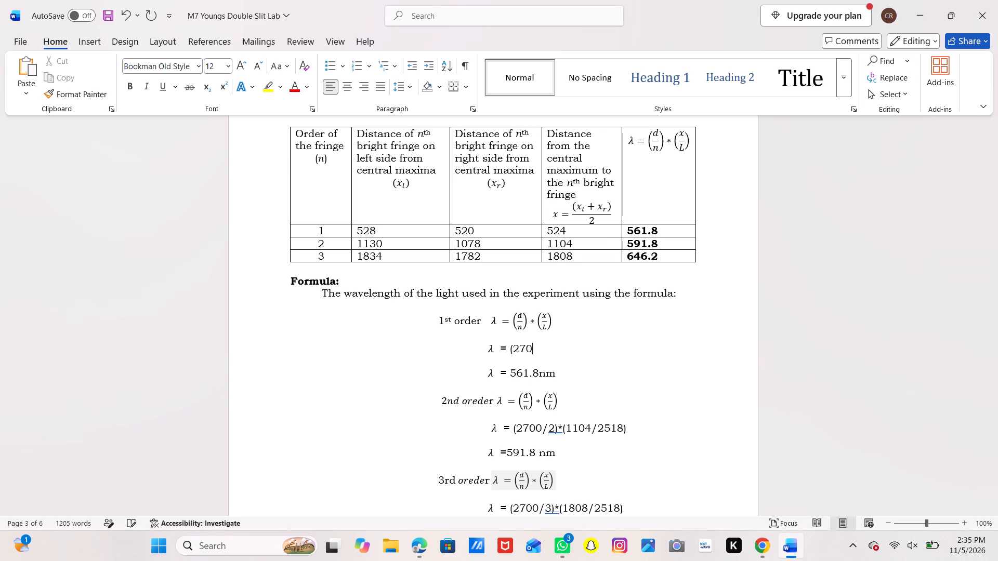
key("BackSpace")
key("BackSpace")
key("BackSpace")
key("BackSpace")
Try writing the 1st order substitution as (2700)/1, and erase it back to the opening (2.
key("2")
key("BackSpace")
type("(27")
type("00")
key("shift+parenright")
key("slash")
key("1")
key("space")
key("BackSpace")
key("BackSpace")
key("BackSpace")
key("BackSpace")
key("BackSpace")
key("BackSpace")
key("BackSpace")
Extend the 1st order substitution in the Formula section to (2700 after "λ =", matching the form of the 2nd and 3rd order lines.
scroll(528, 342, "down", 1)
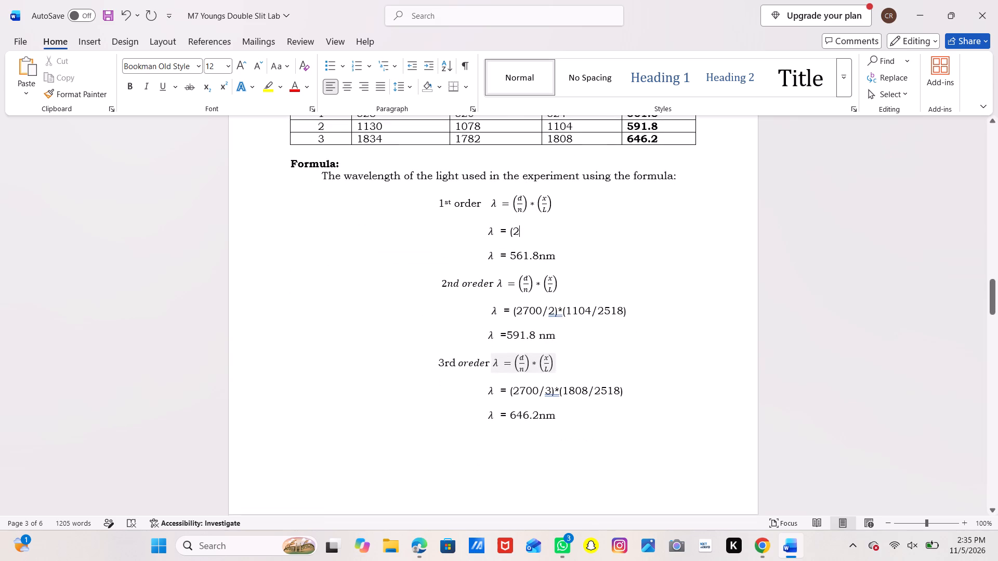
scroll(528, 342, "down", 2)
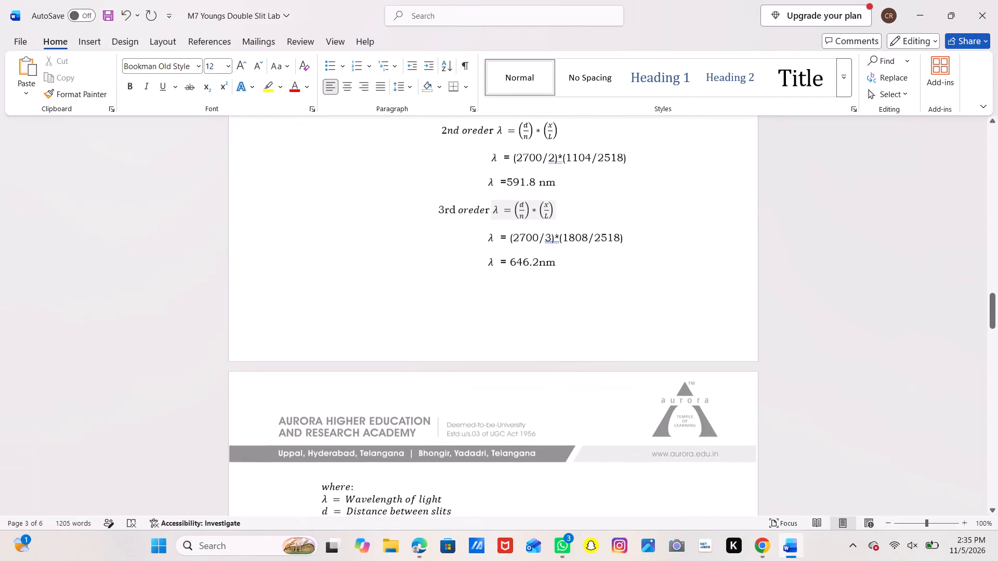
scroll(528, 342, "up", 1)
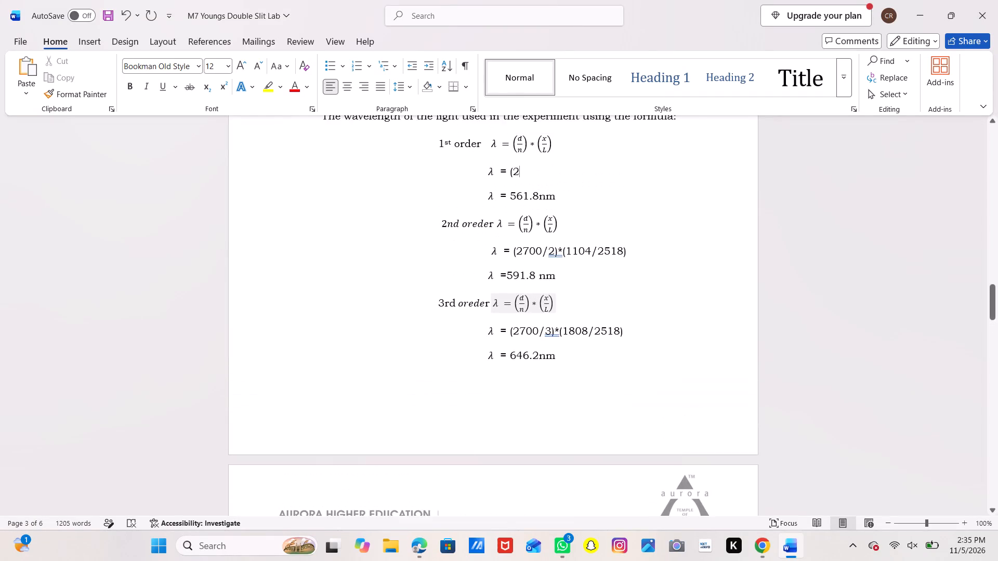
scroll(528, 342, "up", 2)
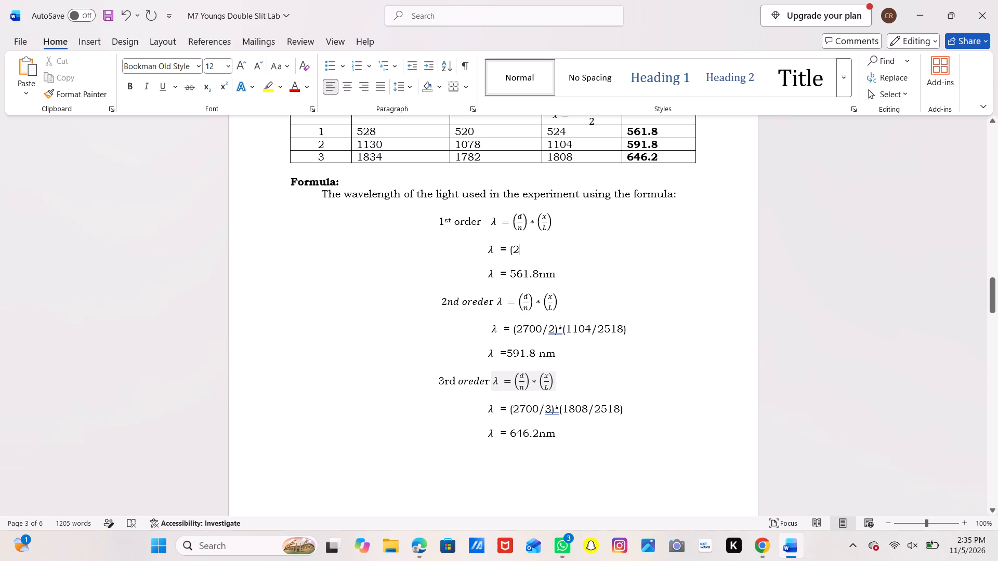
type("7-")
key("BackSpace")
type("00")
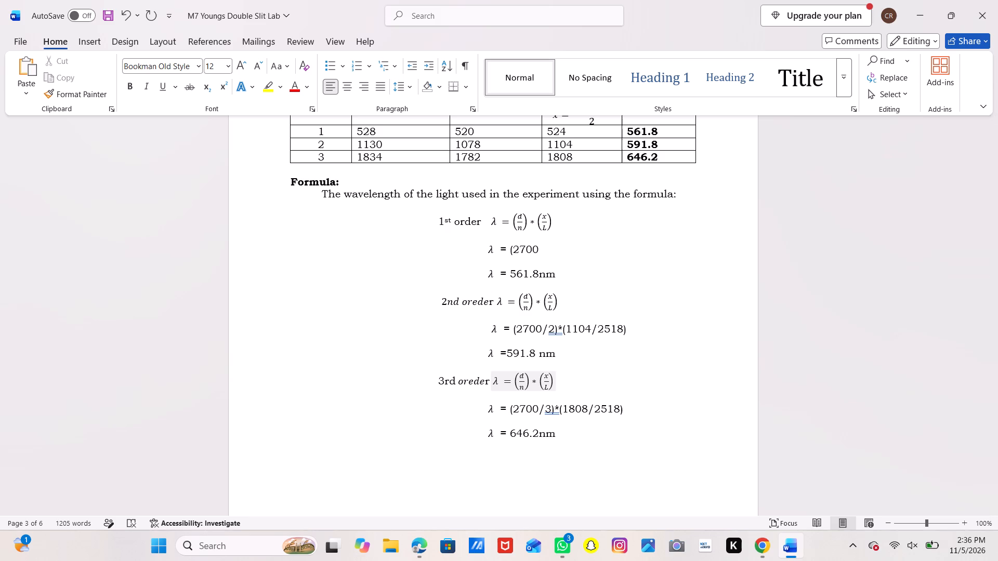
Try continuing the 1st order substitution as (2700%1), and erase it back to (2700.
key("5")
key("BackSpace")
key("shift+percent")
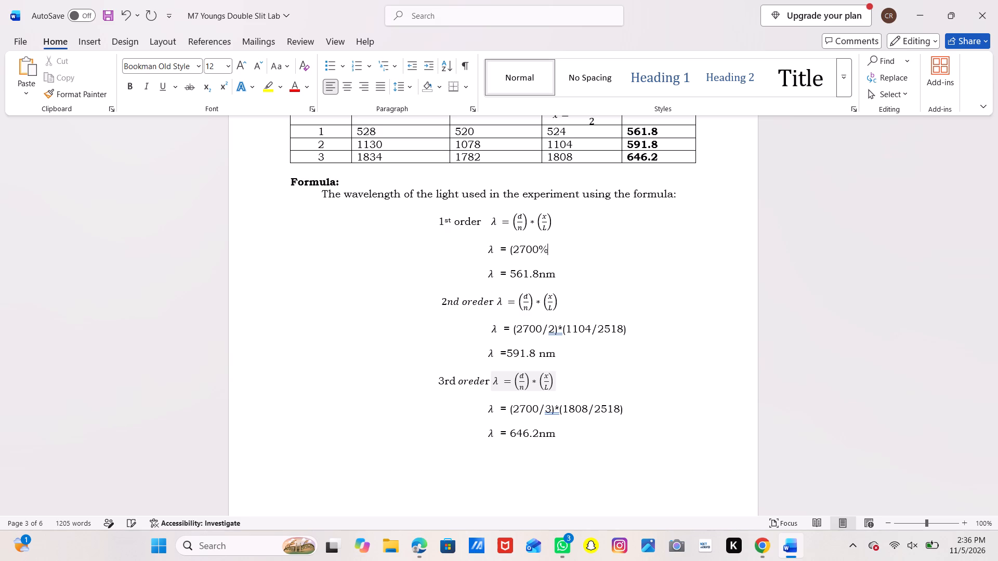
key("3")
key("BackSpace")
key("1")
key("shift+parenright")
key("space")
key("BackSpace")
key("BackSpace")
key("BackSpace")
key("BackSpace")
Review the rest of the report, from the Discussion and Conclusion through the viva voce questions and answers.
scroll(528, 342, "down", 1)
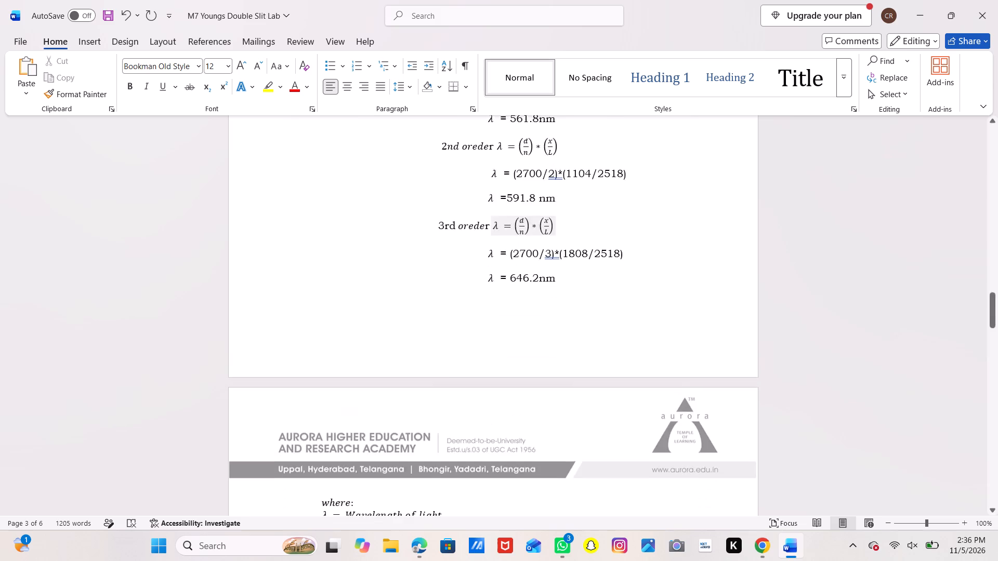
scroll(528, 342, "down", 3)
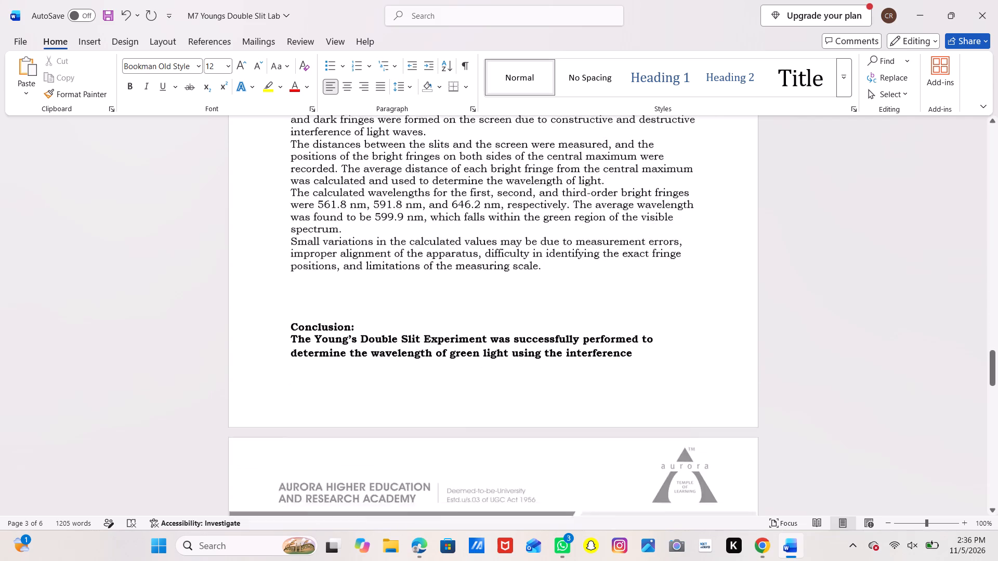
scroll(528, 342, "down", 1)
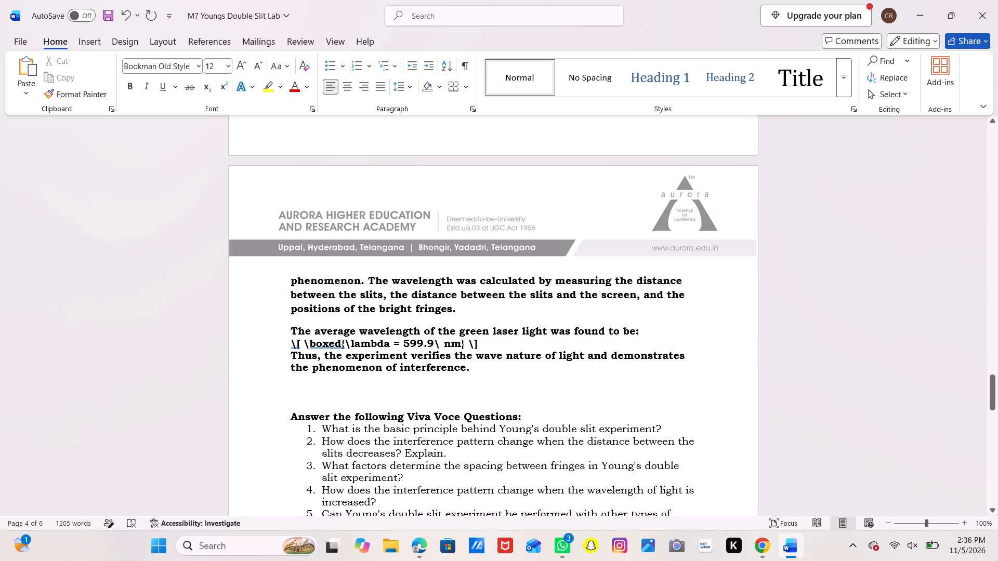
scroll(364, 322, "up", 2)
scroll(364, 322, "down", 1)
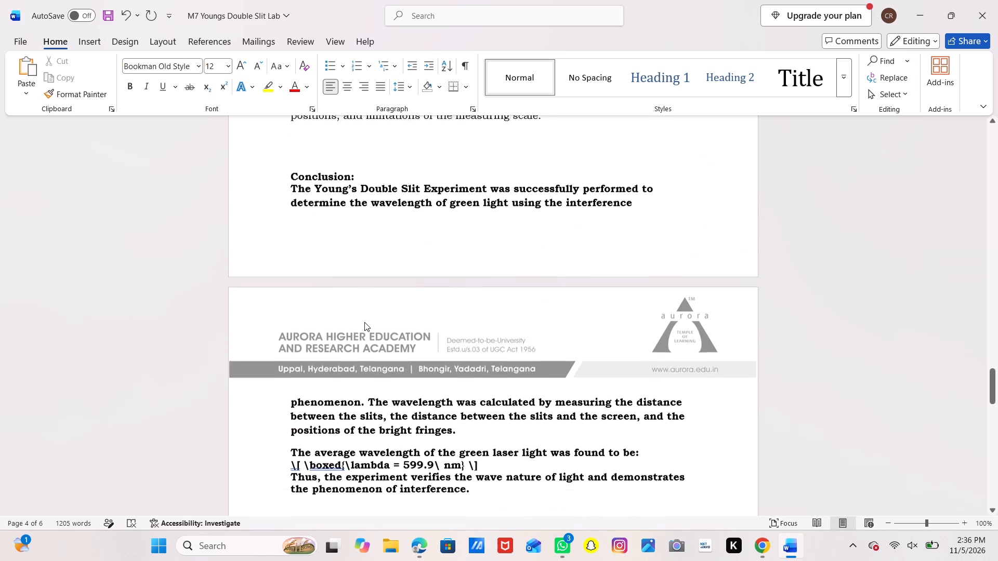
scroll(364, 322, "down", 3)
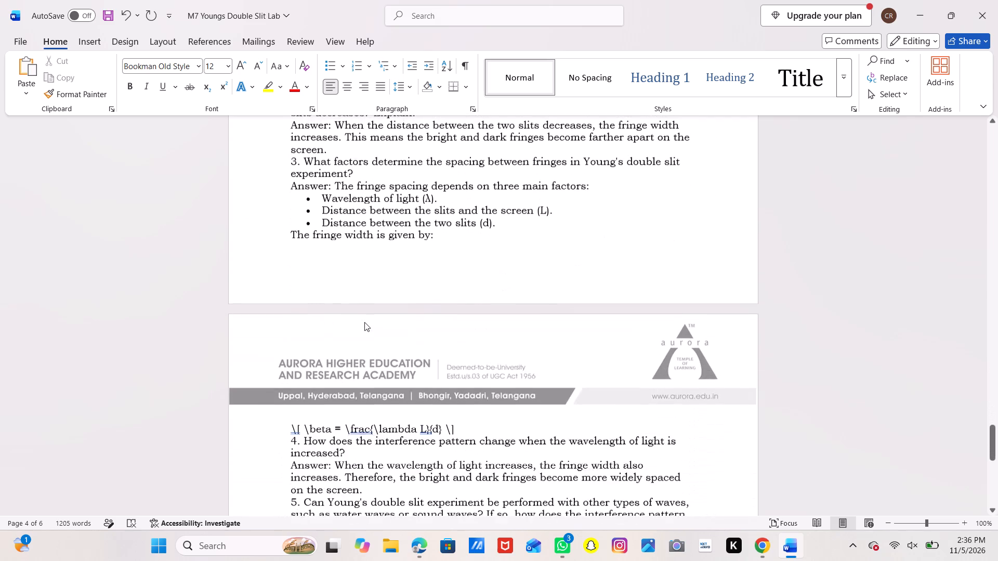
scroll(364, 322, "down", 3)
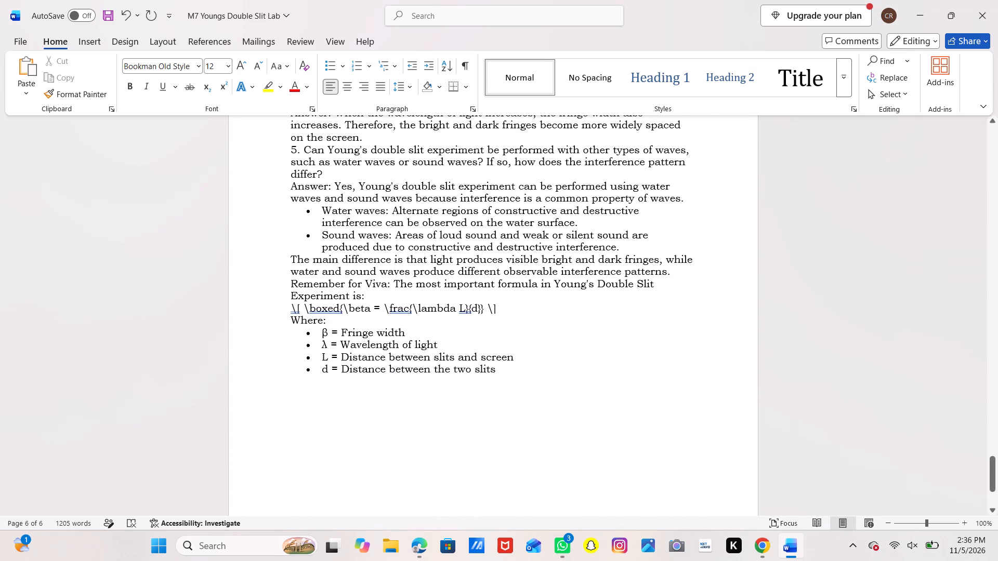
scroll(334, 321, "up", 6)
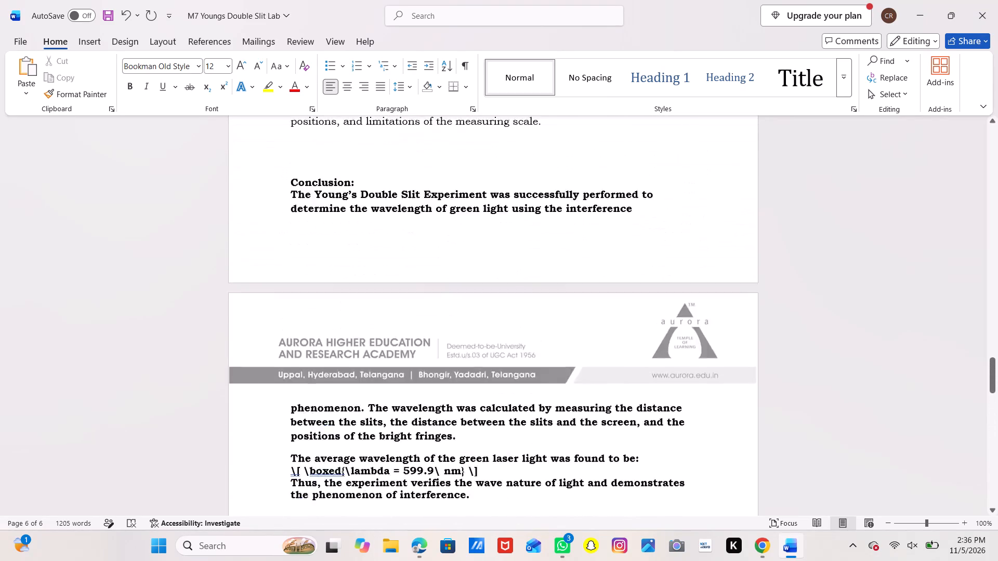
scroll(334, 321, "up", 2)
scroll(334, 321, "down", 2)
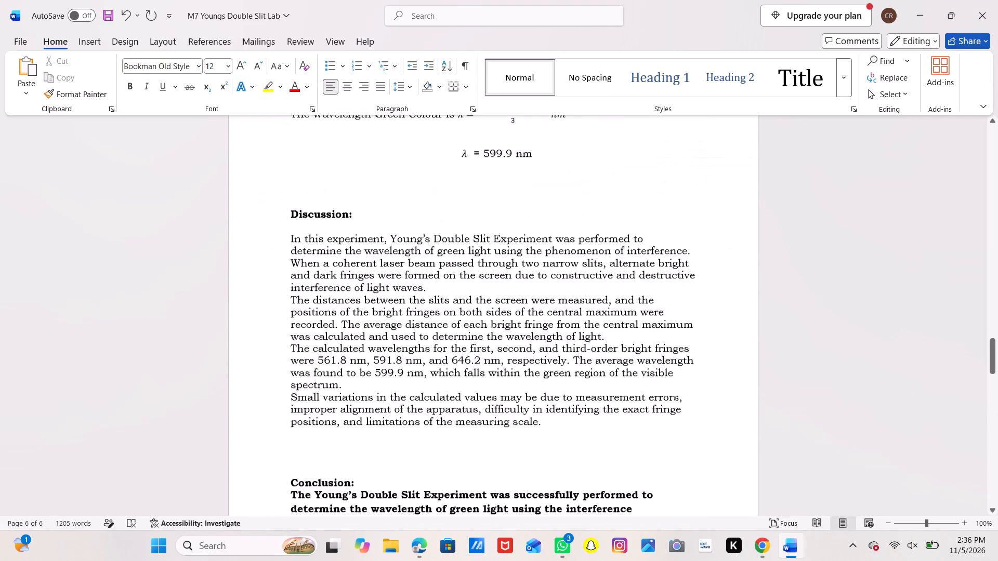
scroll(334, 321, "down", 4)
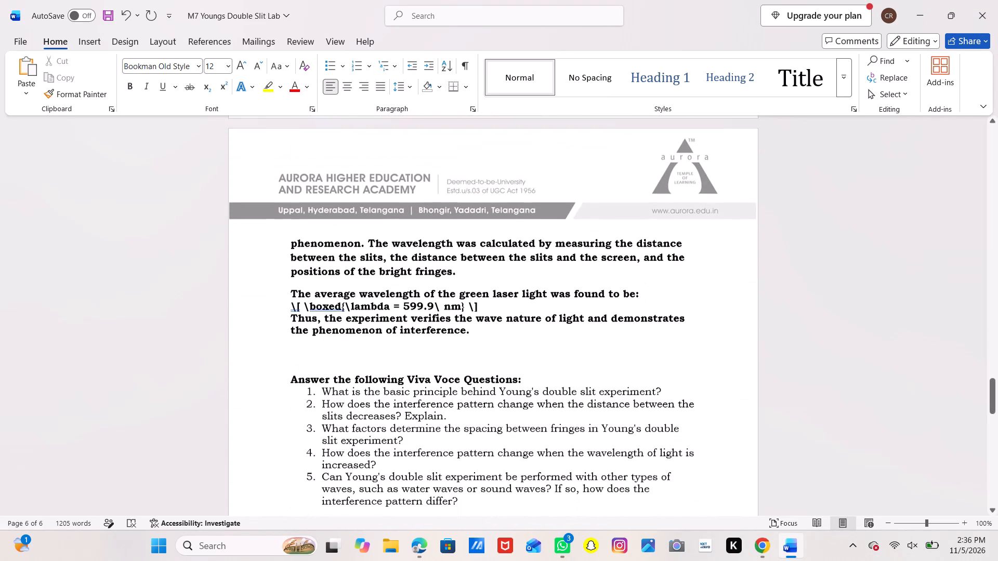
Copy the raw LaTeX line \[ \boxed{\lambda = 599.9\ nm} \] from the Conclusion.
left_click_drag(287, 306, 353, 301)
left_click(271, 330)
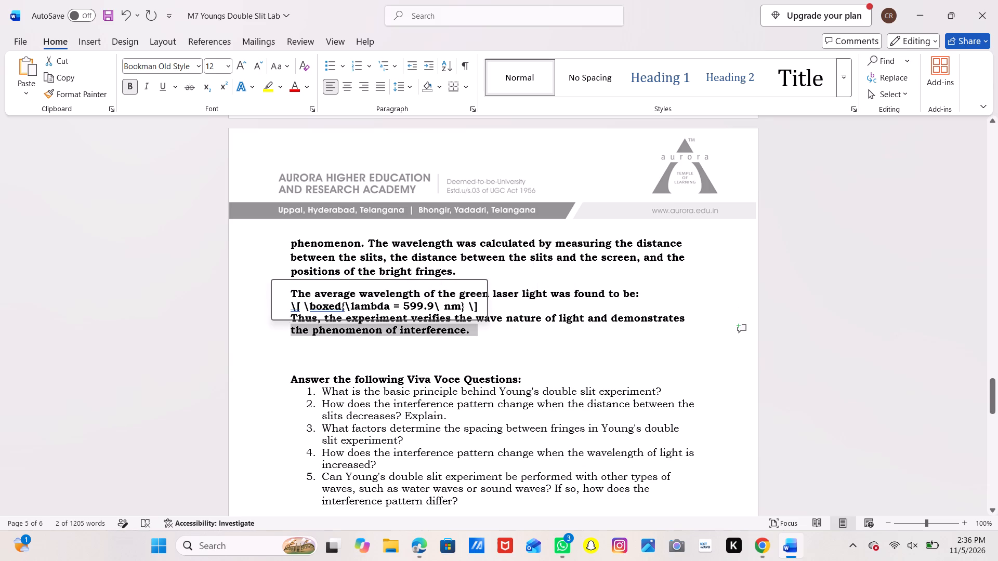
left_click(257, 362)
left_click(245, 294)
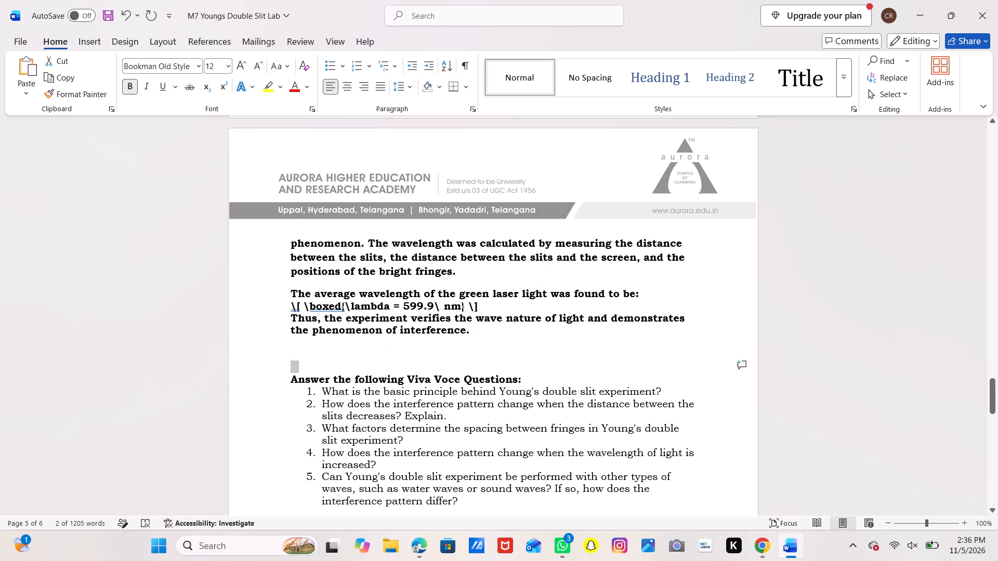
left_click_drag(287, 308, 317, 308)
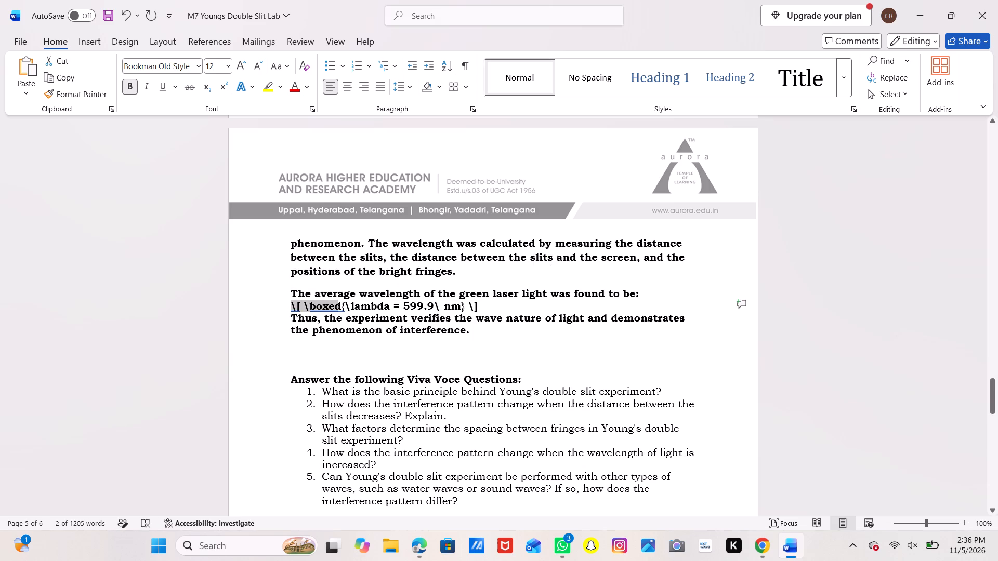
left_click_drag(317, 308, 426, 297)
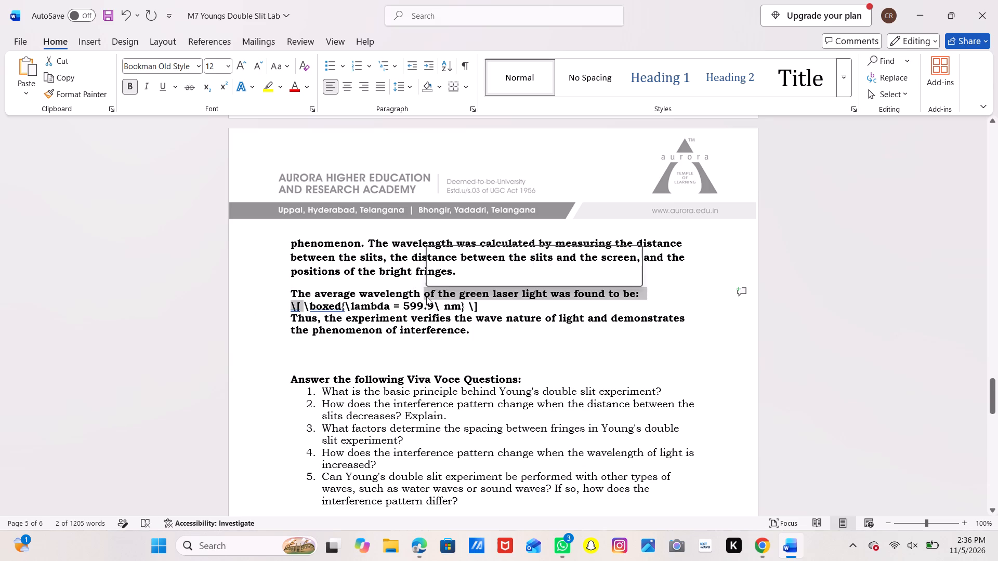
left_click(251, 331)
left_click(277, 340)
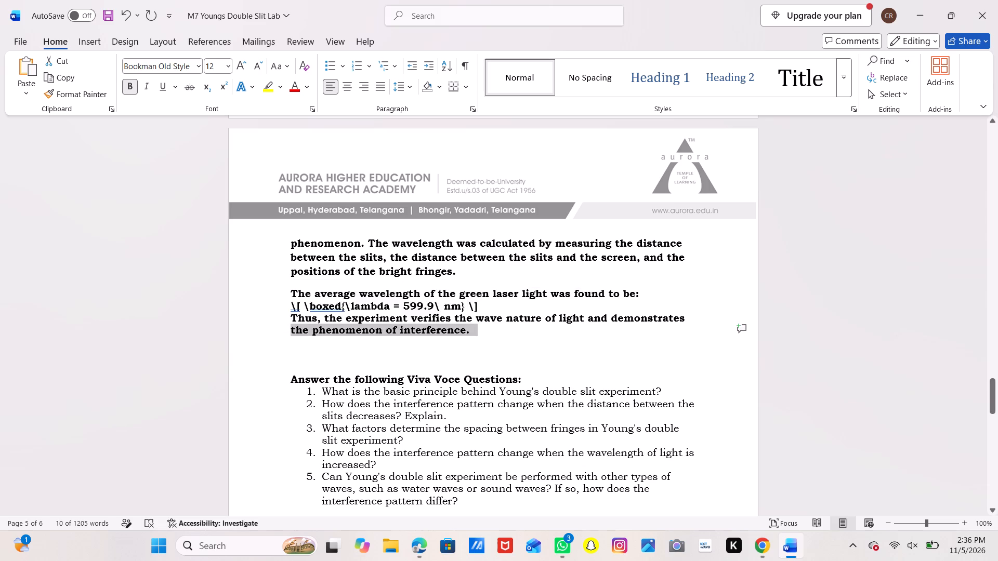
left_click(261, 351)
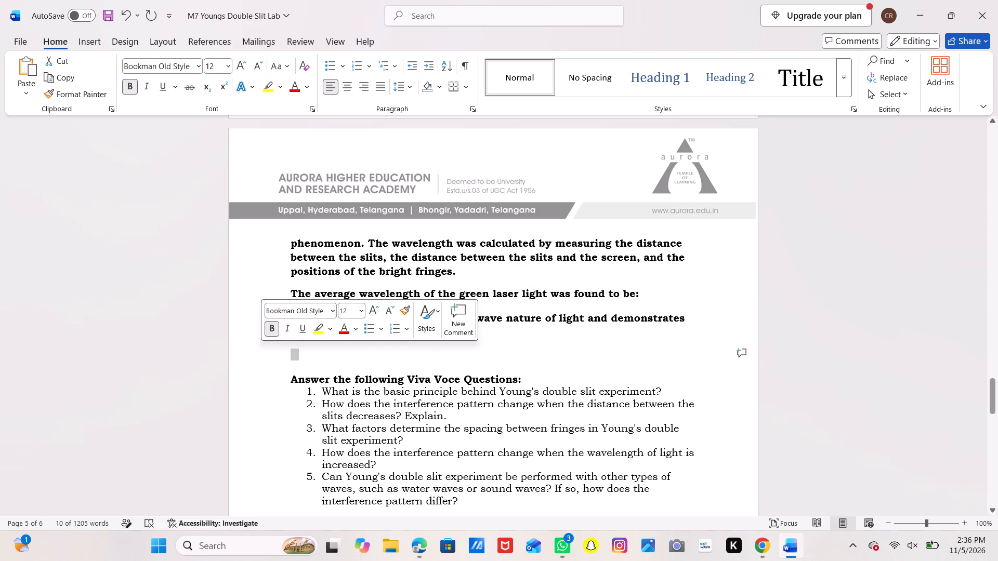
left_click(242, 290)
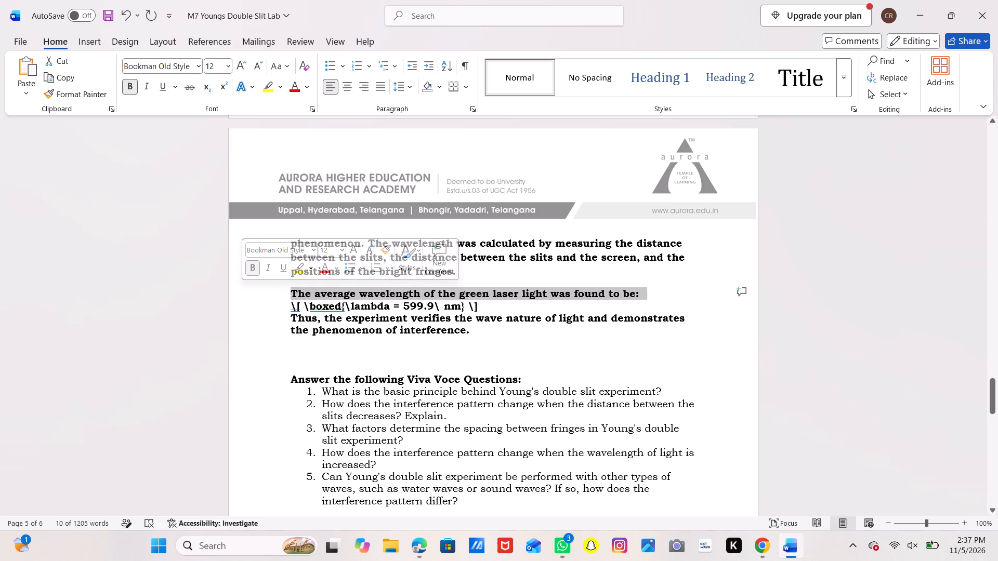
left_click_drag(287, 306, 339, 301)
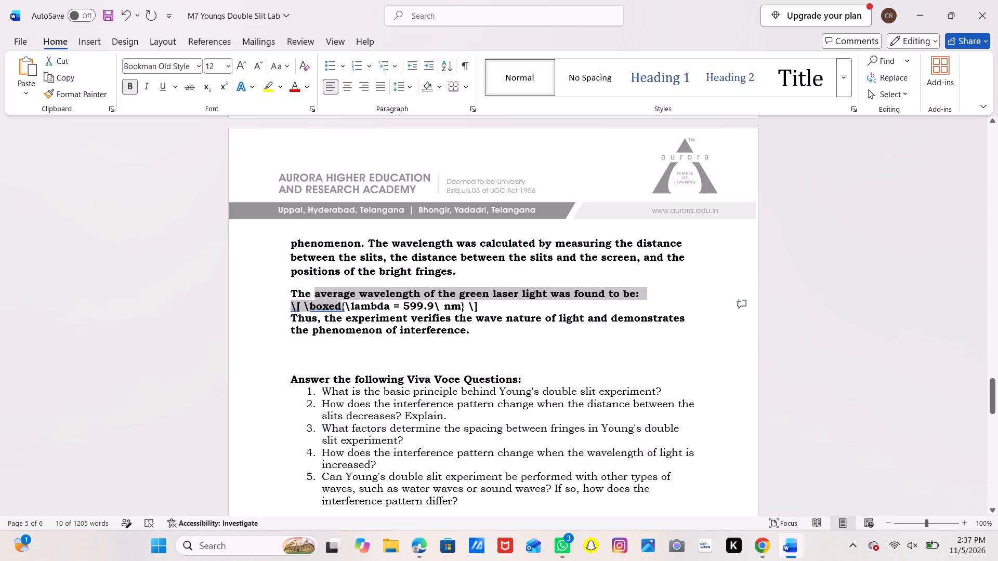
left_click_drag(339, 301, 478, 301)
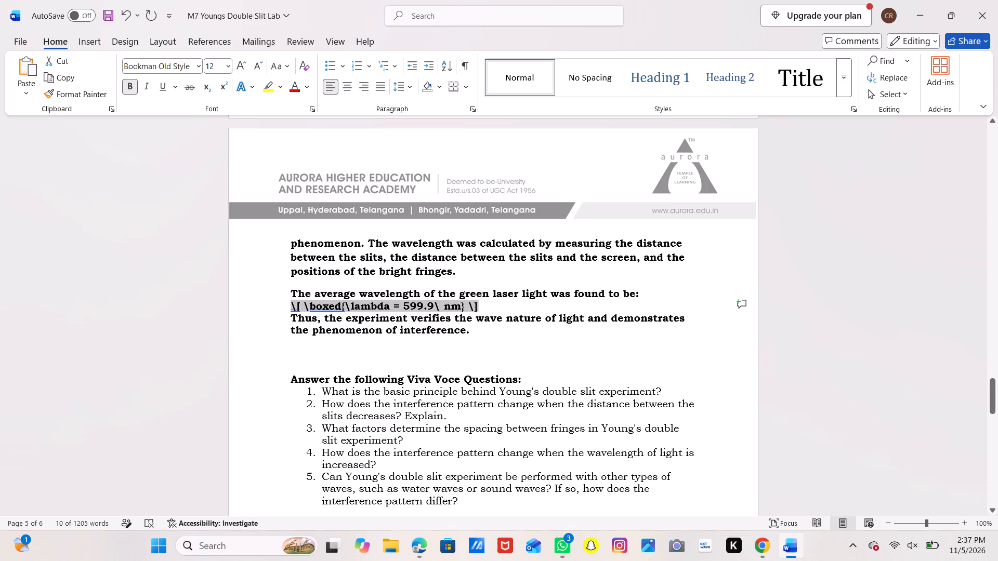
left_click_drag(478, 301, 490, 301)
key("ctrl+c")
key("ctrl+c")
key("ctrl+c")
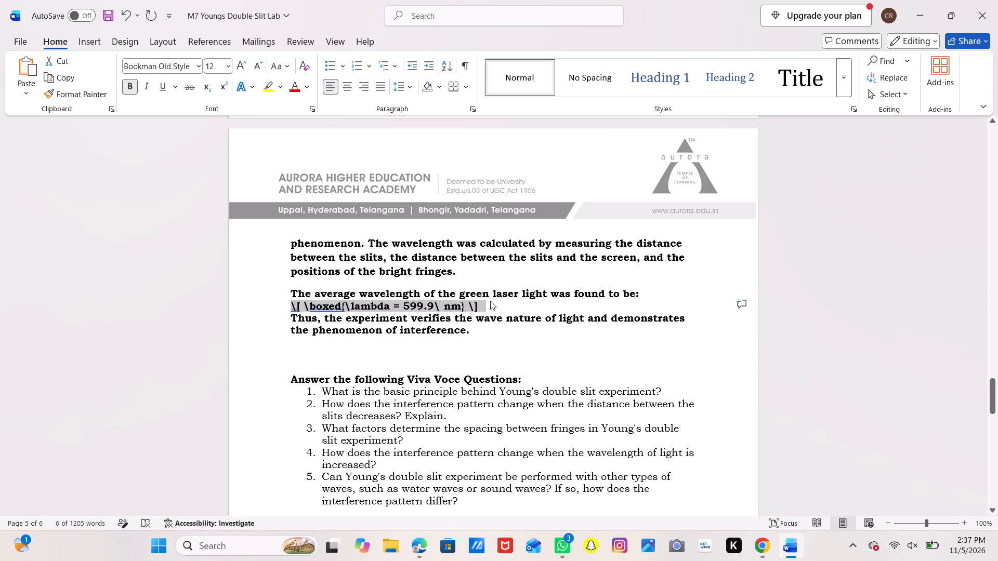
left_click(759, 541)
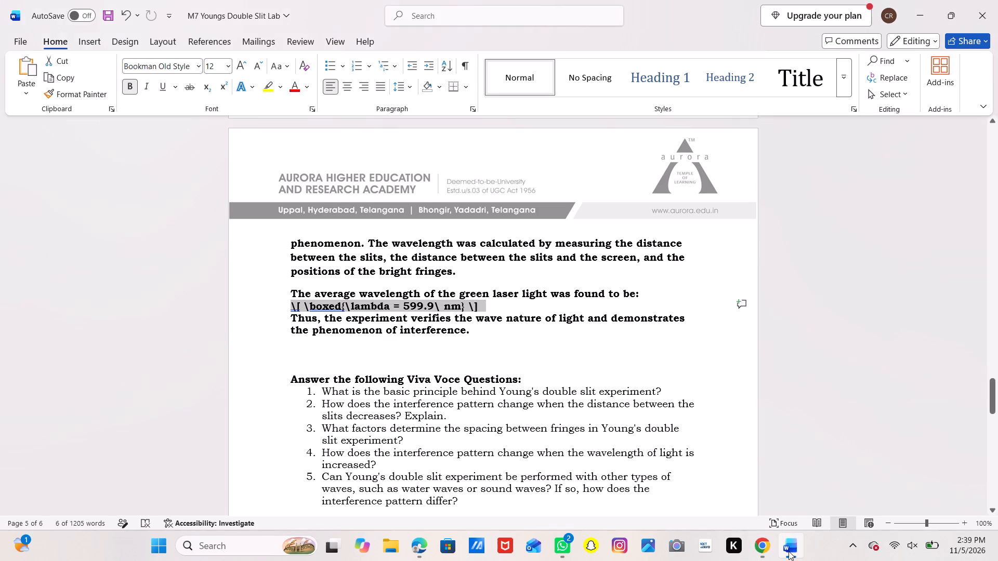
scroll(687, 530, "up", 5)
scroll(625, 560, "up", 2)
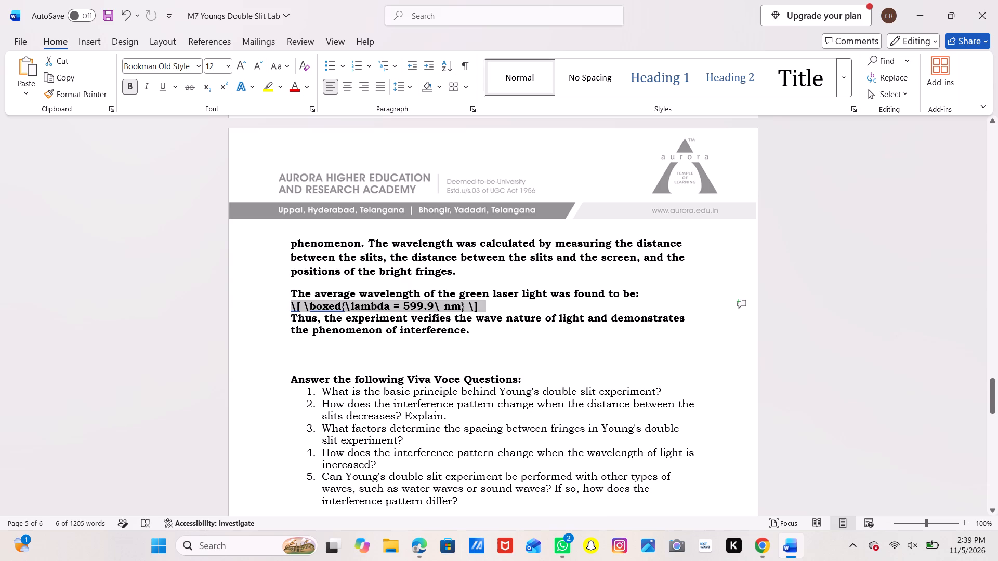
scroll(670, 308, "up", 4)
scroll(670, 308, "down", 1)
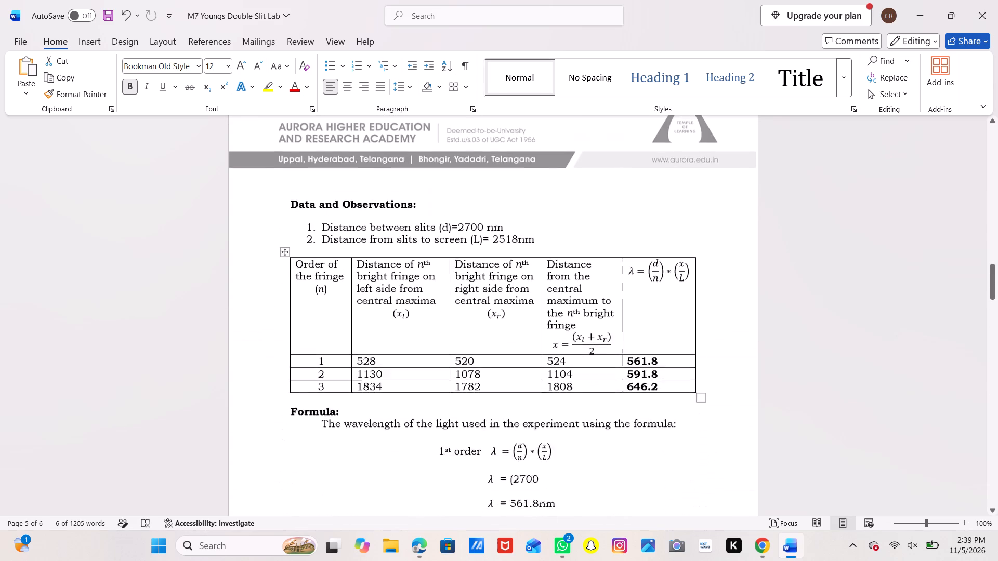
scroll(670, 308, "down", 1)
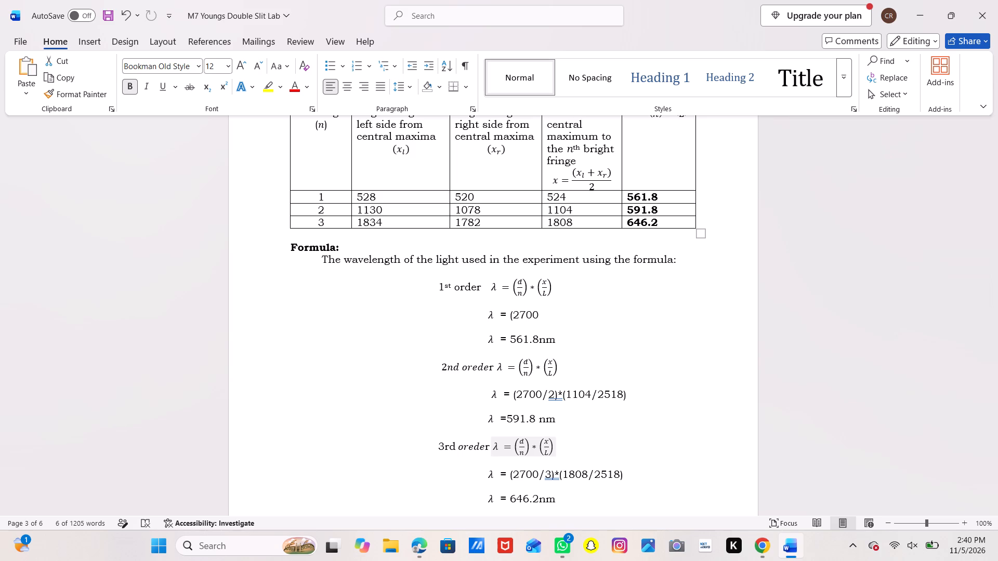
left_click(548, 317)
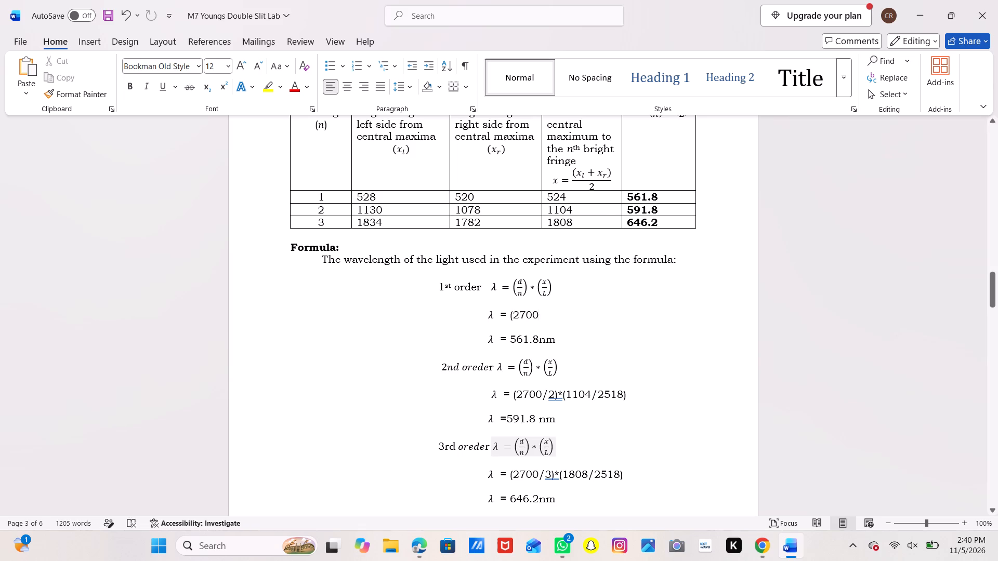
key("BackSpace")
key("BackSpace")
key("BackSpace")
key("BackSpace")
key("BackSpace")
key("BackSpace")
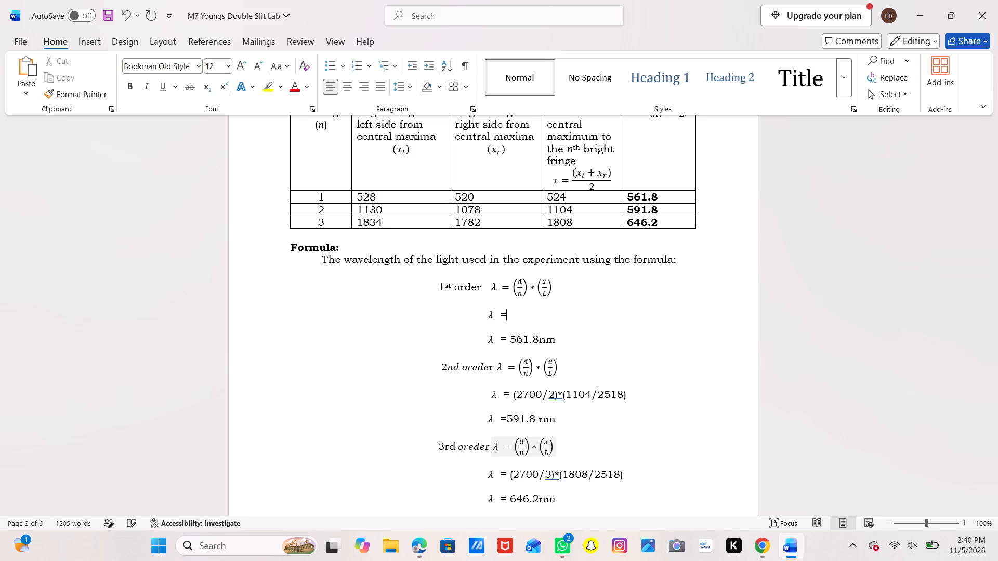
Copy the report content from "Distance between slits (d)=2700 nm" through the 3rd order result "λ = 646.2nm", including the table.
scroll(544, 218, "up", 14)
scroll(544, 218, "down", 1)
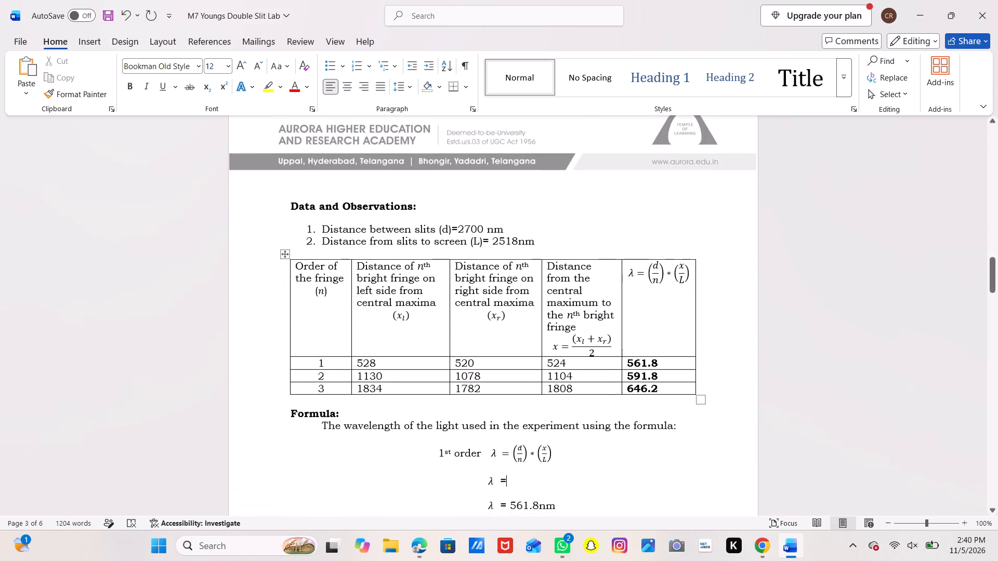
scroll(322, 257, "down", 7)
scroll(322, 257, "up", 2)
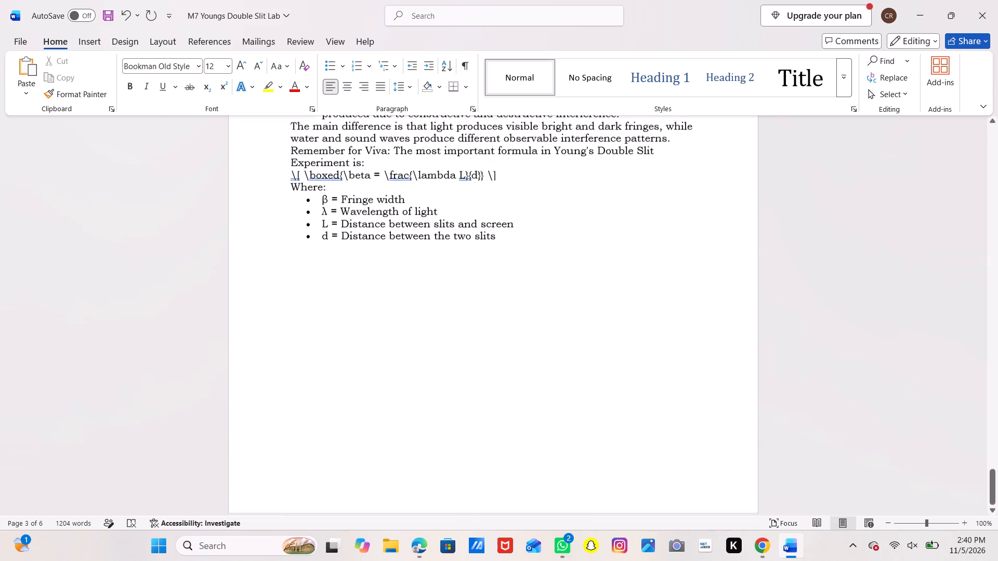
scroll(322, 257, "up", 4)
scroll(322, 257, "down", 1)
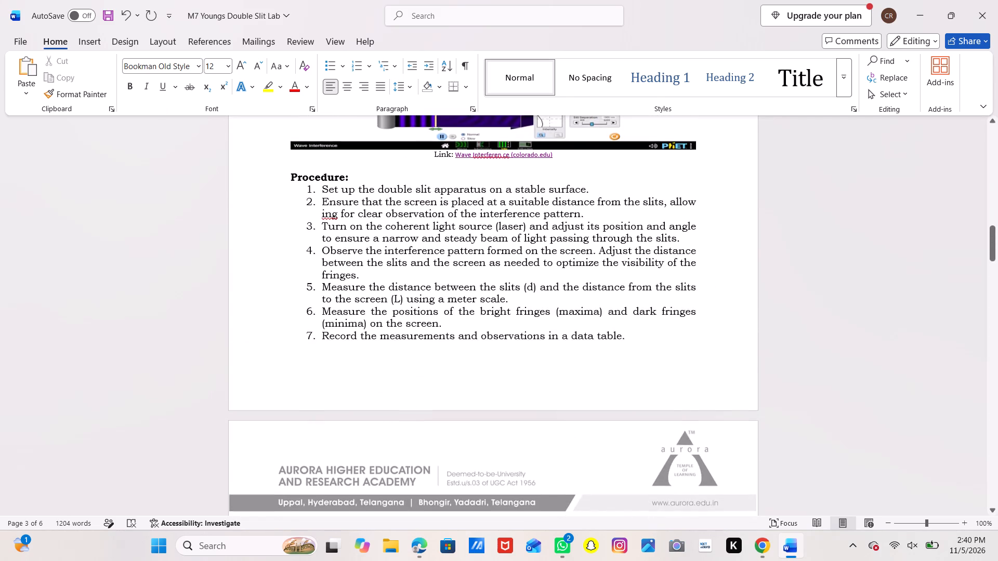
scroll(322, 257, "down", 1)
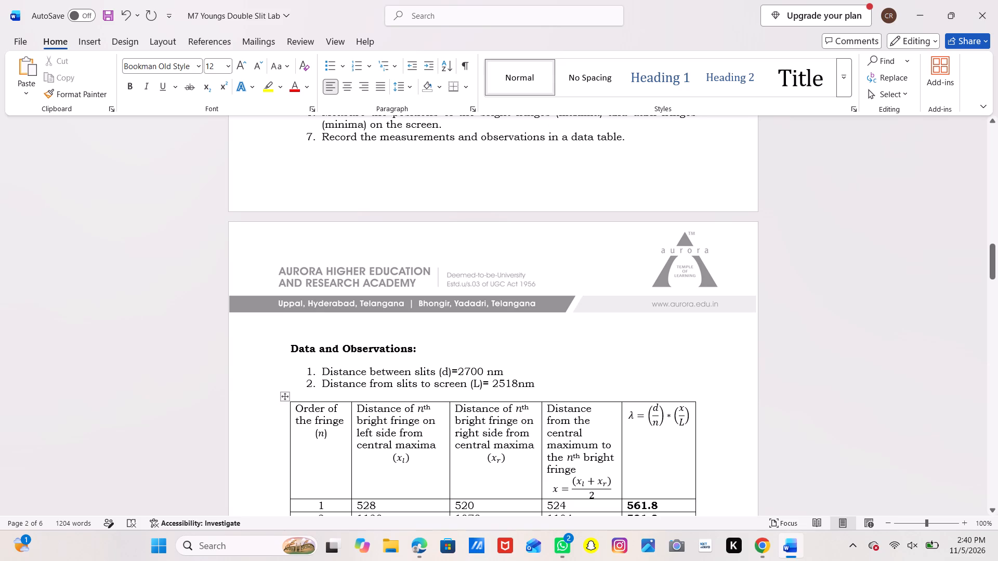
left_click(303, 367)
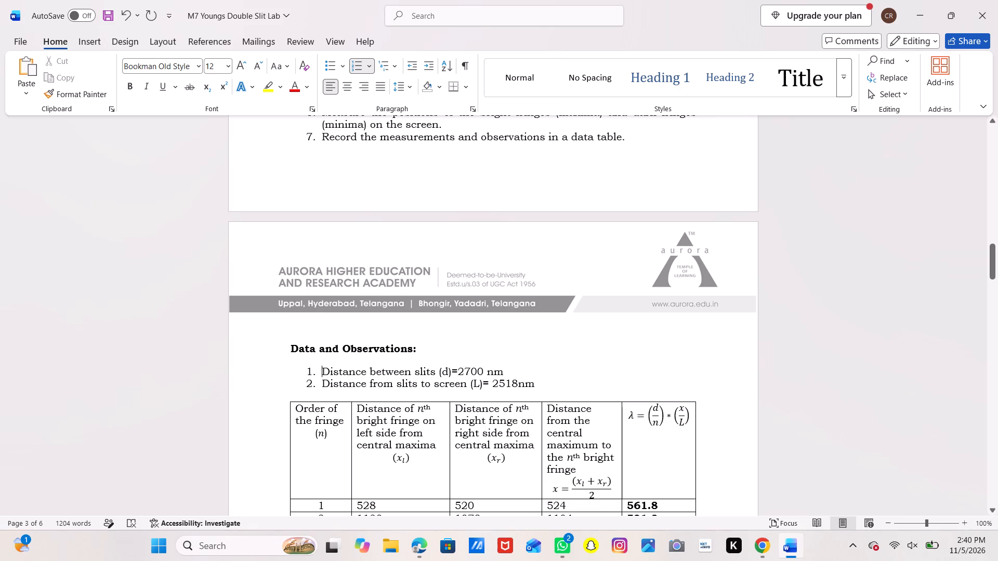
key("shift+Down")
key("shift+Down")
key("shift+Down")
key("shift+Down")
key("shift+Down")
key("shift+Down")
key("shift+Down")
key("shift+Down")
key("shift+Down")
key("shift+Down")
key("shift+Down")
key("shift+Down")
key("shift+Down")
key("shift+Down")
key("shift+Down")
key("shift+Down")
key("shift+Down")
key("shift+Down")
key("shift+Down")
key("shift+Down")
key("shift+Down")
key("shift+Down")
key("shift+Down")
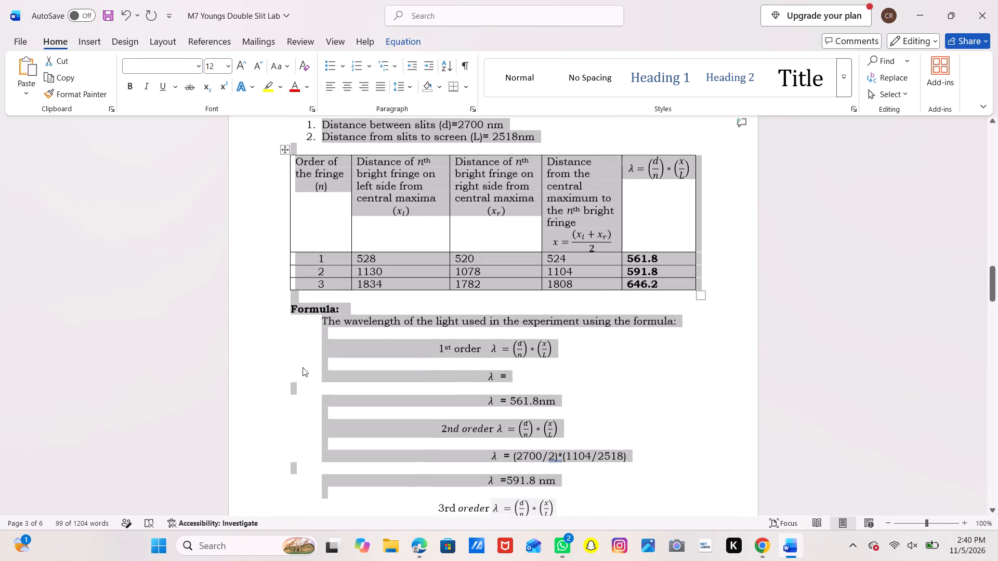
key("shift+Down")
key("shift+Down")
key("shift+Down")
key("shift+Down")
key("shift+Down")
key("shift+Down")
key("shift+Down")
key("shift+Down")
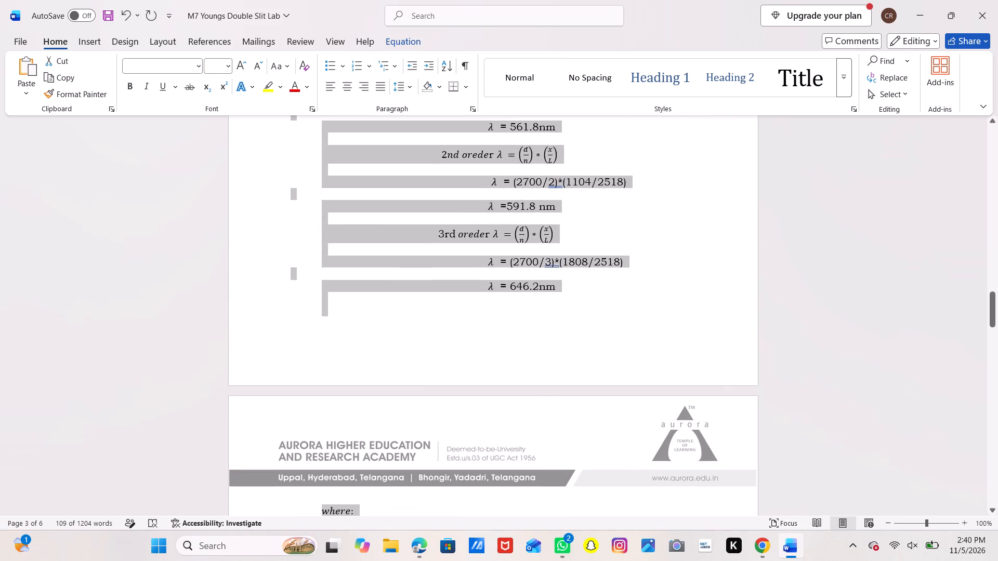
key("shift+Down")
key("shift+Up")
key("shift+Up")
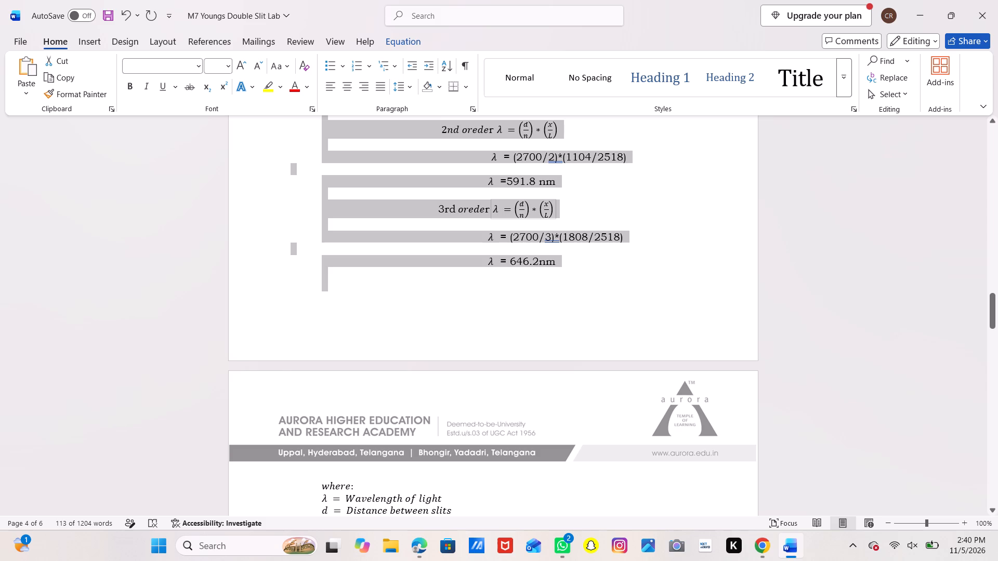
key("shift+Up")
key("shift+Up")
key("shift+Up")
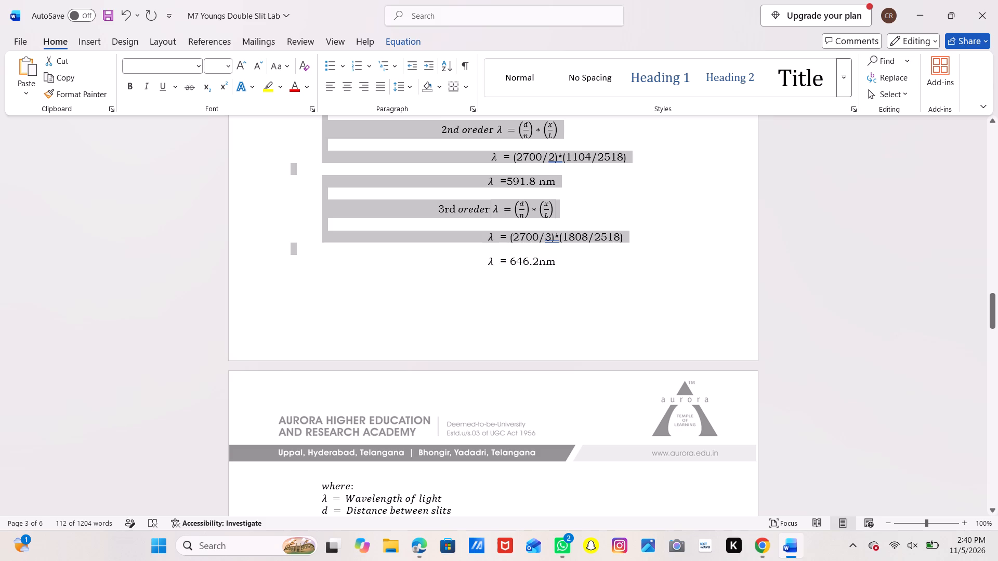
key("shift+Down")
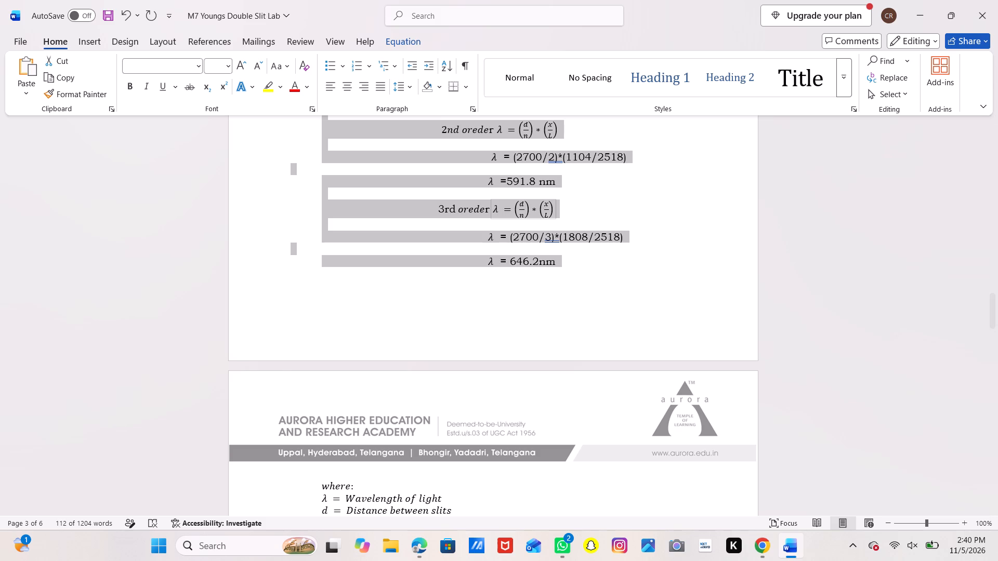
key("ctrl+c")
left_click(759, 543)
scroll(632, 160, "up", 1)
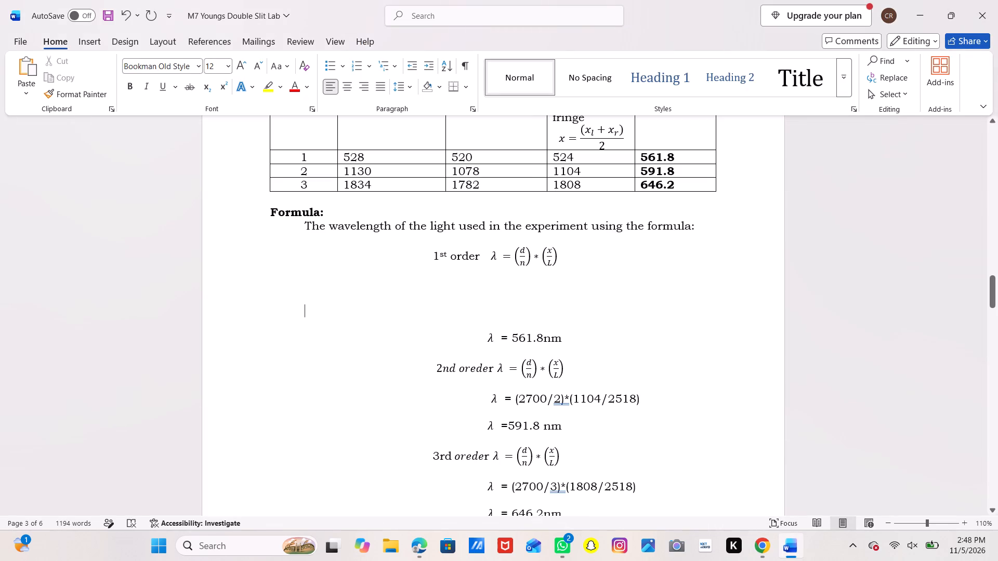
left_click(513, 302)
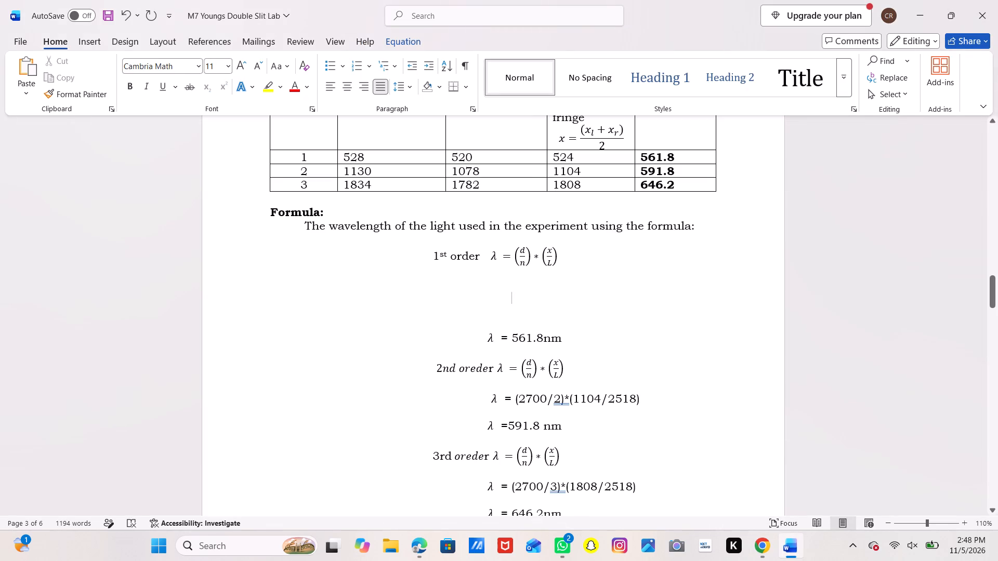
key("ctrl+v")
scroll(513, 302, "down", 2)
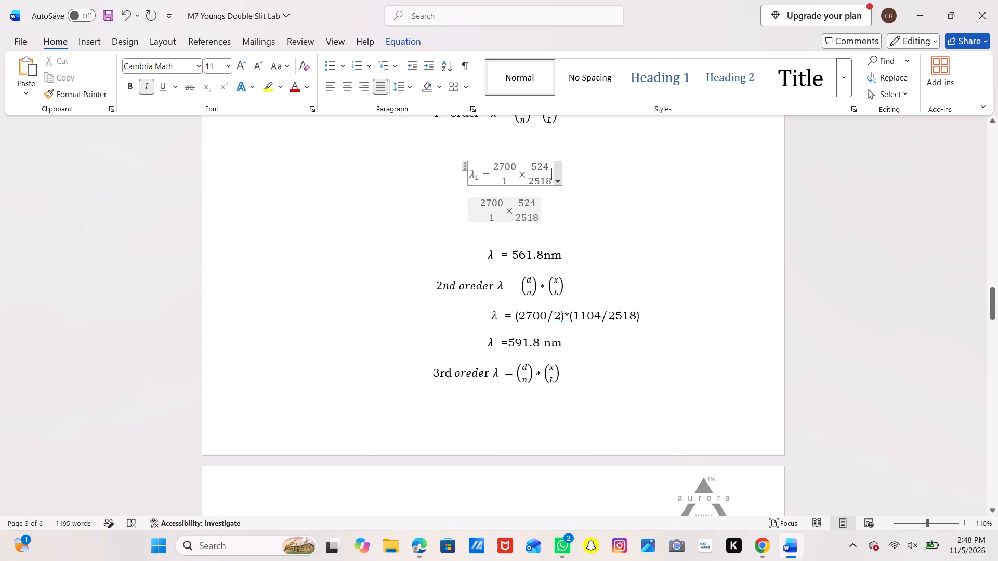
Delete the leftover duplicate equation "= 2700/1 × 524/2518" and its empty line below the λ₁ equation.
key("BackSpace")
left_click(551, 219)
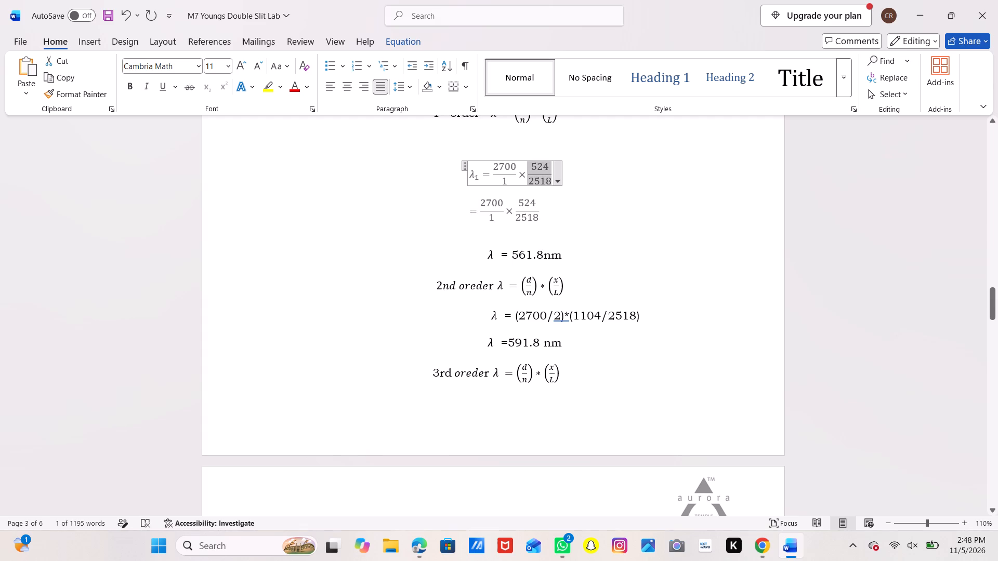
key("BackSpace")
key("BackSpace")
key("BackSpace")
key("BackSpace")
key("BackSpace")
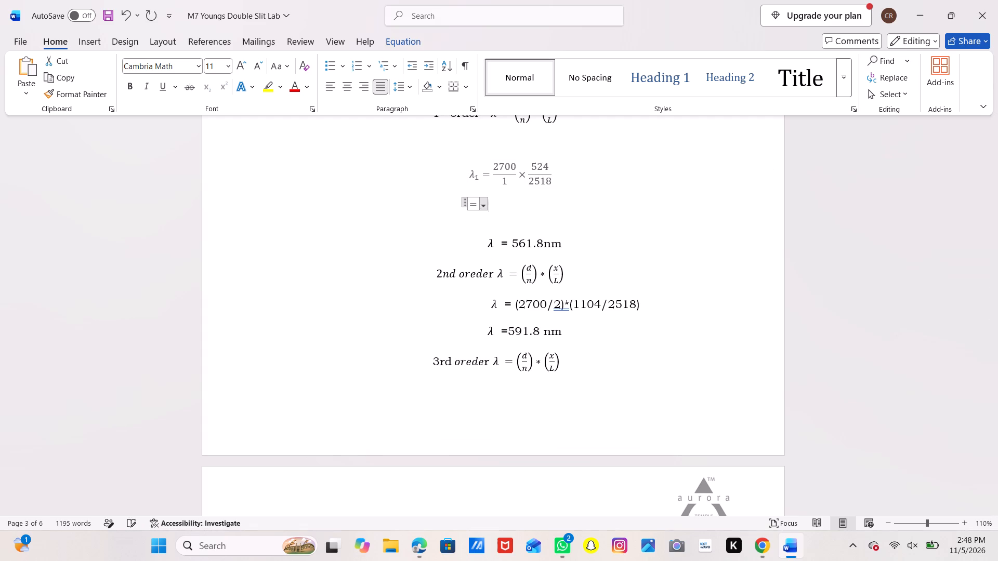
key("BackSpace")
key("BackSpace")
key("BackSpace")
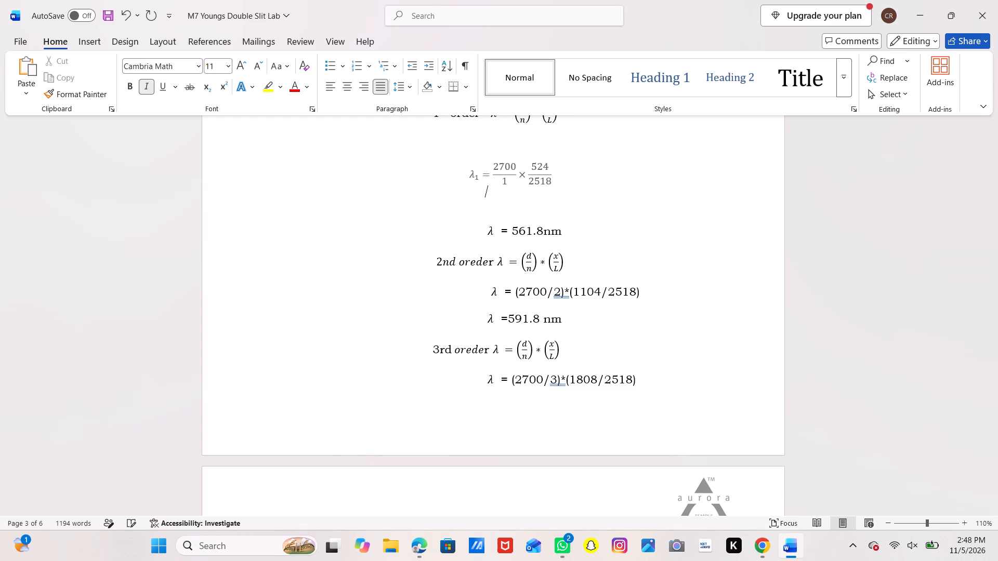
key("BackSpace")
key("BackSpace")
key("BackSpace")
key("BackSpace")
key("BackSpace")
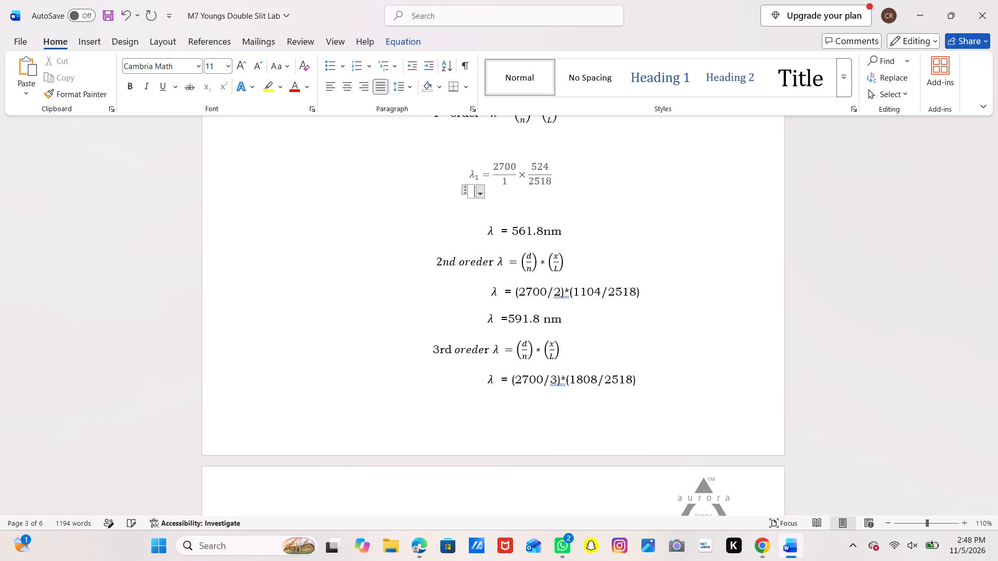
key("BackSpace")
key("BackSpace")
key("BackSpace")
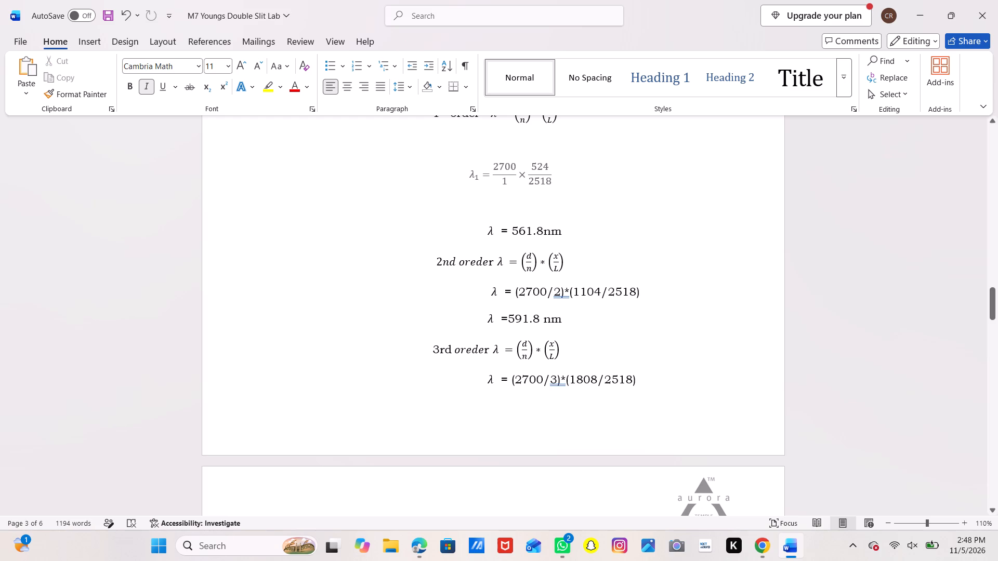
Delete (2700/2)*(1104/2518) after "λ =" in the 2nd-order calculation.
left_click(587, 170)
left_click_drag(515, 292, 522, 292)
left_click_drag(522, 292, 651, 298)
key("BackSpace")
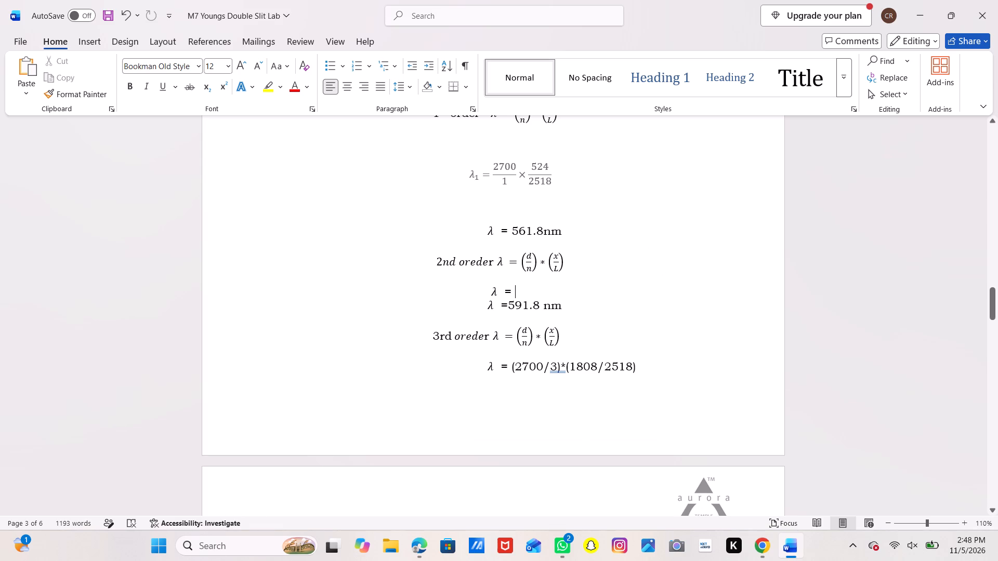
Delete the remaining "λ =" from the calculation line under the 2nd-order formula.
key("BackSpace")
key("BackSpace")
key("BackSpace")
key("BackSpace")
key("BackSpace")
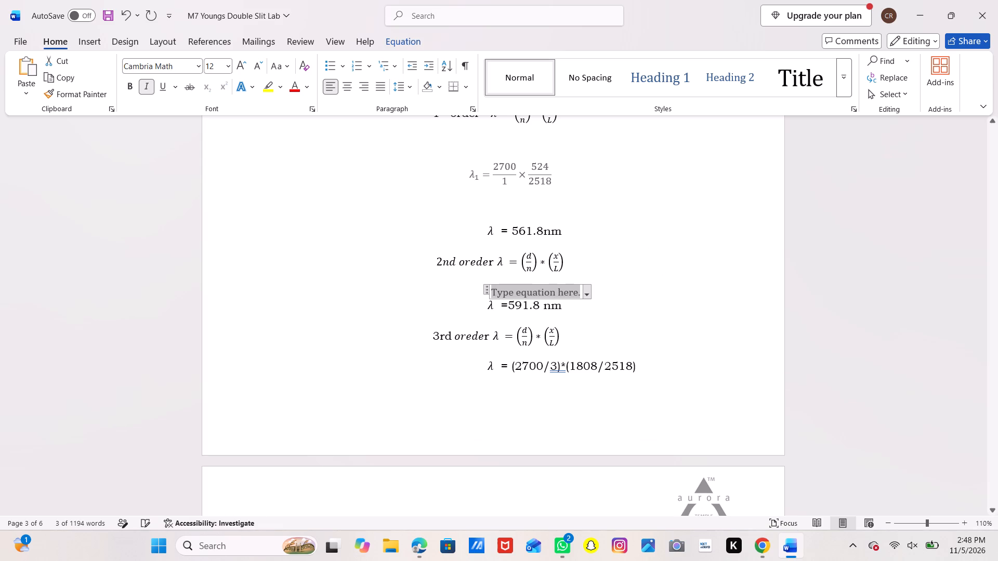
Switch to the ChatGPT chat in Chrome and copy λ₂ = 2700/2 × 1104/2518 from the 2nd Order section.
left_click(756, 541)
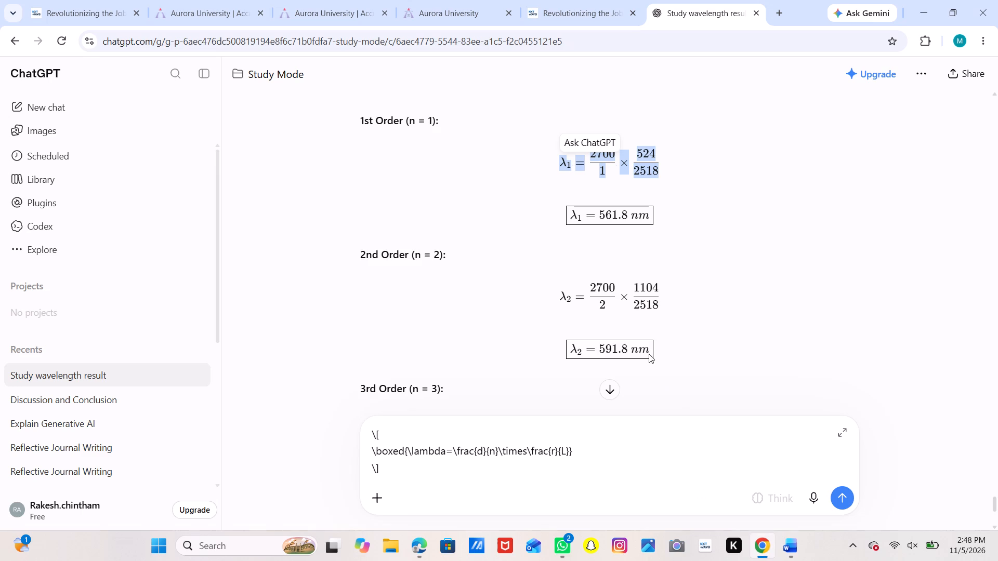
left_click_drag(557, 291, 687, 303)
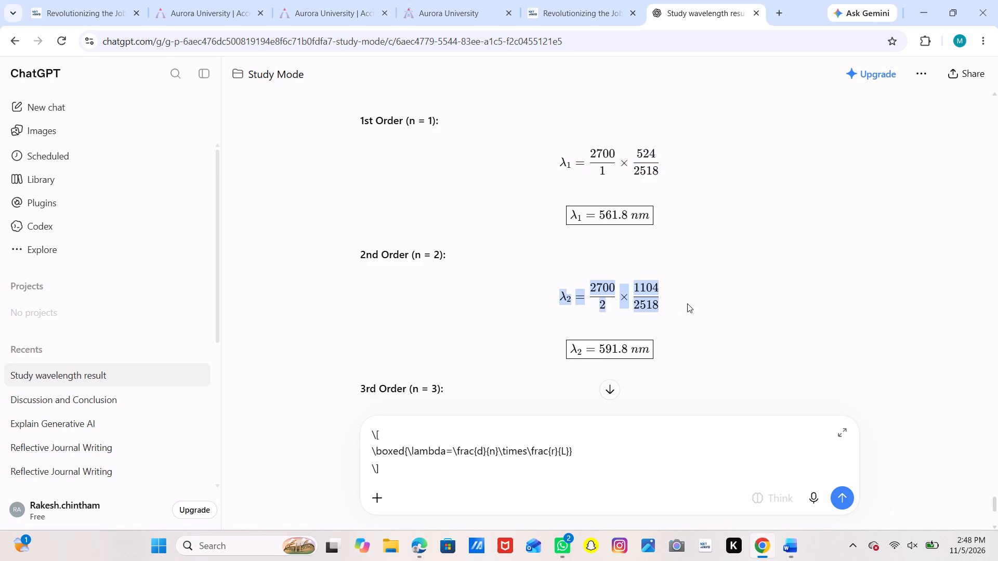
left_click_drag(687, 303, 689, 303)
key("ctrl+c")
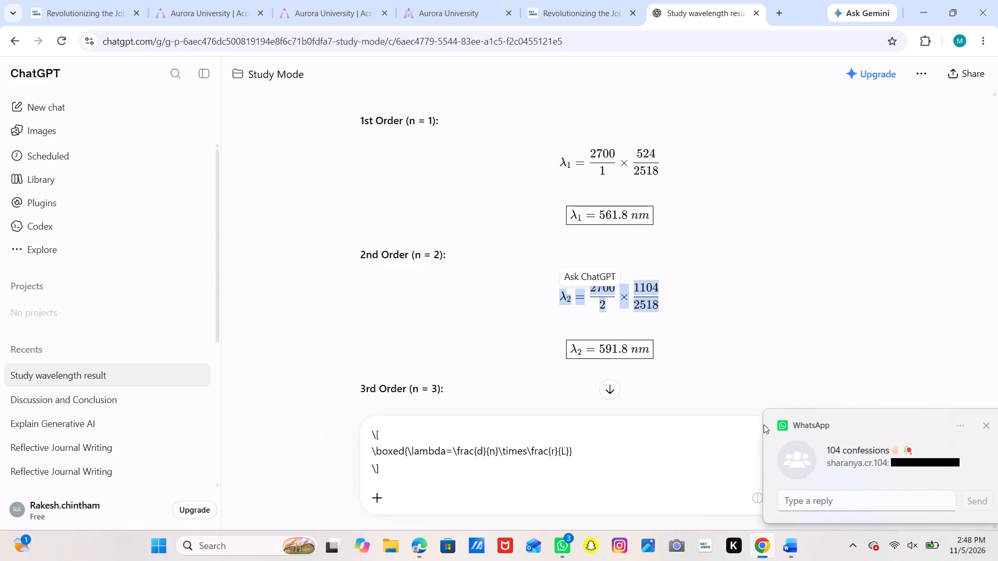
scroll(647, 210, "up", 1)
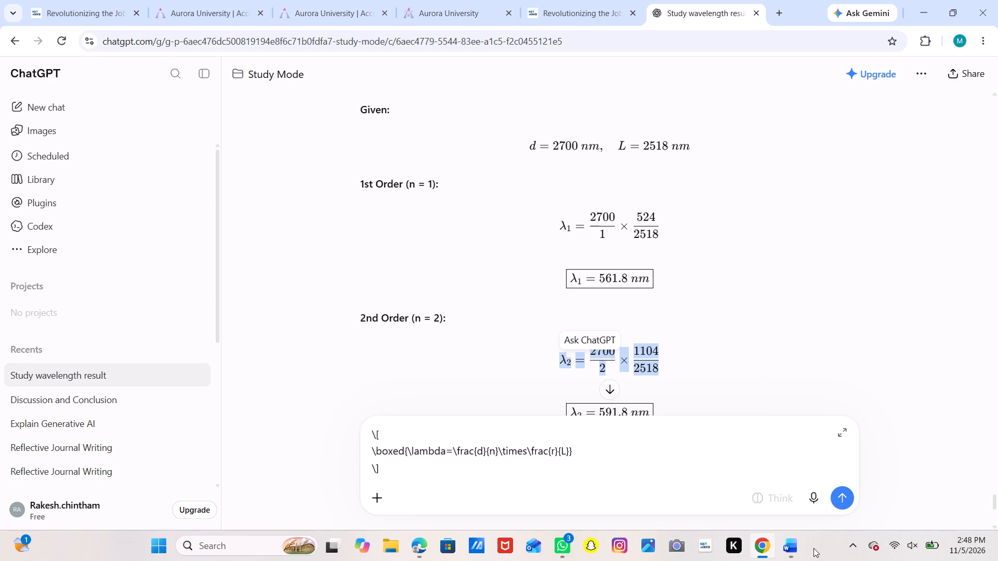
Return to the Word report and delete the empty equation placeholder above λ = 591.8 nm, keeping the blank line.
left_click(790, 547)
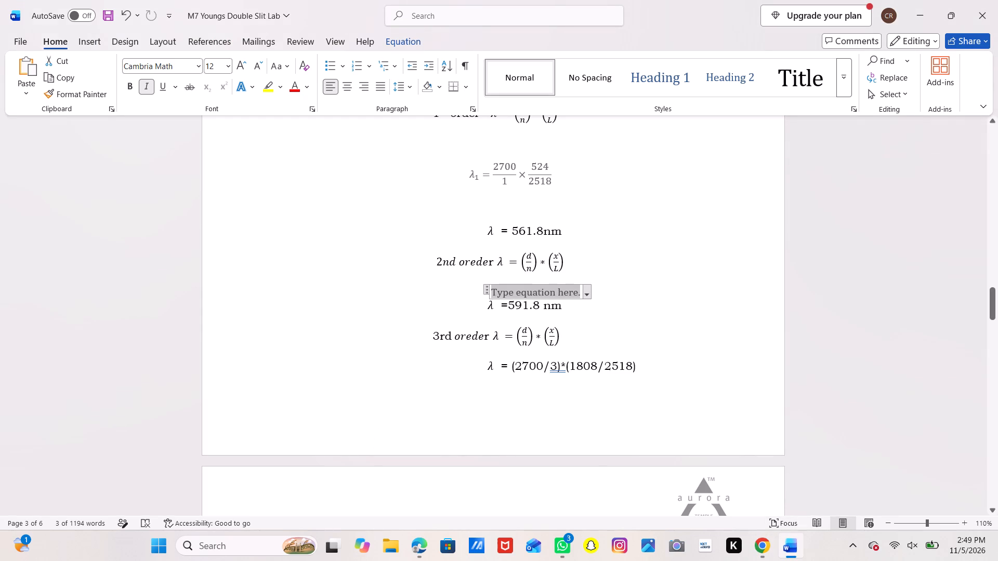
left_click(701, 215)
scroll(701, 215, "up", 1)
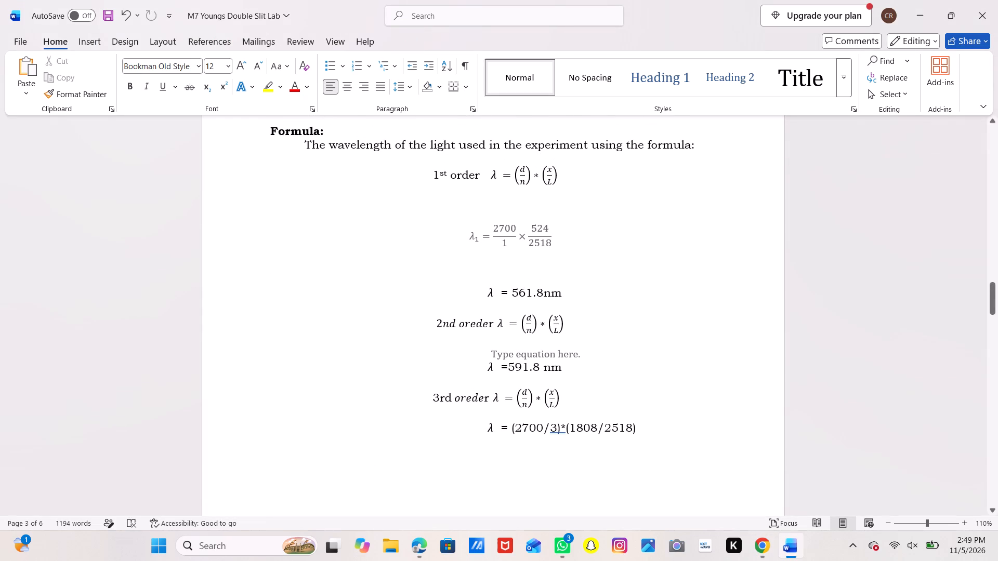
left_click(584, 355)
key("BackSpace")
key("BackSpace")
key("BackSpace")
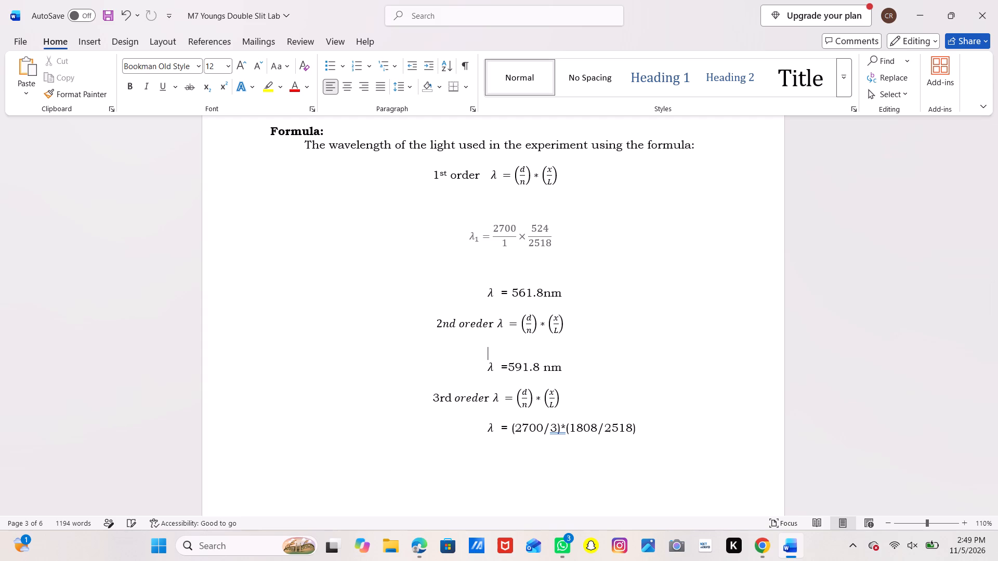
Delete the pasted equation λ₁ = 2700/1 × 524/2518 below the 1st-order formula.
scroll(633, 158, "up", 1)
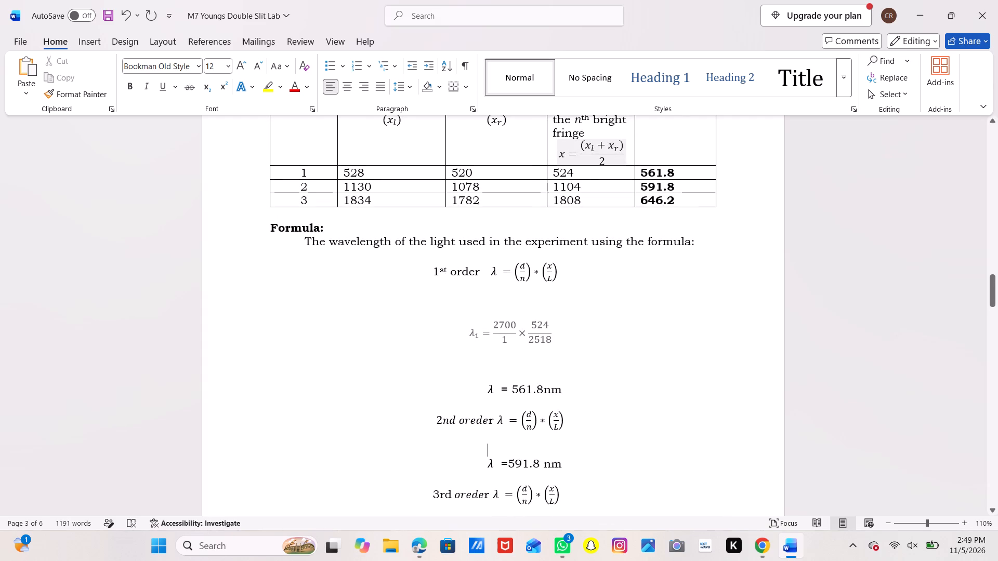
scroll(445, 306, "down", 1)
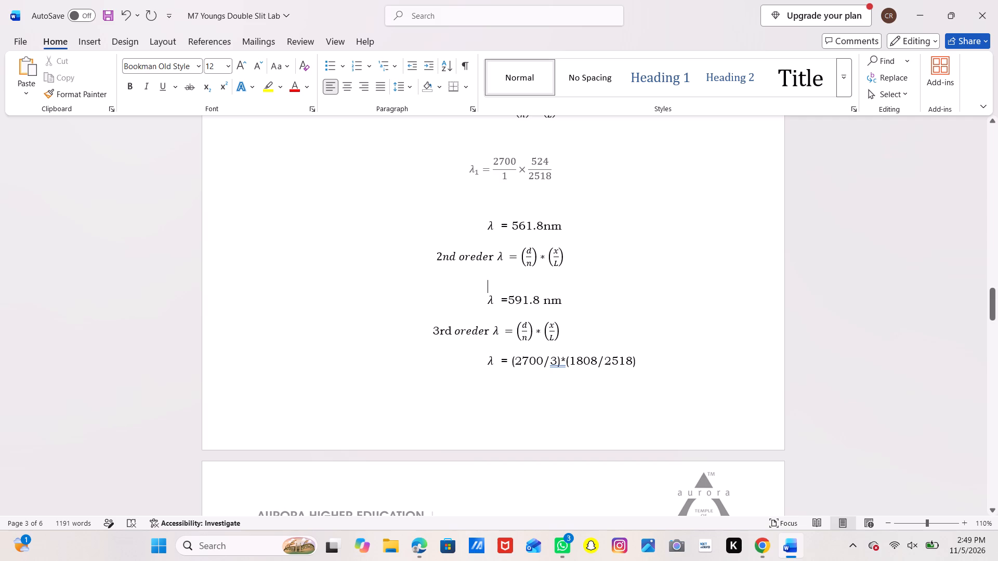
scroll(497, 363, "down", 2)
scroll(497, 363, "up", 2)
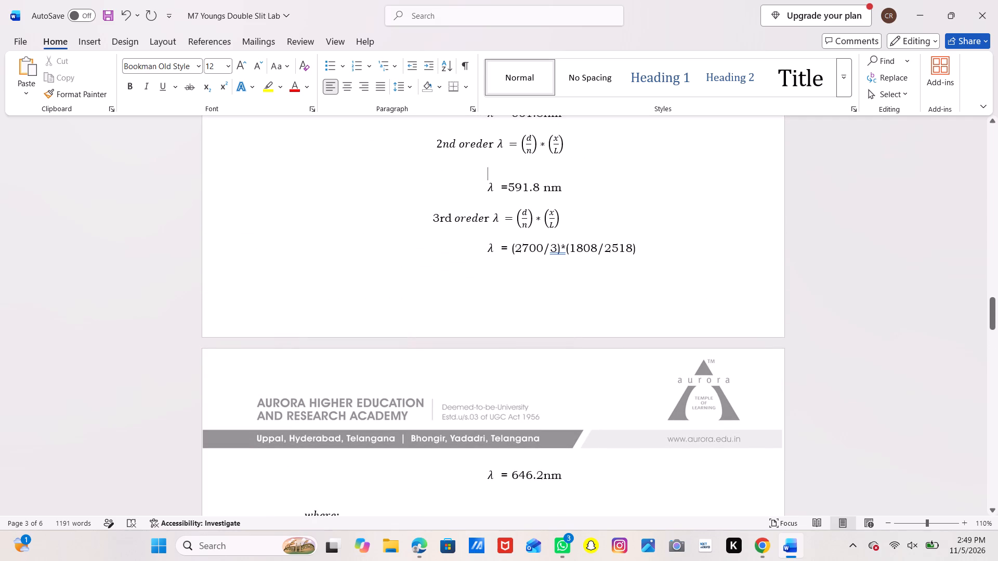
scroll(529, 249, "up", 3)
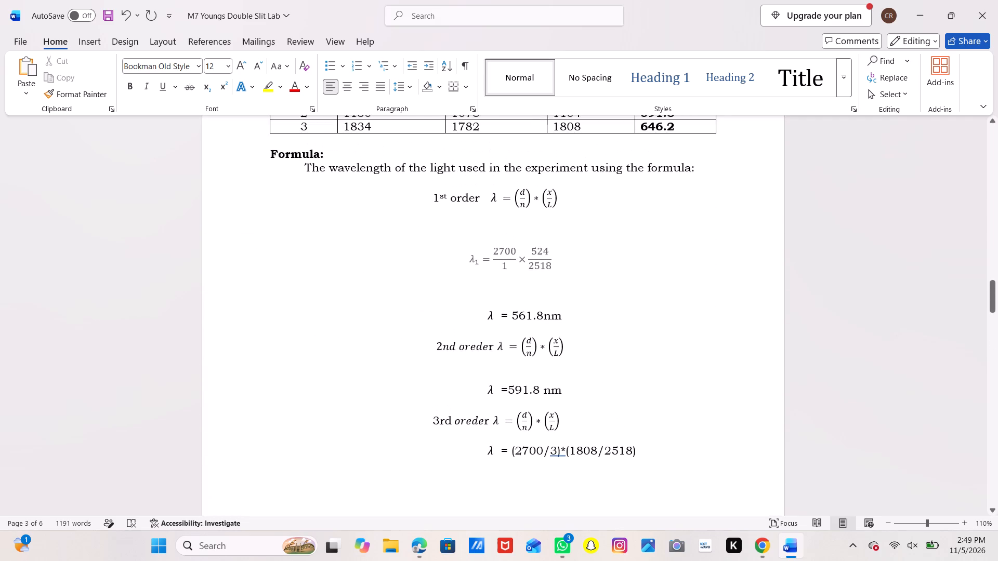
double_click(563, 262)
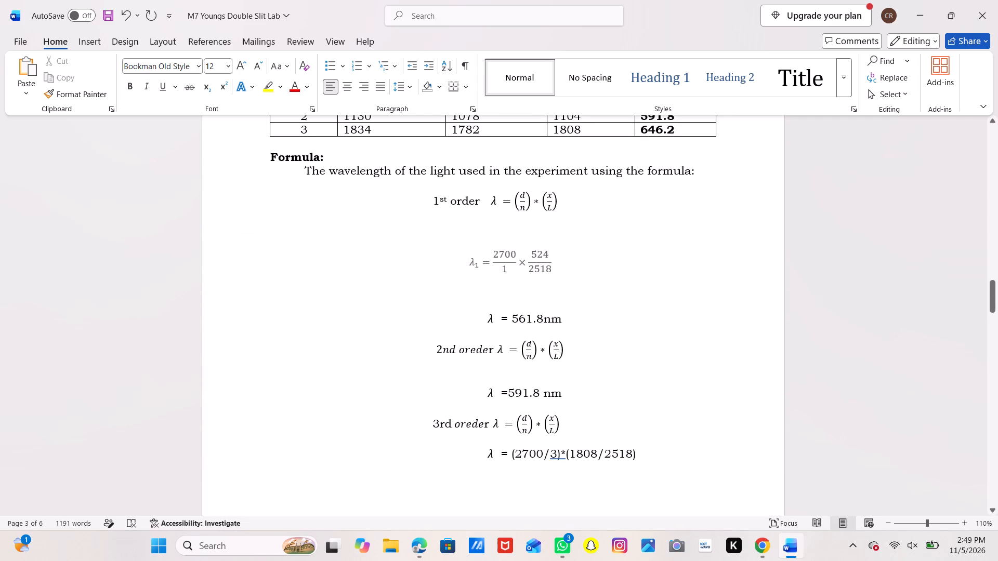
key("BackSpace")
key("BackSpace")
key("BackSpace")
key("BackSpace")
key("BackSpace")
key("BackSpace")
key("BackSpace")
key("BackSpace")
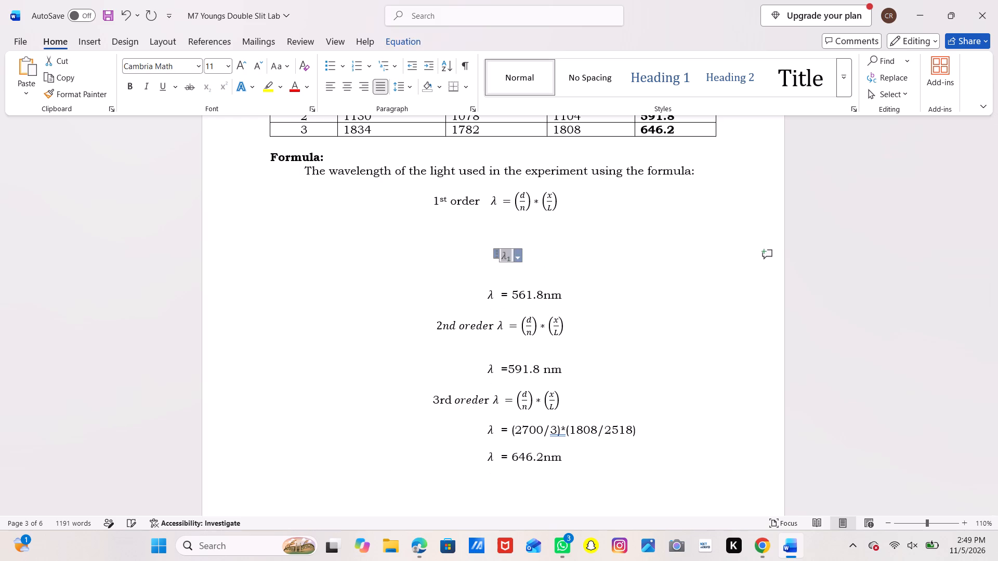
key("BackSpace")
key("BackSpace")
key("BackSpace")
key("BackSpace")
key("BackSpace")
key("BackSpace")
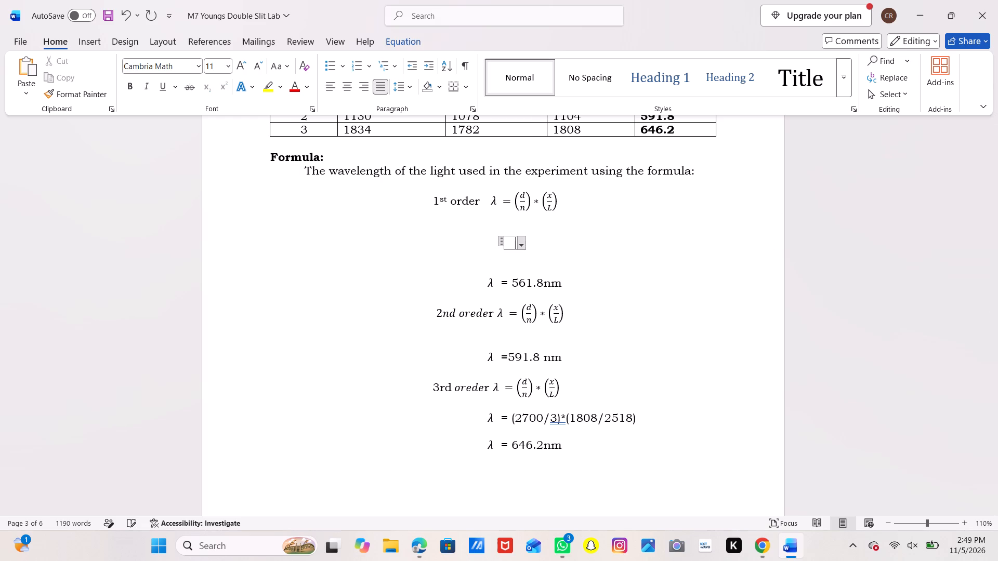
Undo the 1st- and 2nd-order equation edits, going back past the pasted 1st-order formulas to the edit under "The fringe width is given by:".
left_click(128, 18)
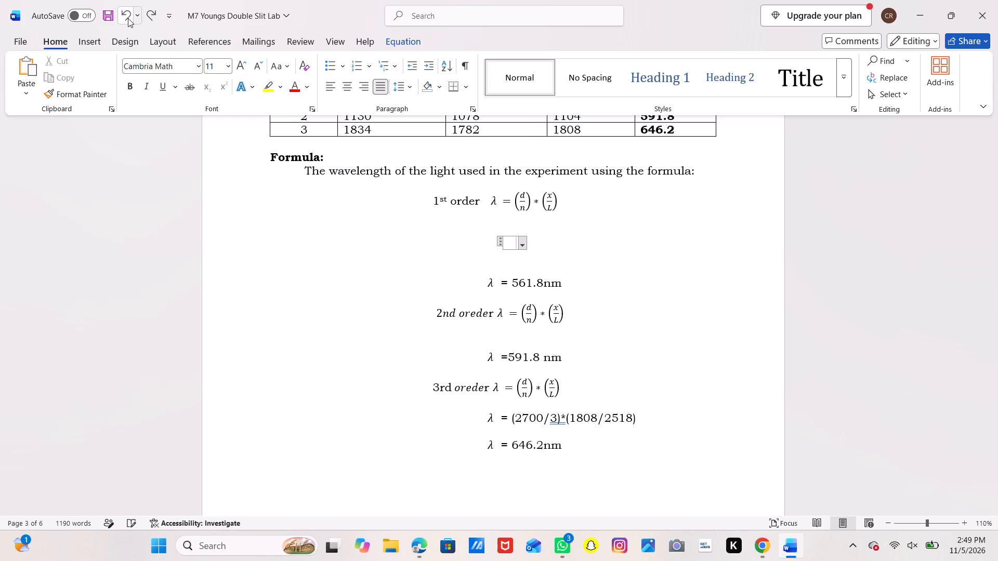
left_click(128, 18)
triple_click(128, 18)
triple_click(128, 18)
triple_click(128, 18)
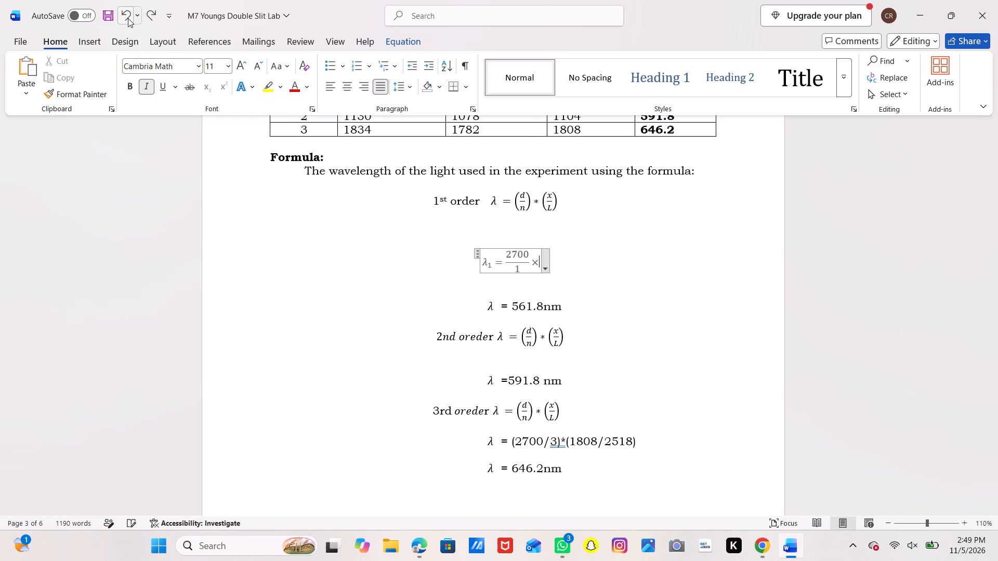
triple_click(128, 18)
triple_click(128, 18)
triple_click(128, 18)
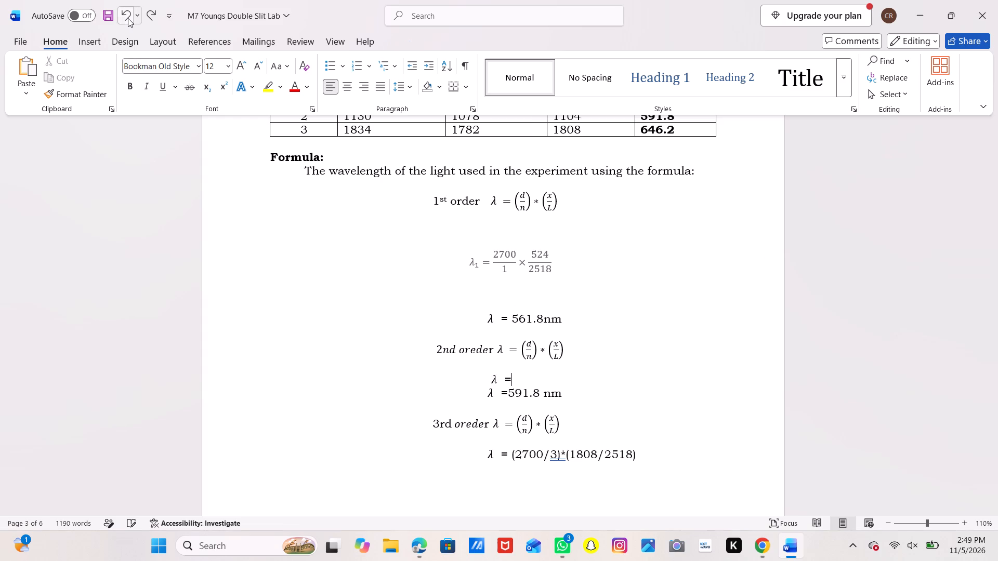
triple_click(128, 18)
triple_click(128, 18)
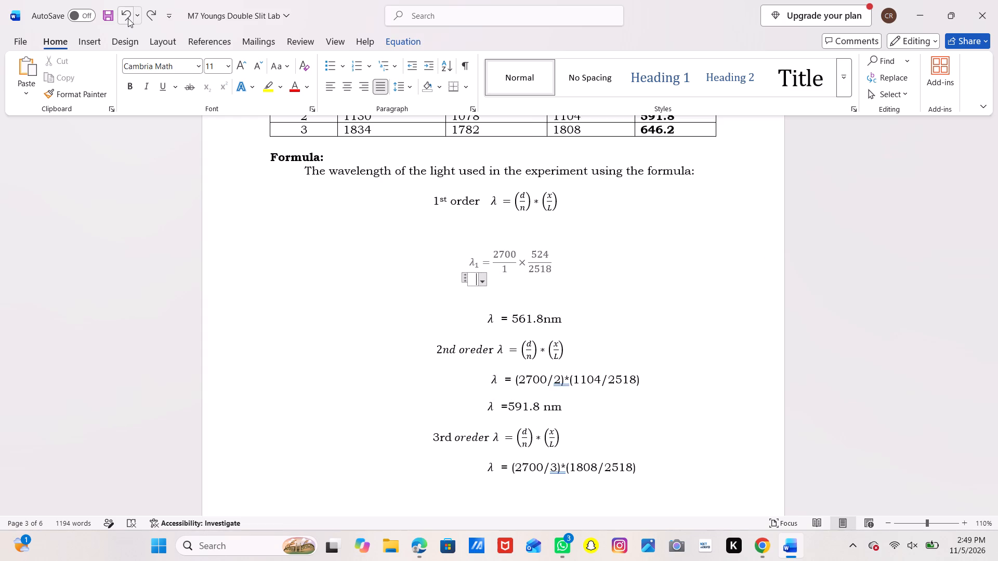
triple_click(128, 18)
triple_click(128, 18)
triple_click(128, 18)
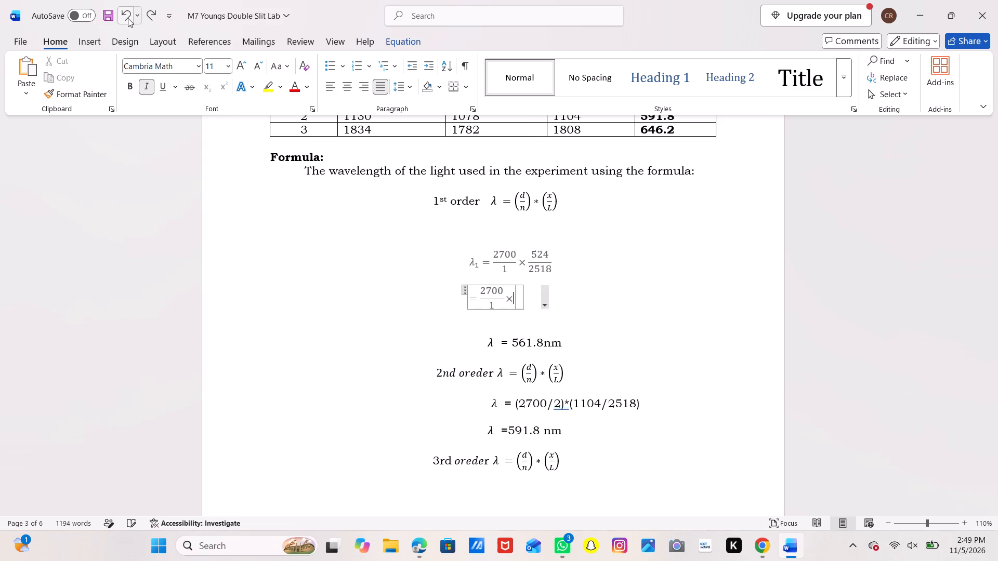
left_click(128, 18)
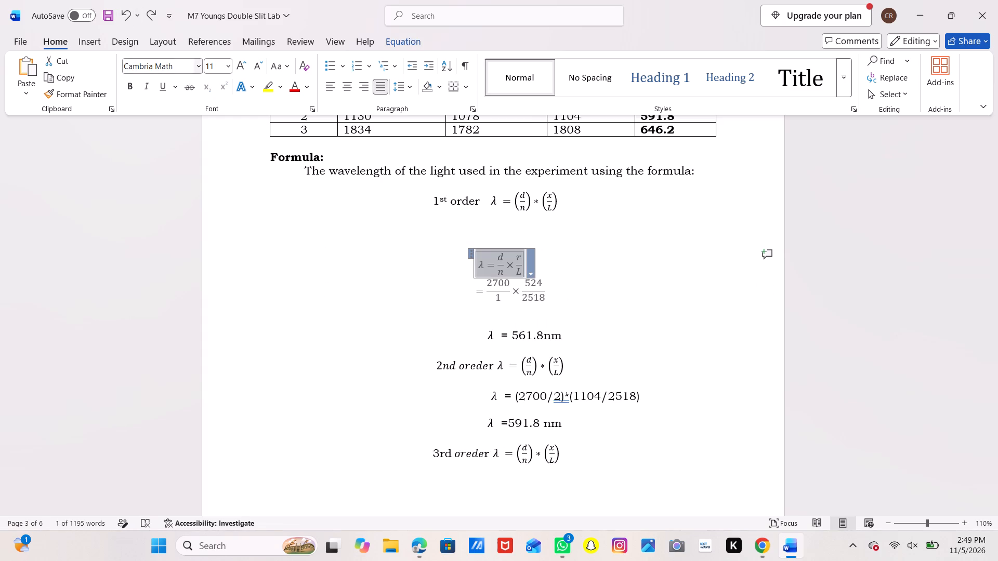
left_click(134, 11)
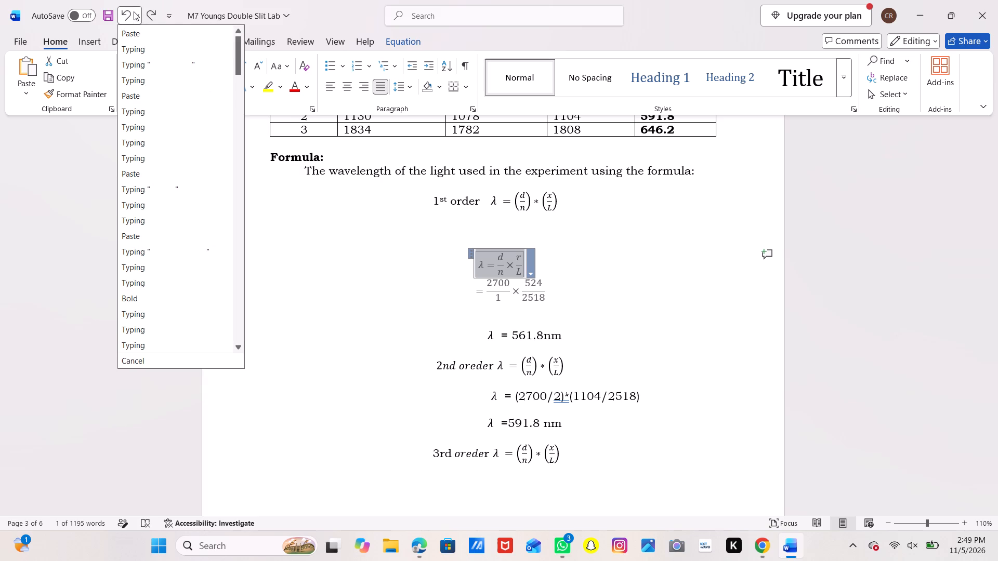
left_click(129, 12)
left_click(129, 12)
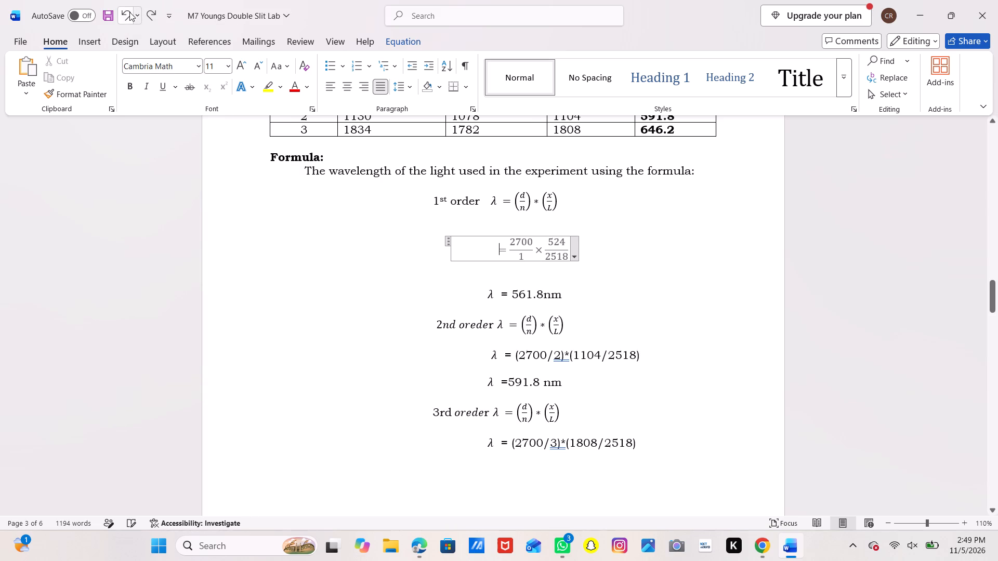
double_click(129, 12)
triple_click(129, 12)
left_click(129, 12)
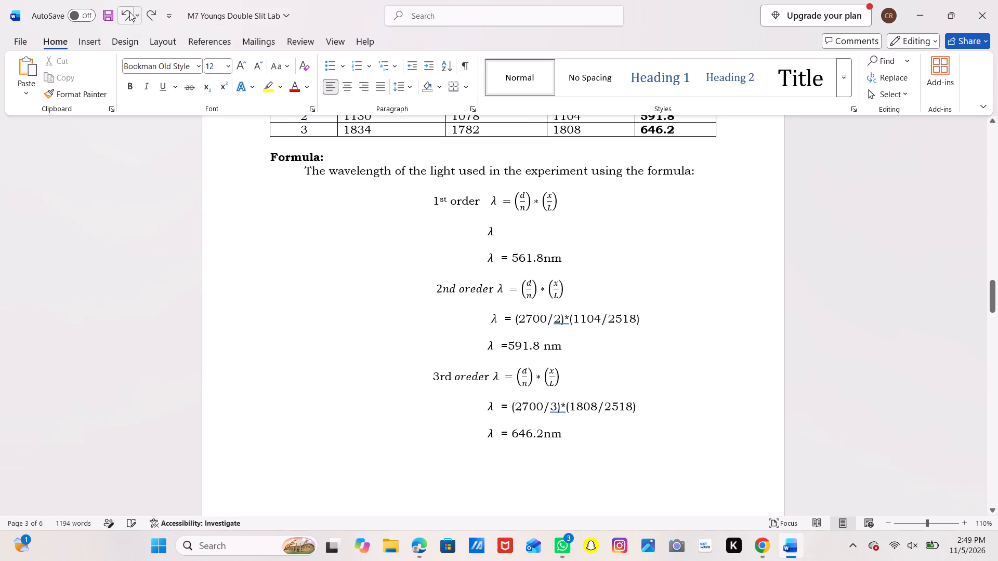
triple_click(129, 12)
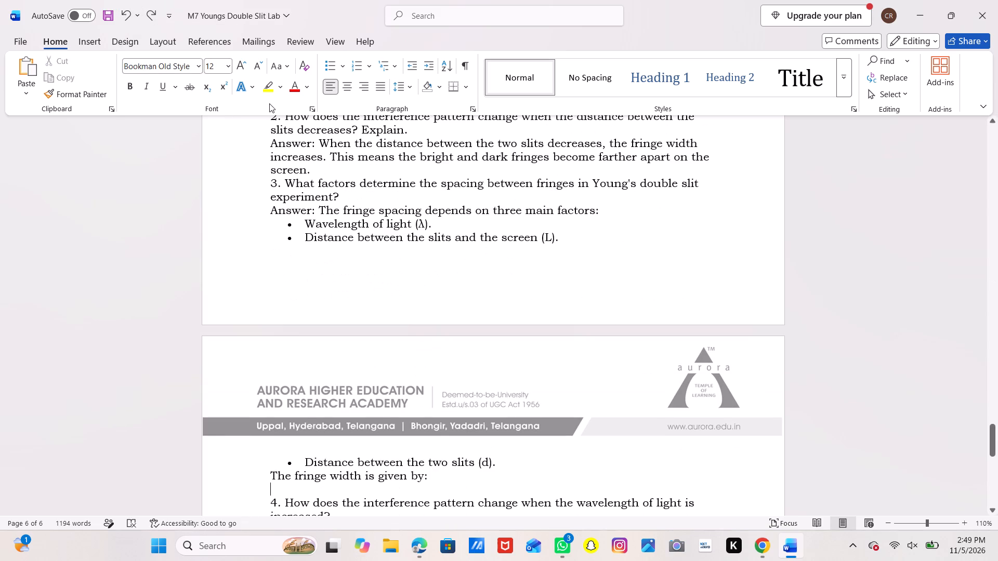
Look through the discussion, conclusion and viva answers in the last pages of the report.
scroll(382, 222, "down", 2)
scroll(382, 222, "up", 3)
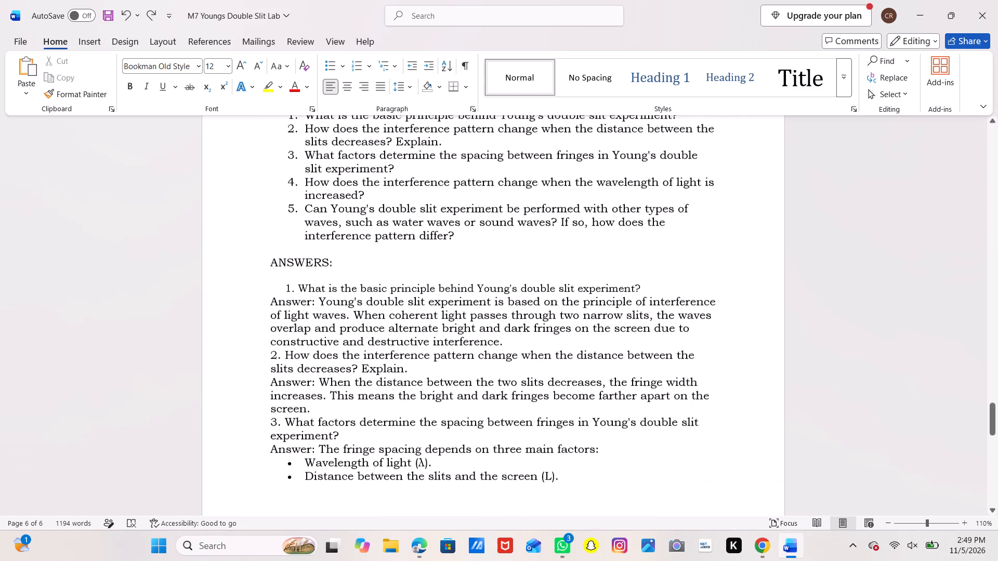
scroll(382, 222, "up", 3)
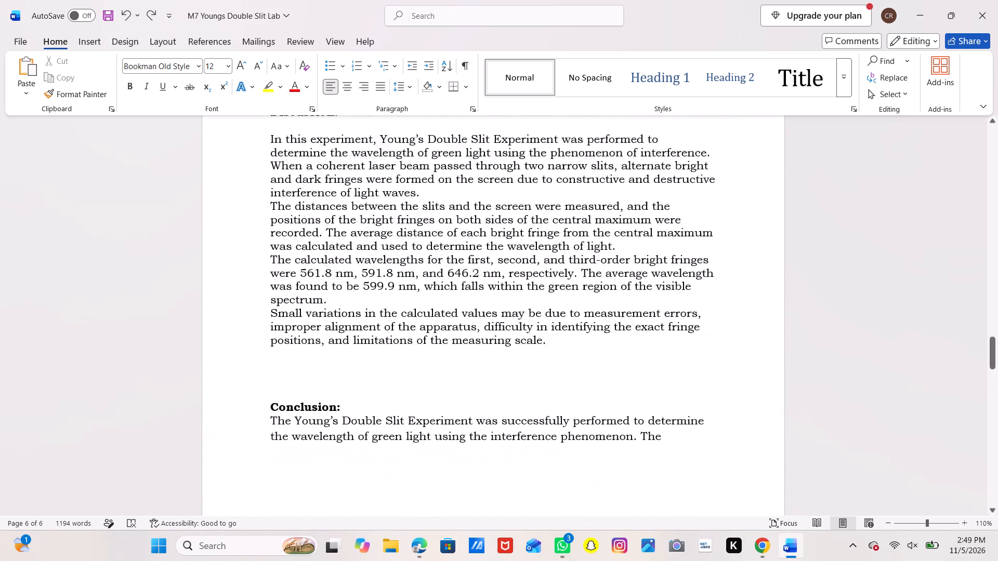
scroll(382, 222, "up", 1)
scroll(382, 222, "down", 7)
scroll(382, 222, "up", 1)
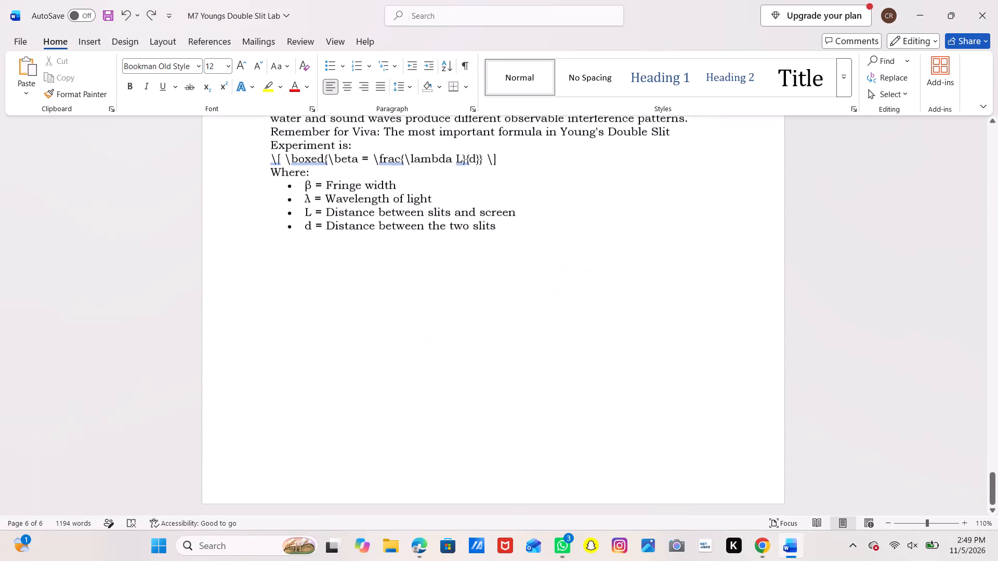
scroll(382, 222, "up", 3)
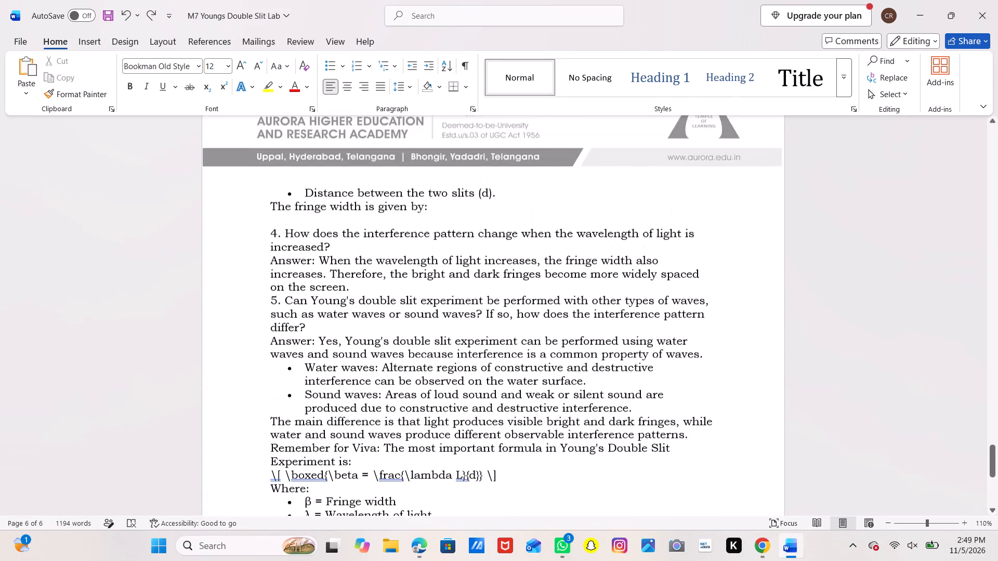
scroll(382, 222, "up", 3)
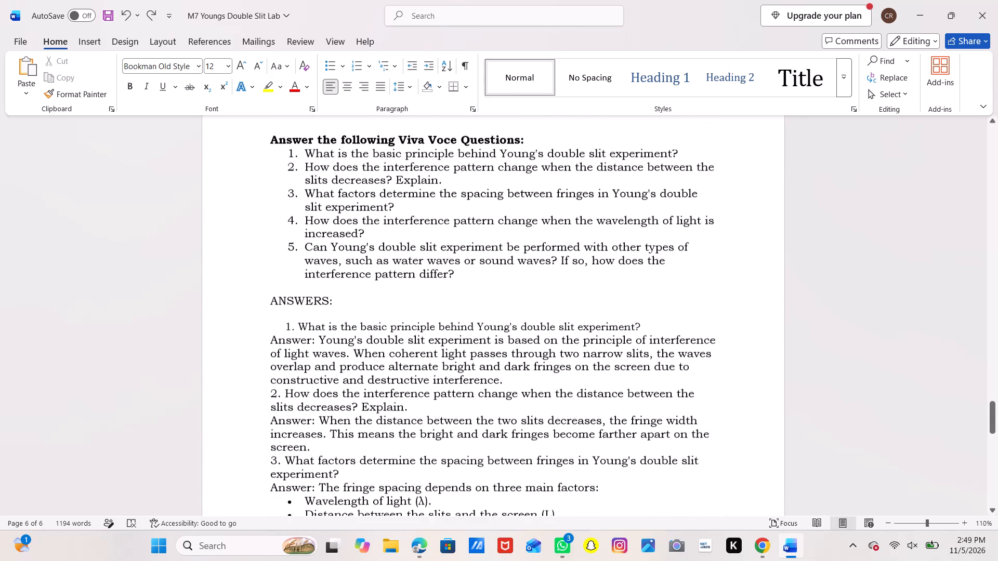
scroll(382, 222, "up", 1)
Delete the raw LaTeX line "\[ \boxed{\beta = \frac{\lambda L}{d}} \]" above "Where:" at the end of the viva answers.
scroll(382, 222, "down", 2)
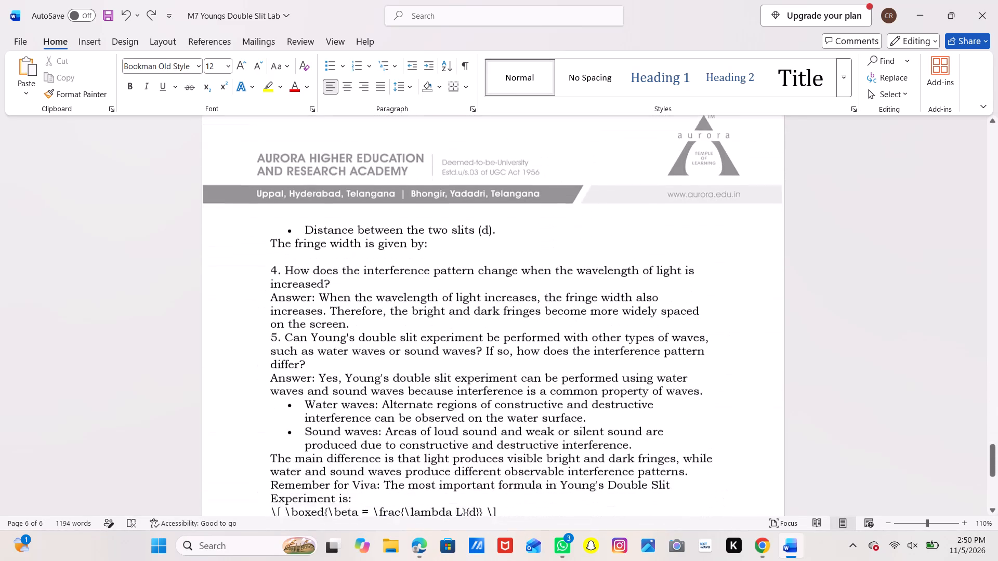
scroll(382, 222, "down", 1)
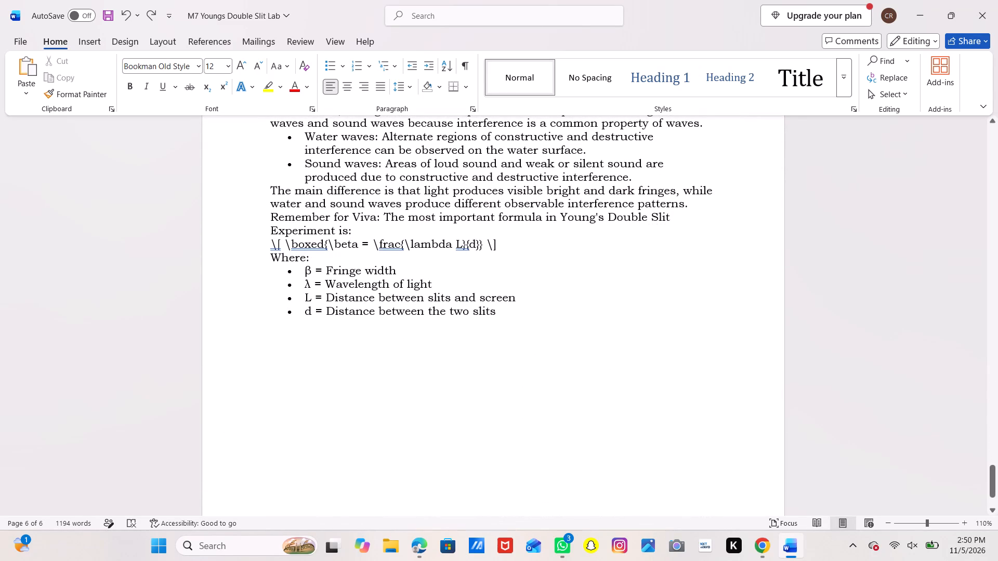
left_click_drag(267, 242, 468, 257)
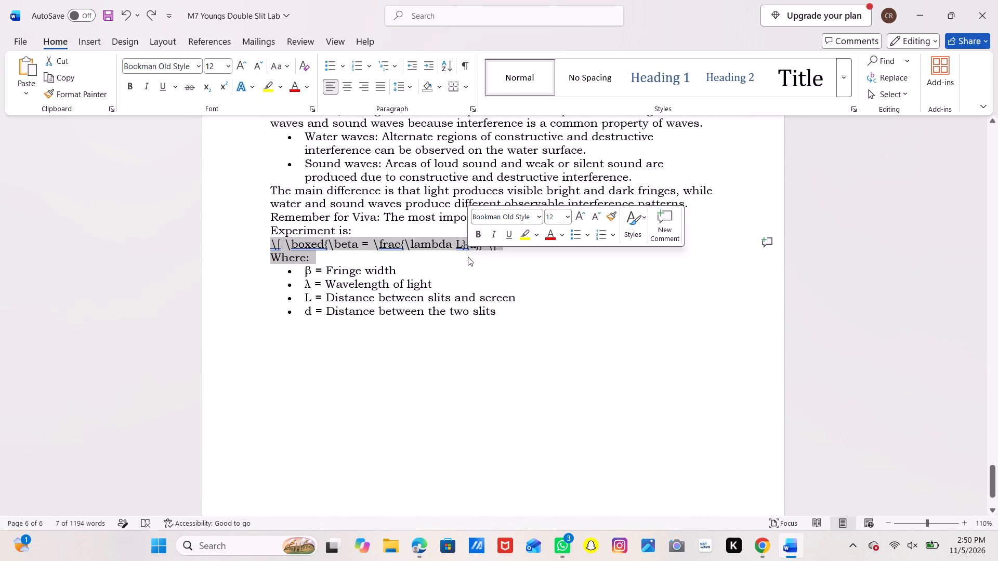
left_click(511, 266)
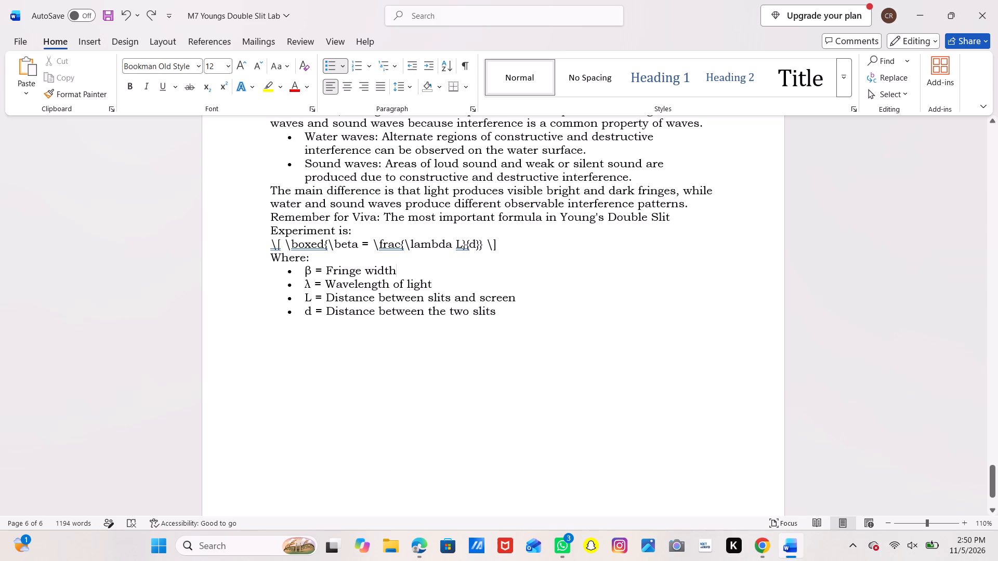
right_click_drag(268, 246, 484, 232)
right_click_drag(484, 232, 484, 232)
left_click_drag(268, 239, 493, 233)
left_click_drag(266, 242, 296, 248)
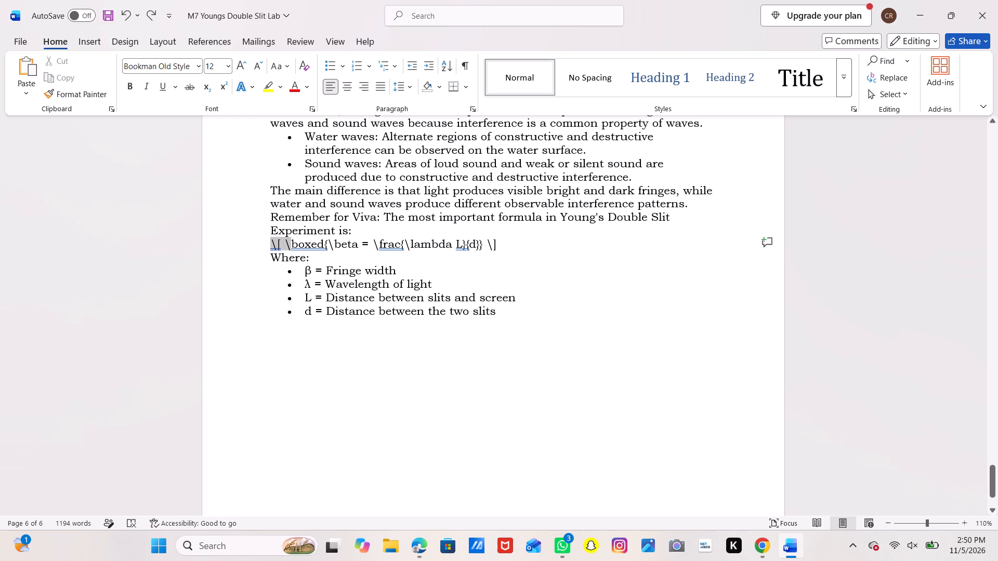
left_click_drag(296, 248, 514, 238)
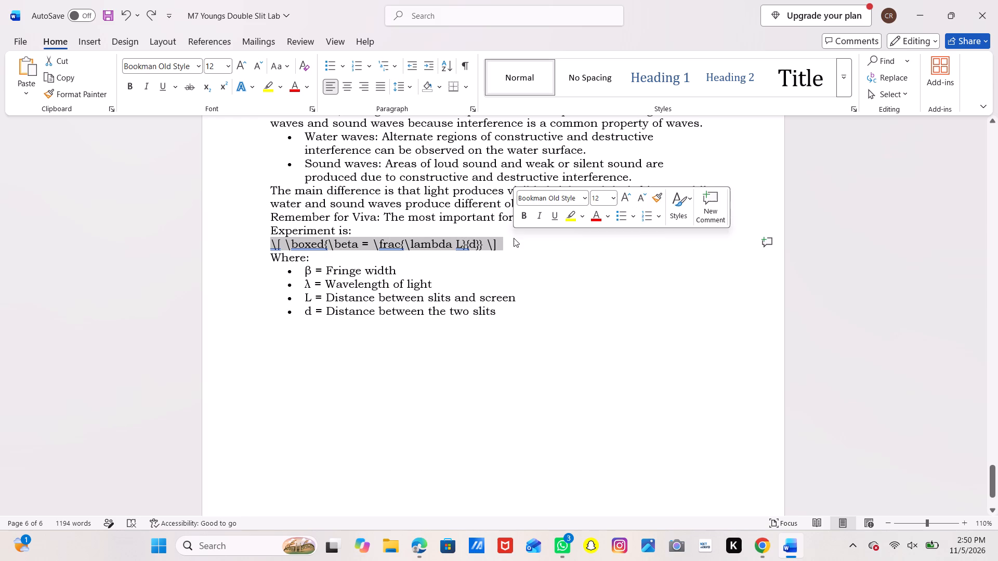
key("BackSpace")
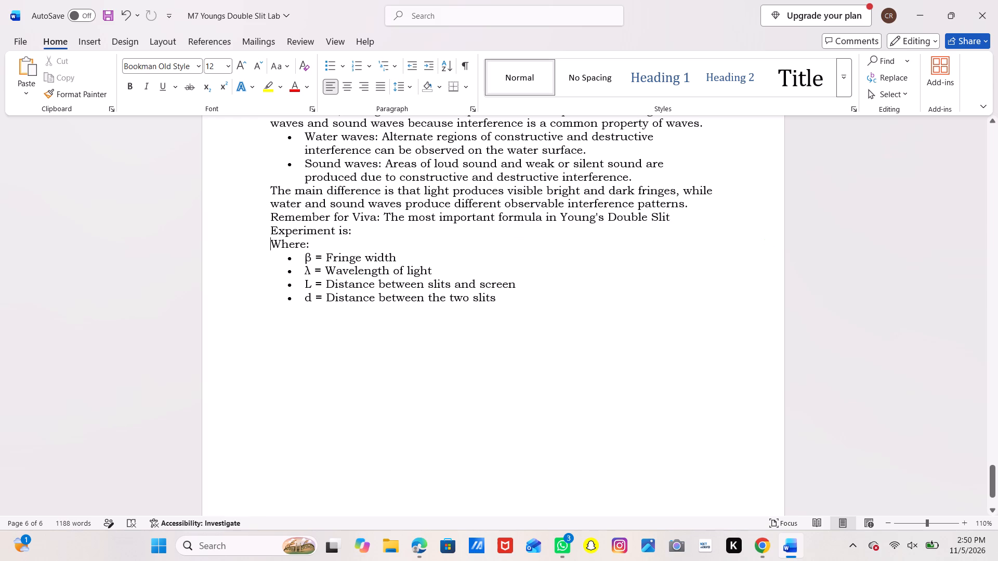
Add a blank line indented with spaces between "Experiment is:" and "Where:" at the end of the viva answers.
left_click(361, 229)
key("Return")
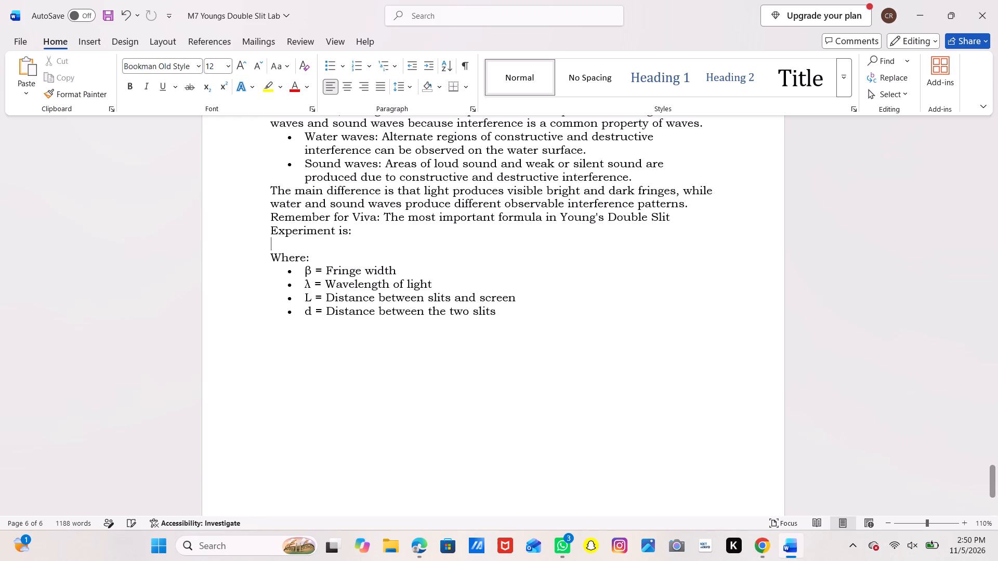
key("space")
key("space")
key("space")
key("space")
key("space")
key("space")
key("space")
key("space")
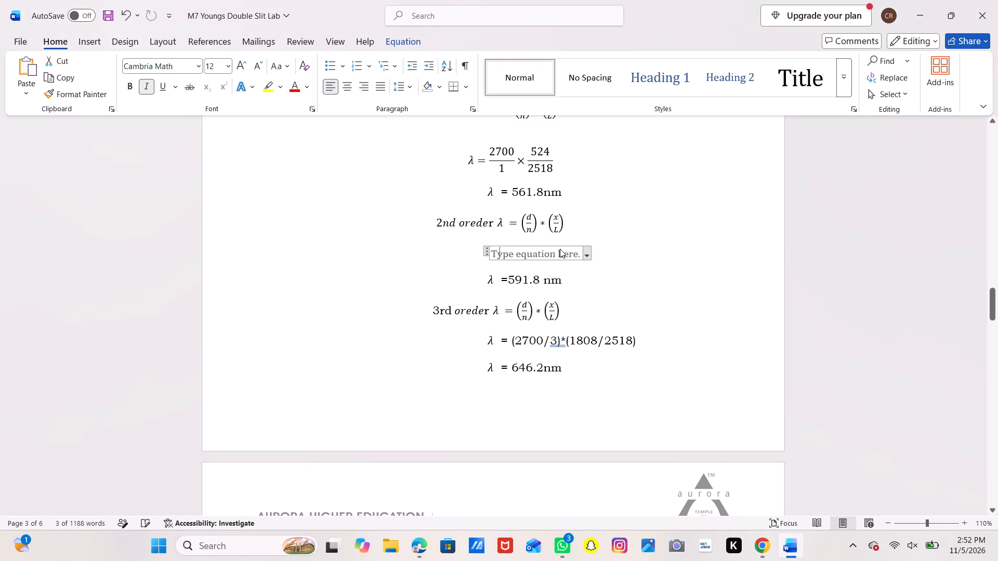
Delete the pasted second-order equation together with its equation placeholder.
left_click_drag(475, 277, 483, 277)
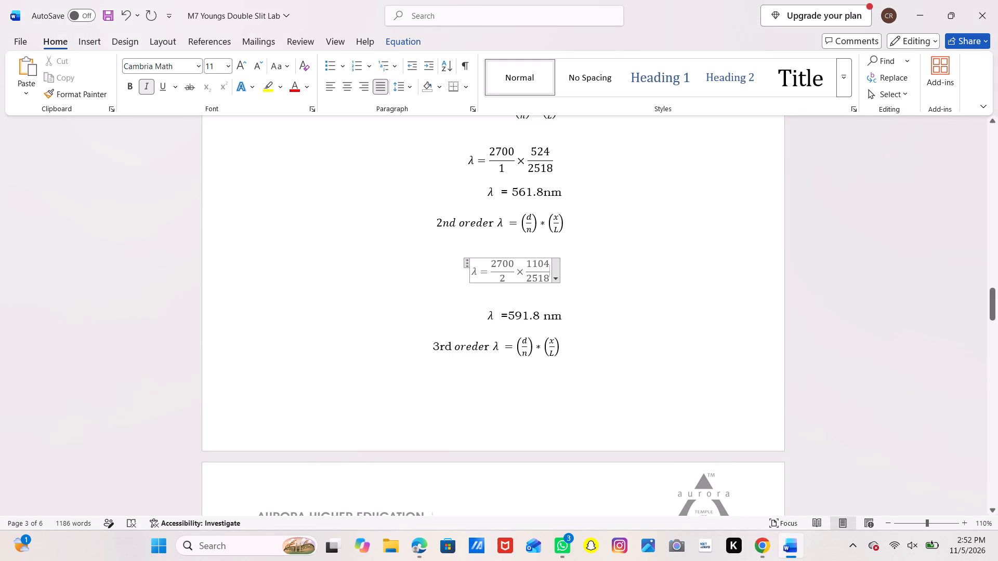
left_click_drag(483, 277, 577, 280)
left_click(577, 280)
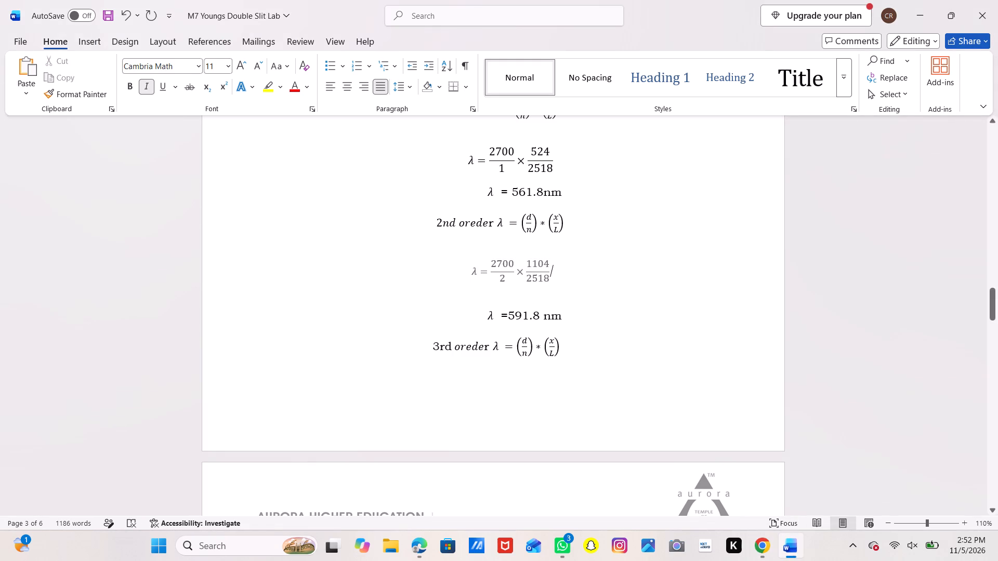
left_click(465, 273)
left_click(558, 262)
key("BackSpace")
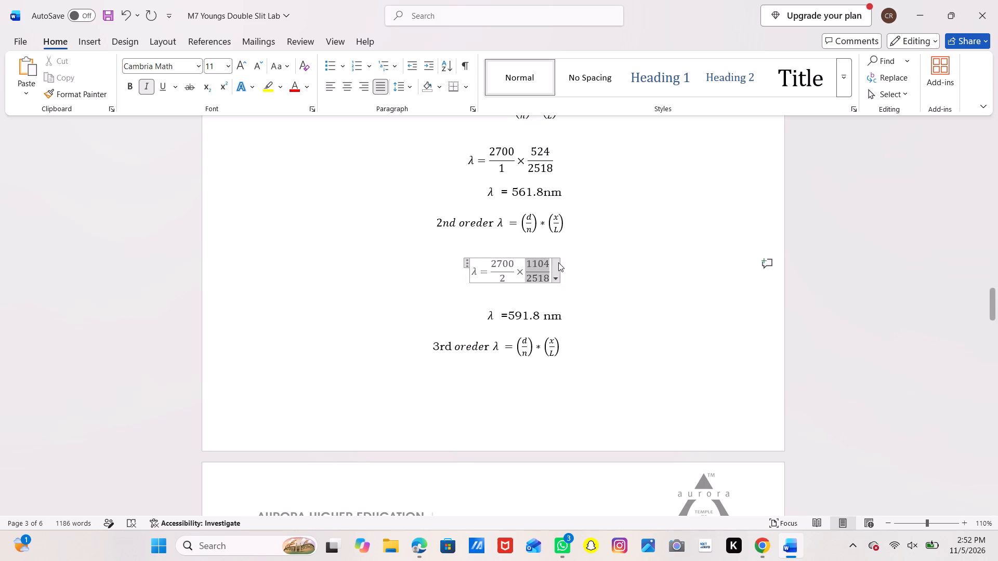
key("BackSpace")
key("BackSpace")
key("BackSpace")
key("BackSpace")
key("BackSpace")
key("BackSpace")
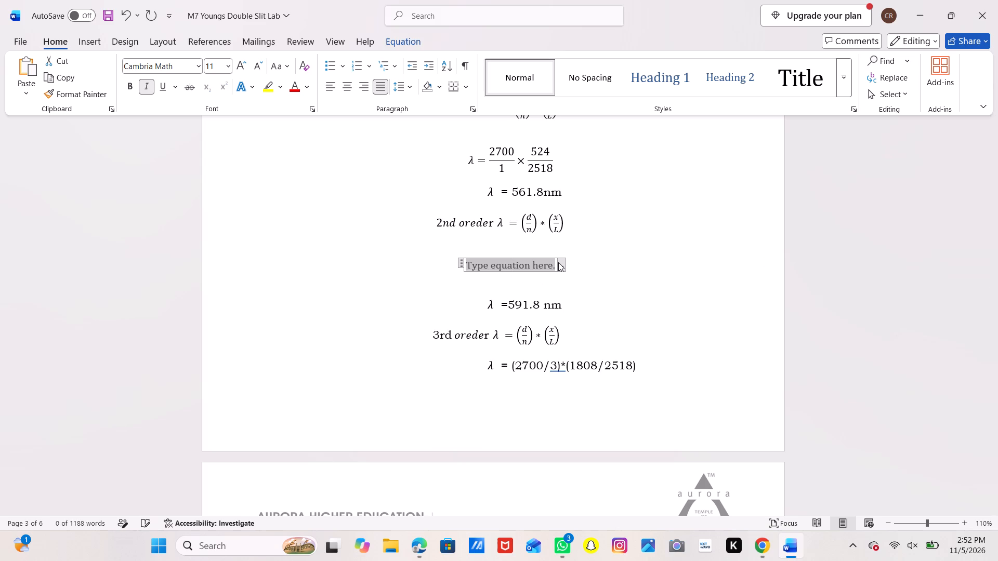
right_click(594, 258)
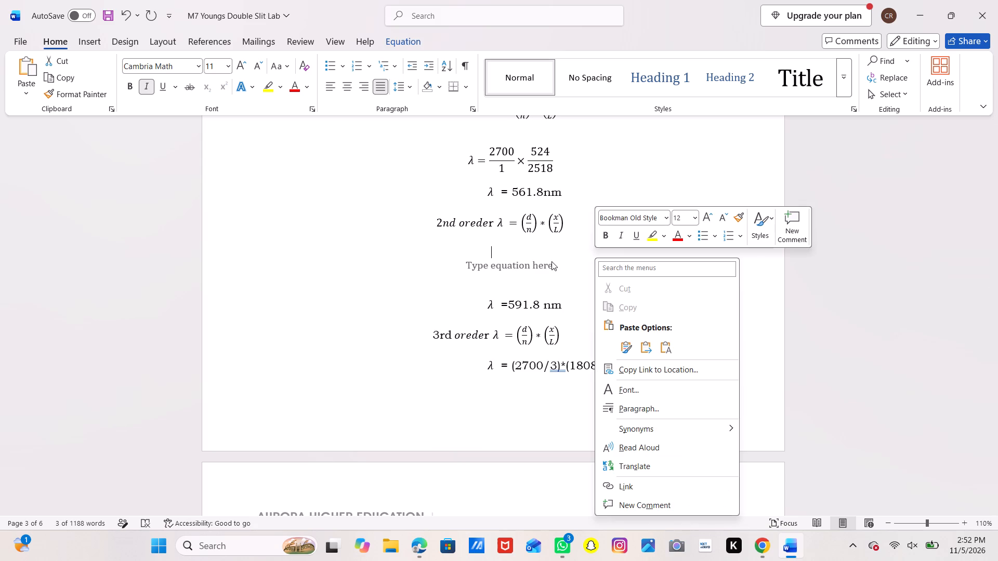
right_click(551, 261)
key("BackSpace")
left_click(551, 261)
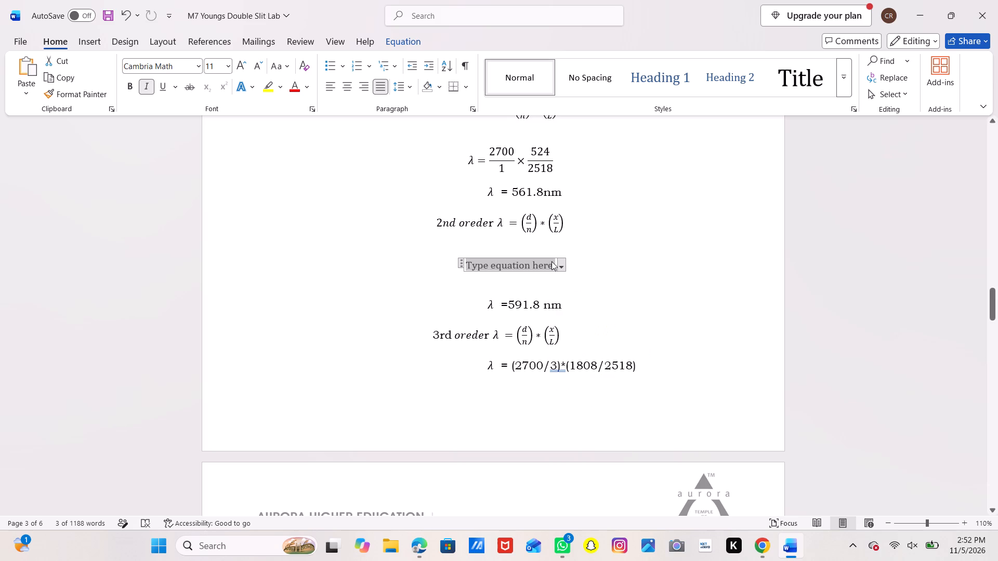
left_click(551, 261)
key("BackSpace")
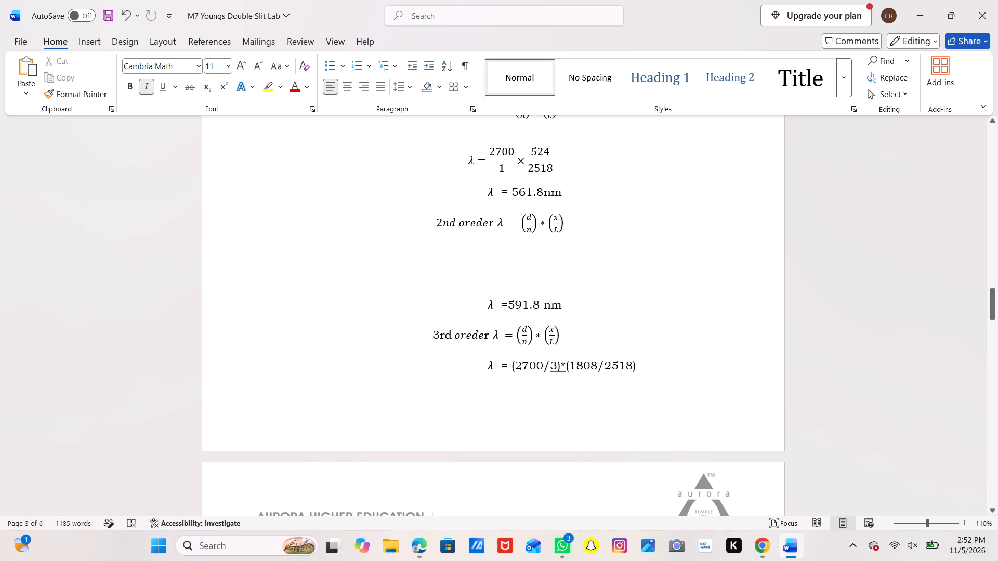
Add spaces on the blank line above λ = 591.8 nm and paste the equation λ = 2700/2 × 1104/2518 there.
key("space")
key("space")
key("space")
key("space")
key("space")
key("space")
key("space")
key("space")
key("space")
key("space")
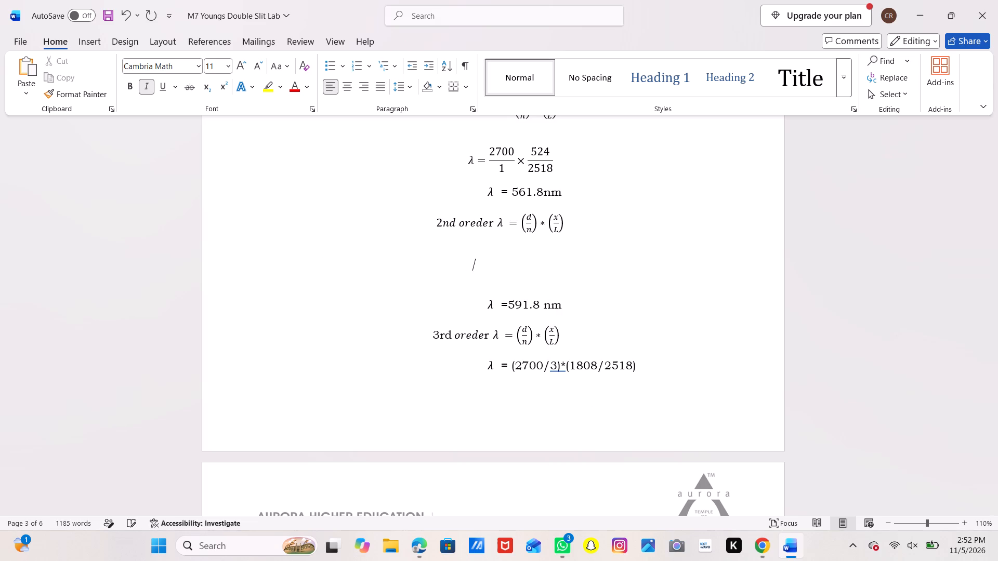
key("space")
key("ctrl+v")
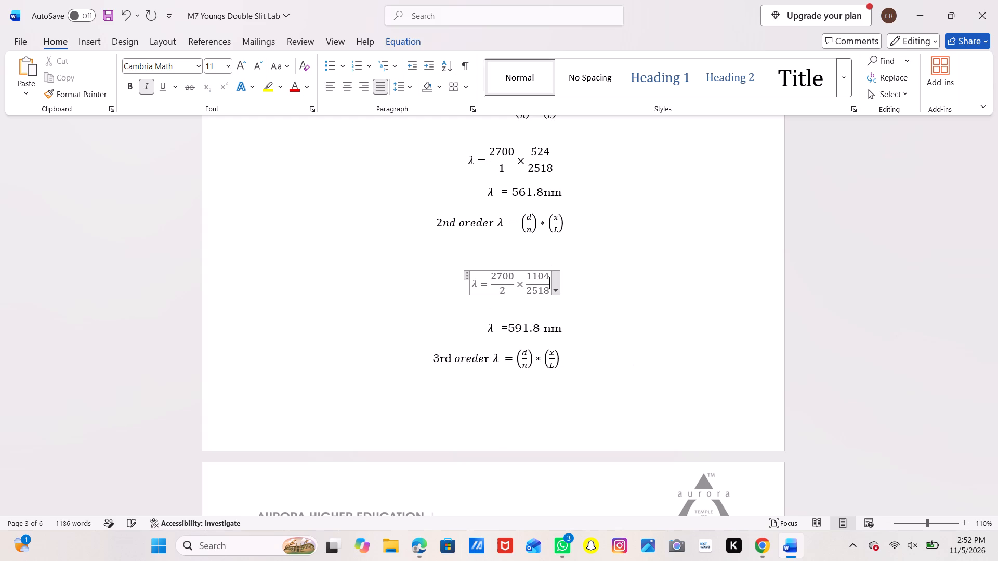
Indent the second-order equation λ = 2700/2 × 1104/2518 with leading spaces so it sits under the 2nd order formula.
left_click(441, 283)
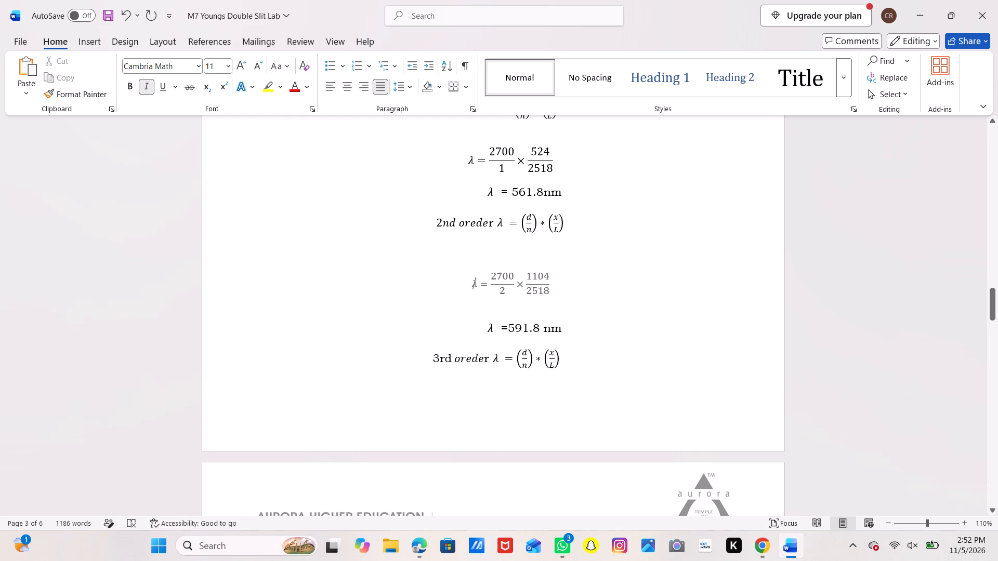
left_click(441, 283)
key("Left")
left_click(469, 285)
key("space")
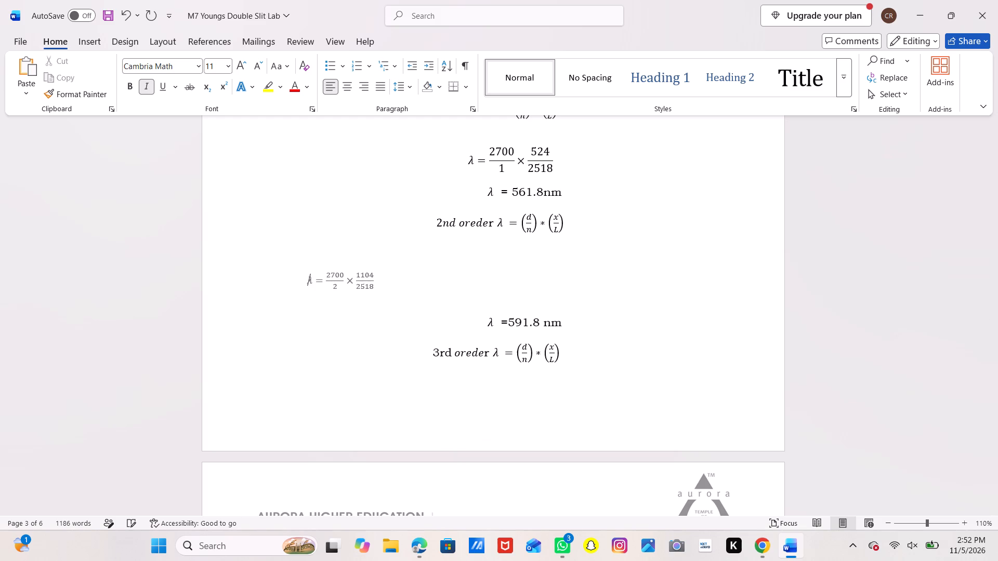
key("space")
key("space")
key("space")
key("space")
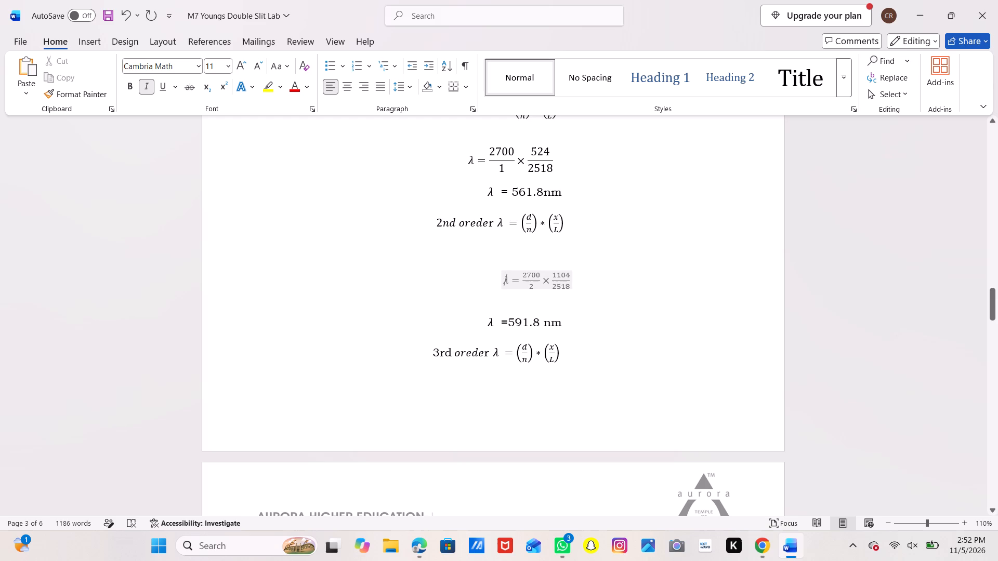
Remove the blank line between the 2nd order formula and the equation λ = 2700/2 × 1104/2518.
scroll(534, 282, "up", 2, "ctrl")
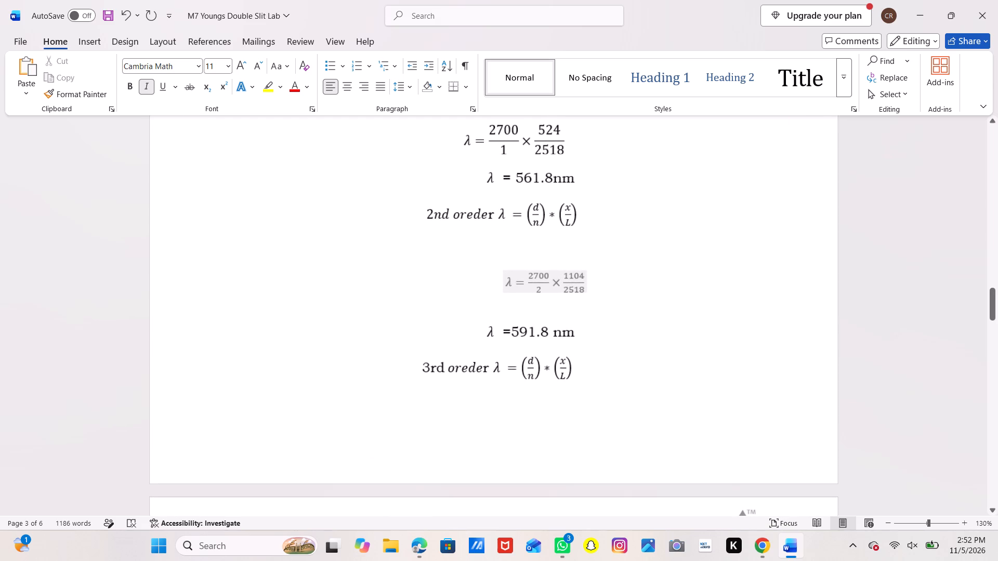
left_click(578, 256)
key("BackSpace")
key("BackSpace")
key("BackSpace")
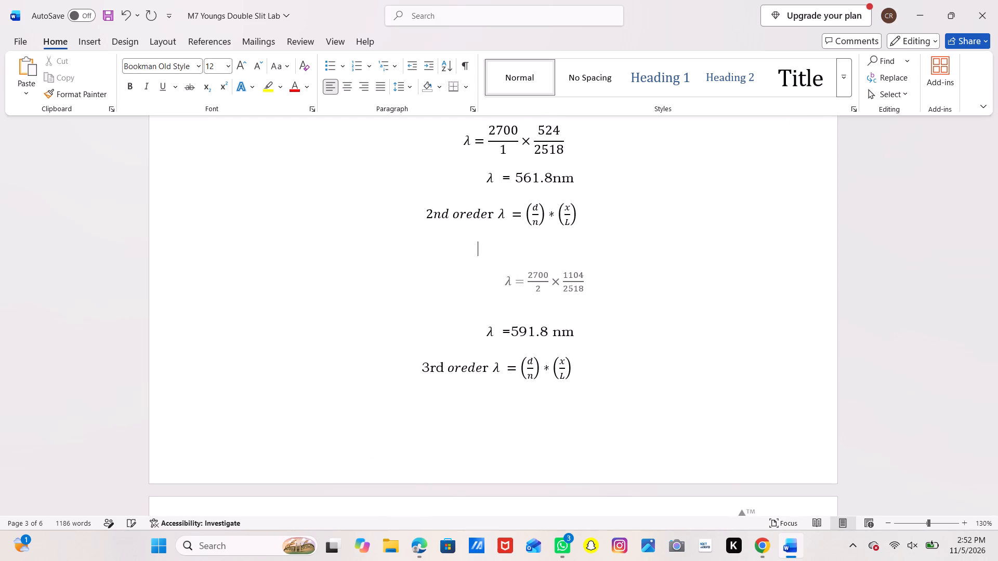
left_click(499, 279)
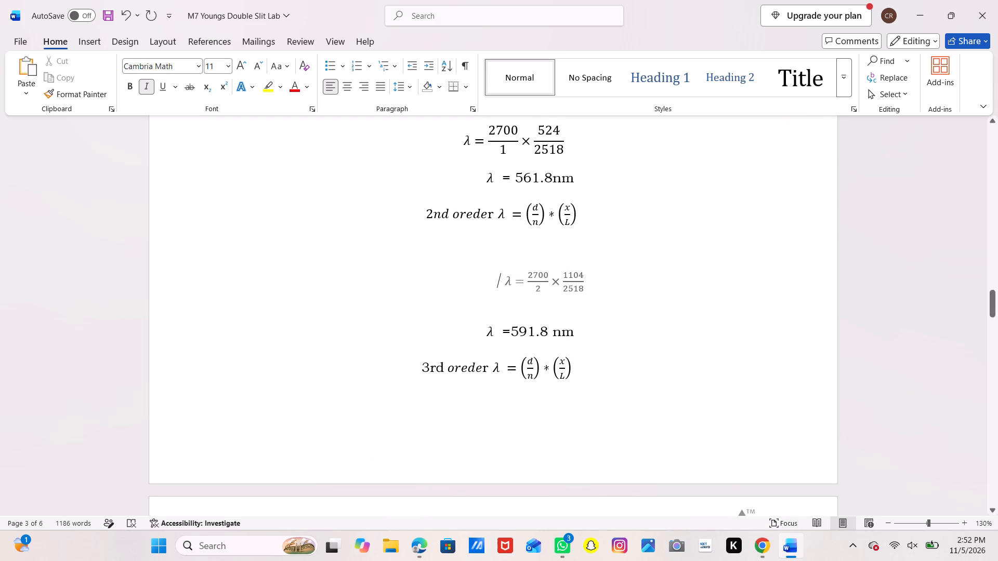
key("BackSpace")
key("BackSpace")
key("BackSpace")
key("BackSpace")
key("BackSpace")
key("BackSpace")
key("BackSpace")
key("BackSpace")
key("BackSpace")
key("BackSpace")
key("BackSpace")
key("BackSpace")
key("BackSpace")
key("BackSpace")
key("BackSpace")
key("BackSpace")
key("BackSpace")
key("BackSpace")
key("BackSpace")
key("BackSpace")
key("BackSpace")
key("BackSpace")
key("BackSpace")
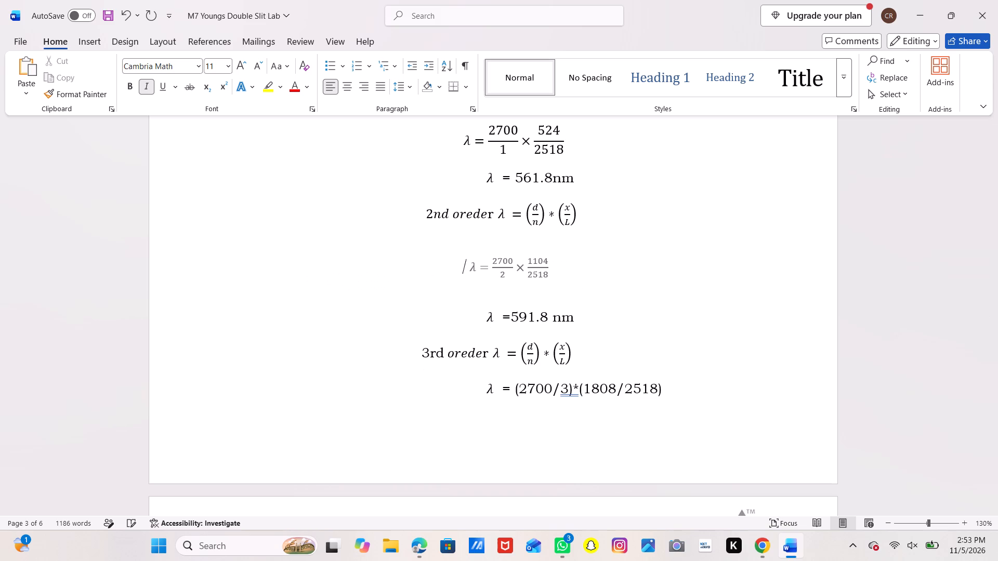
Close up the gap above the equation λ = 2700/2 × 1104/2518 and re-indent it with spaces beneath the 2nd order formula.
key("BackSpace")
key("BackSpace")
key("BackSpace")
key("BackSpace")
key("BackSpace")
key("BackSpace")
key("BackSpace")
key("BackSpace")
key("BackSpace")
key("BackSpace")
key("BackSpace")
key("BackSpace")
key("BackSpace")
key("BackSpace")
key("BackSpace")
key("BackSpace")
key("BackSpace")
key("BackSpace")
key("BackSpace")
key("BackSpace")
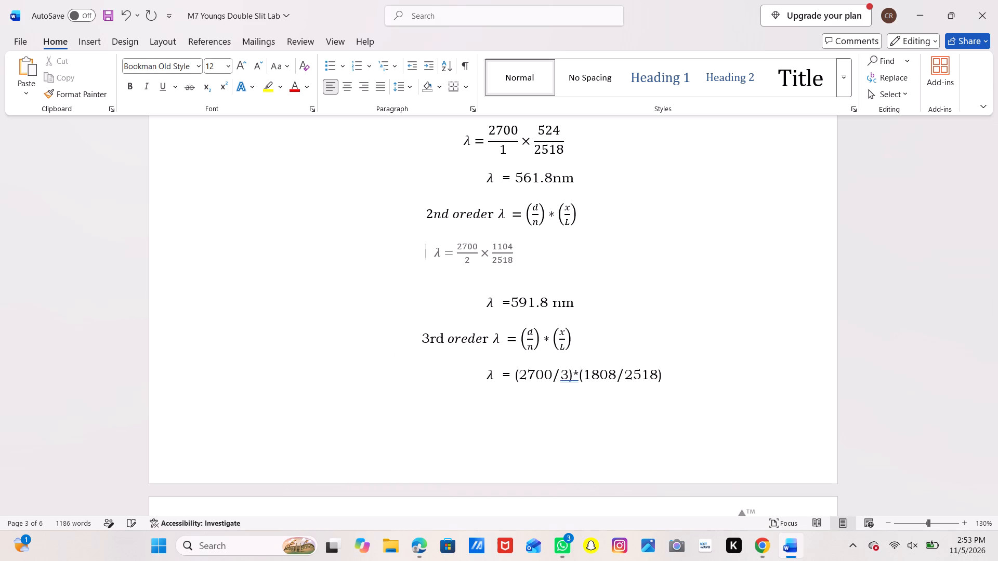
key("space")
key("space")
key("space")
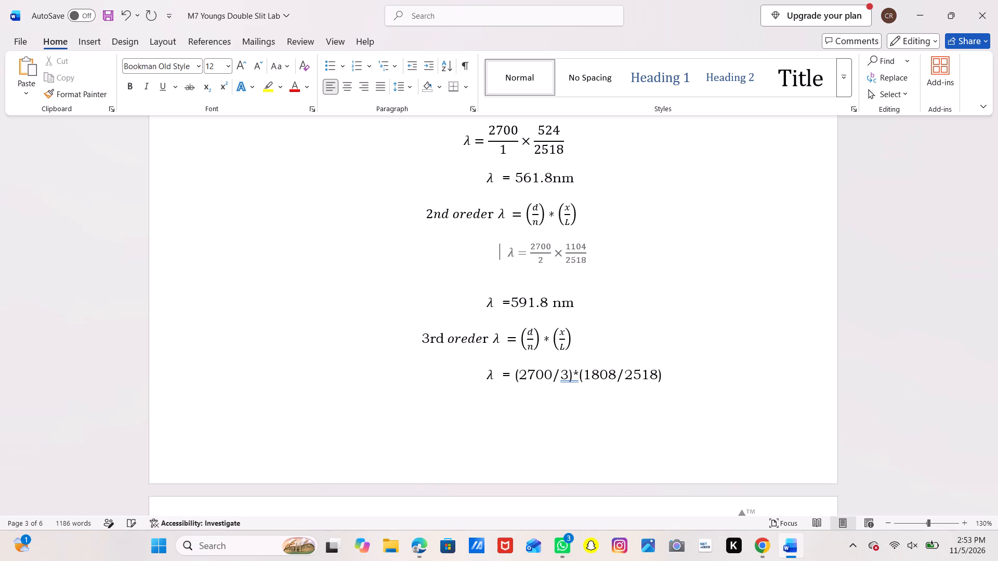
key("BackSpace")
Delete the plain-text calculation λ = (2700/3)*(1808/2518) beneath the 3rd order formula.
scroll(547, 360, "down", 1)
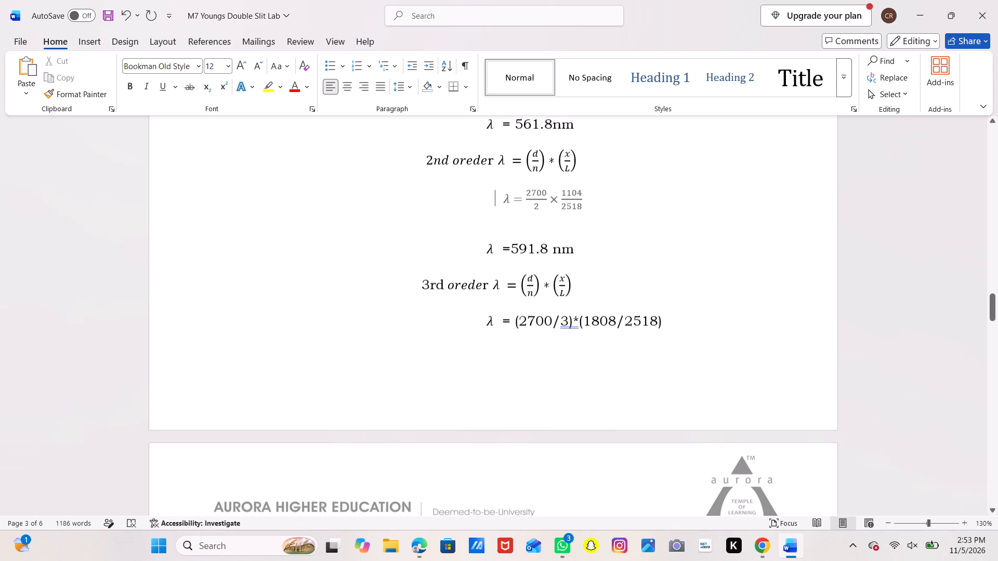
left_click(513, 318)
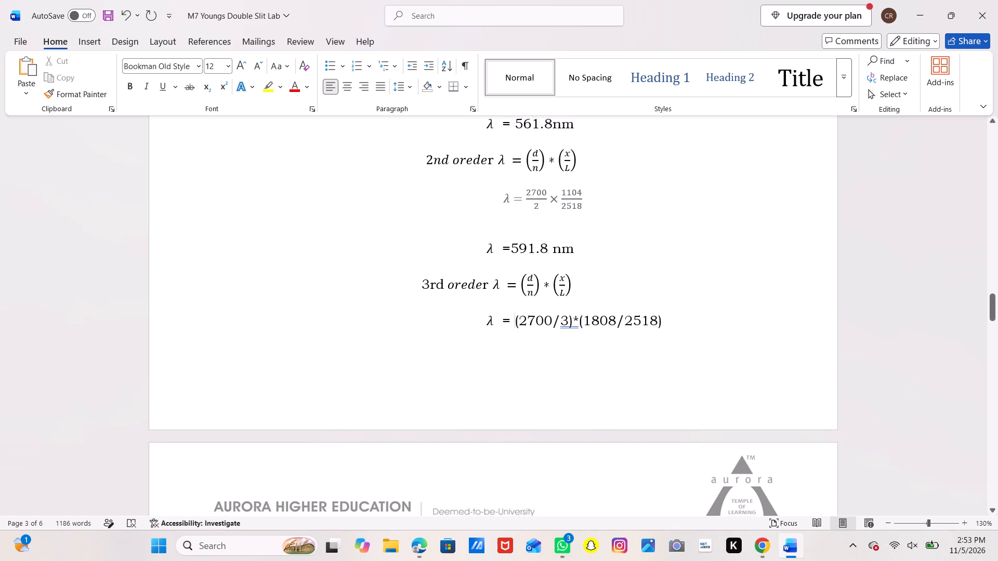
left_click_drag(473, 320, 688, 321)
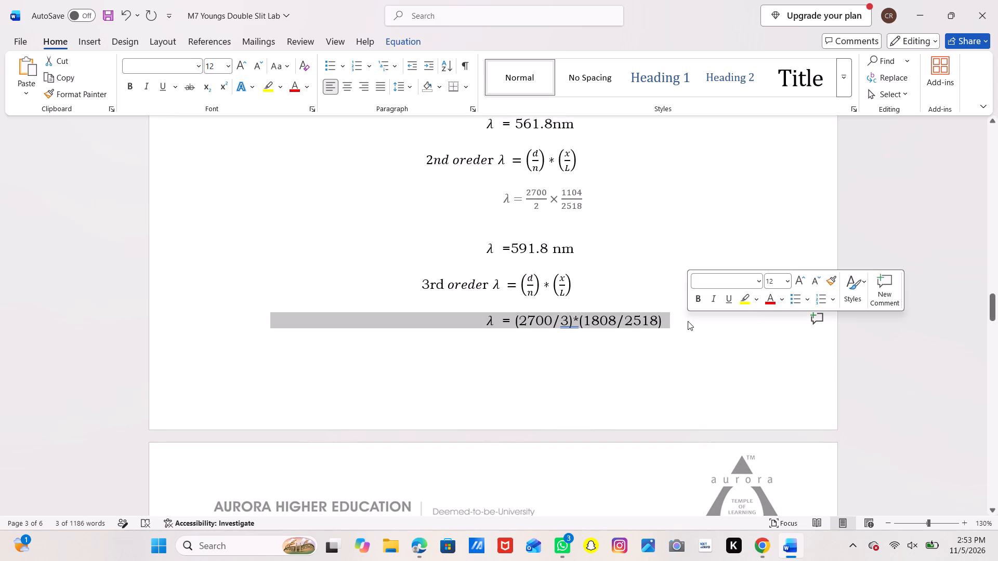
key("BackSpace")
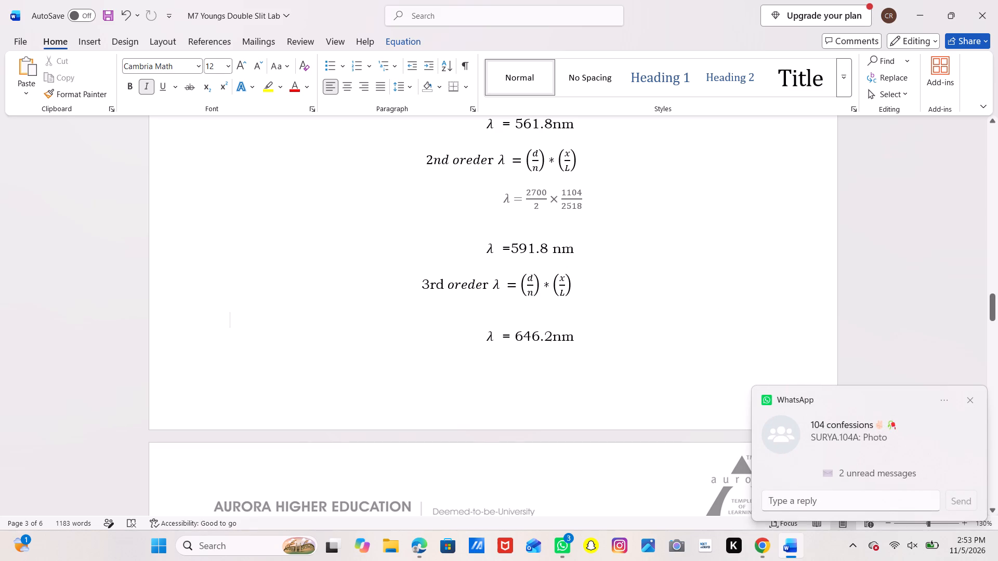
Indent the empty line beneath the 3rd order formula with leading spaces, up to about the formula's equals sign.
left_click(515, 312)
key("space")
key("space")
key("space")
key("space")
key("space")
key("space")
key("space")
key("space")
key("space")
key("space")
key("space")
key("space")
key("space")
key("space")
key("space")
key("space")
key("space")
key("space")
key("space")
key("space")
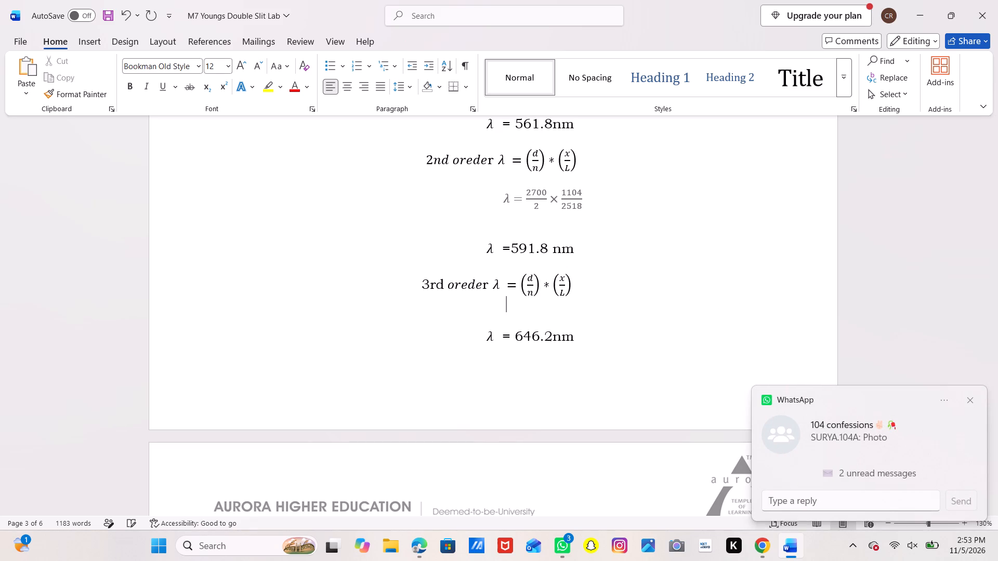
key("BackSpace")
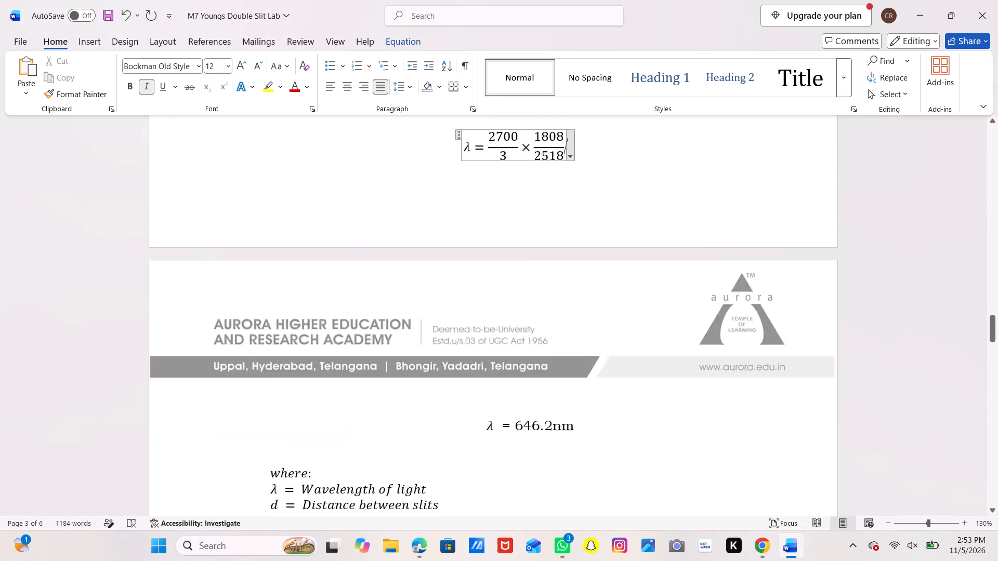
scroll(540, 324, "down", 1)
scroll(540, 324, "up", 1)
left_click(588, 296)
scroll(588, 296, "up", 1)
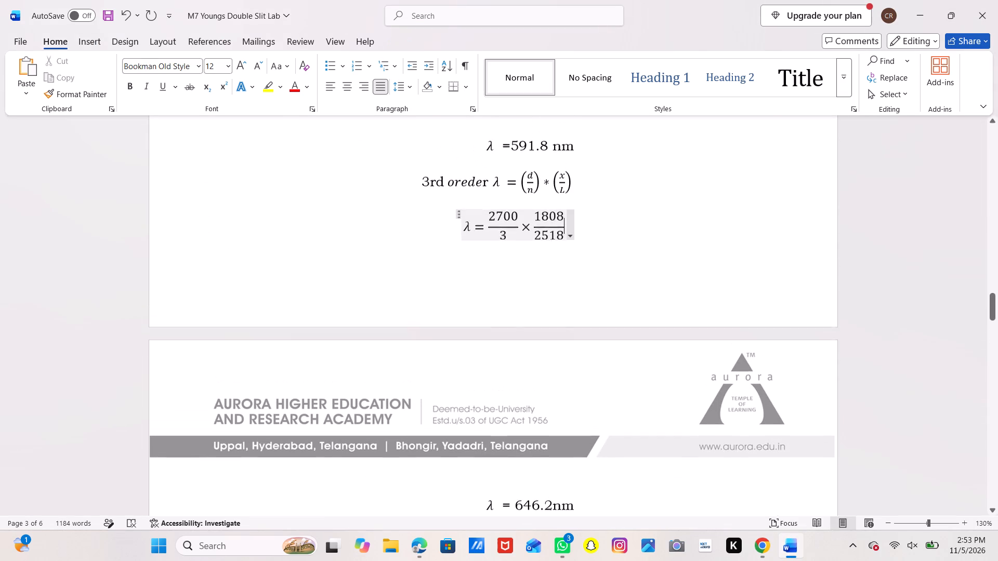
scroll(588, 296, "up", 1)
left_click(588, 296)
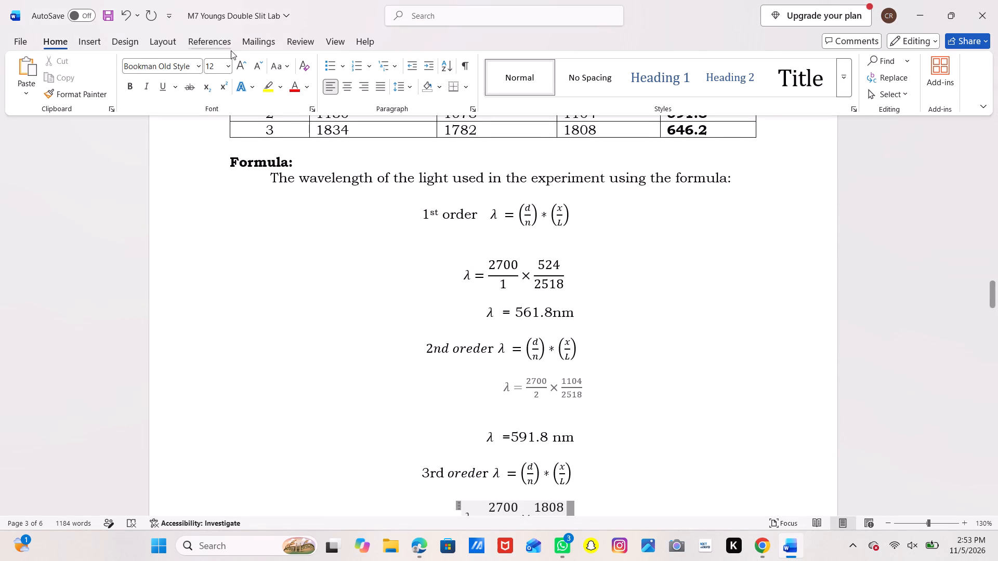
left_click(22, 35)
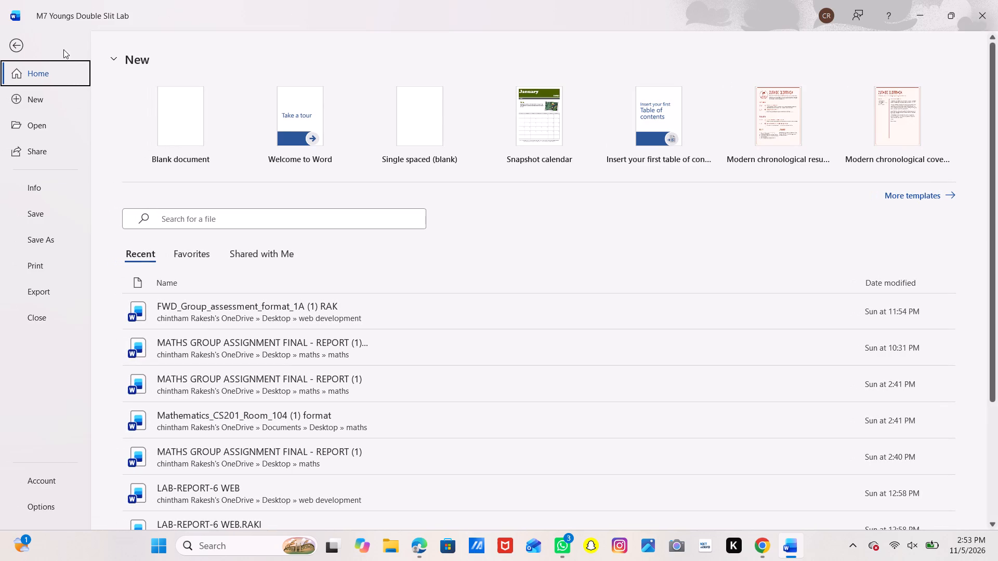
left_click(17, 44)
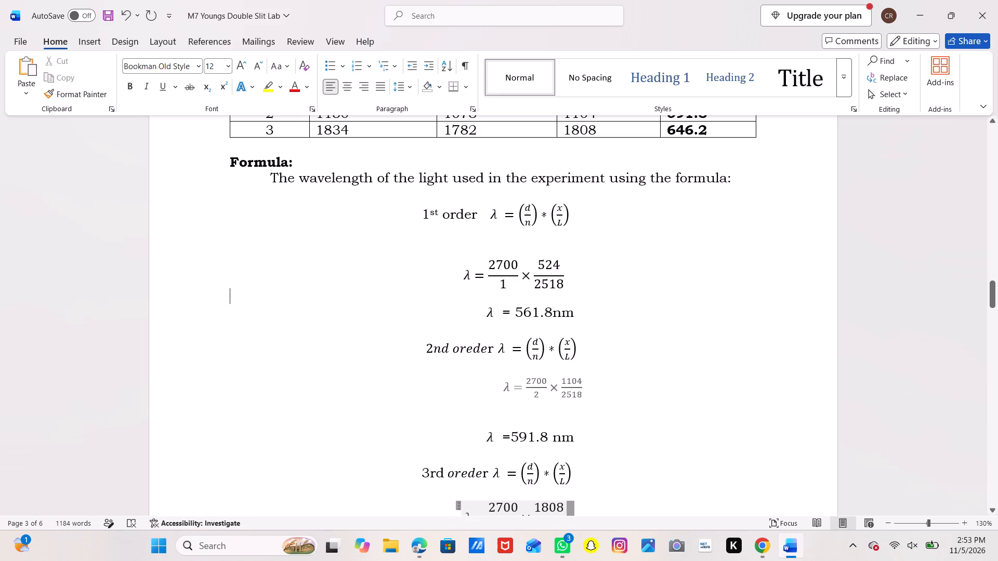
Enter the student's name in the Student Name cell of the first-page details table.
scroll(322, 233, "up", 11)
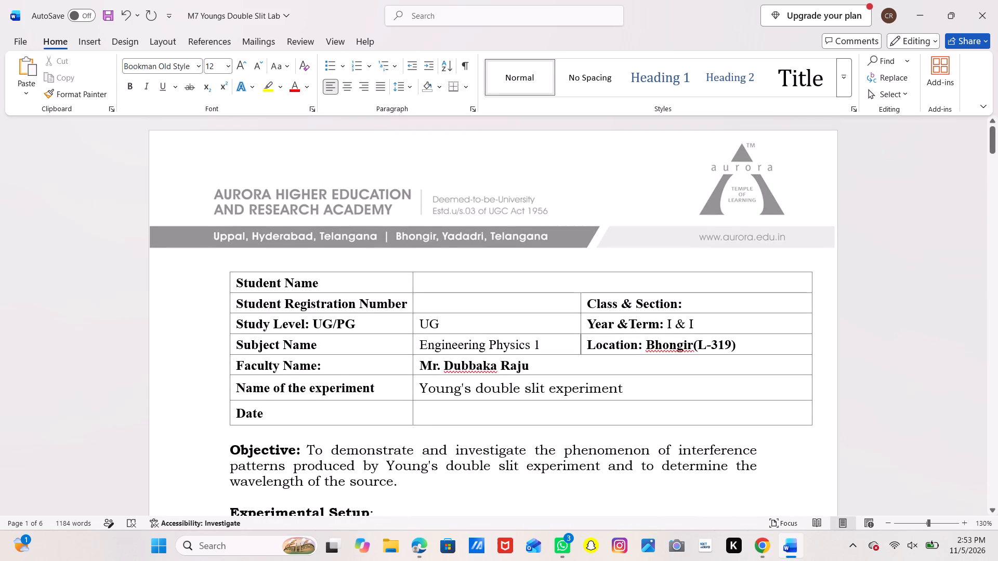
double_click(453, 276)
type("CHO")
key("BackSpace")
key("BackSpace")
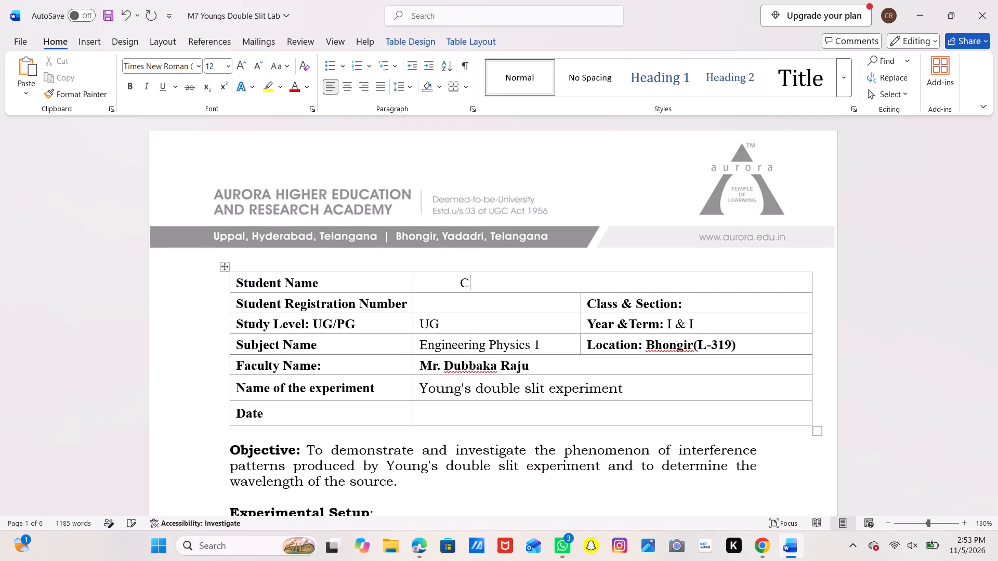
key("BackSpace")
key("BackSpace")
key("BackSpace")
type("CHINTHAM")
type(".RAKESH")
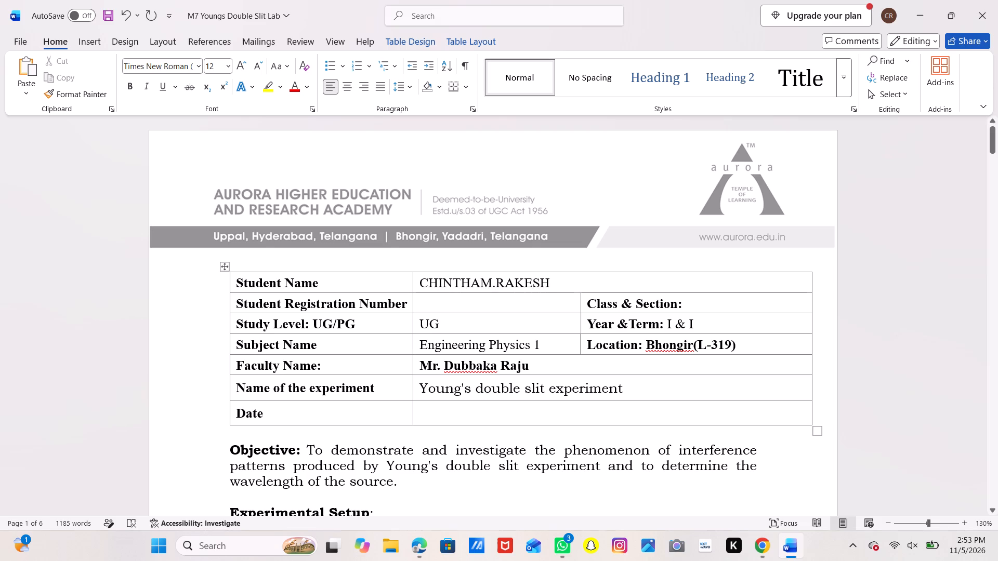
Enter the student's registration number in the Student Registration Number cell.
left_click(458, 309)
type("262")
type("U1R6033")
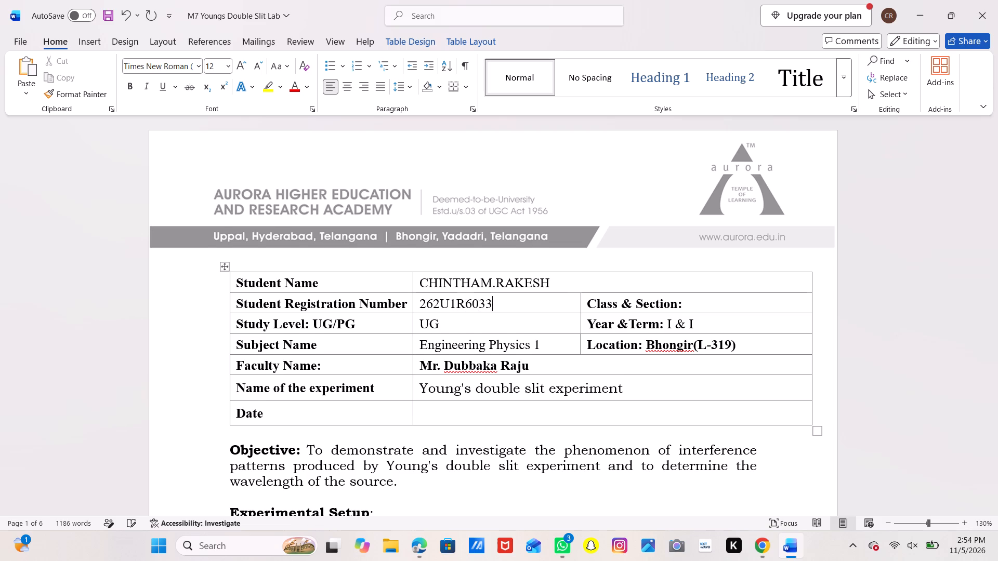
Enter AIML-104A after the Class & Section label in the first-page details table.
scroll(458, 309, "down", 1)
left_click(691, 242)
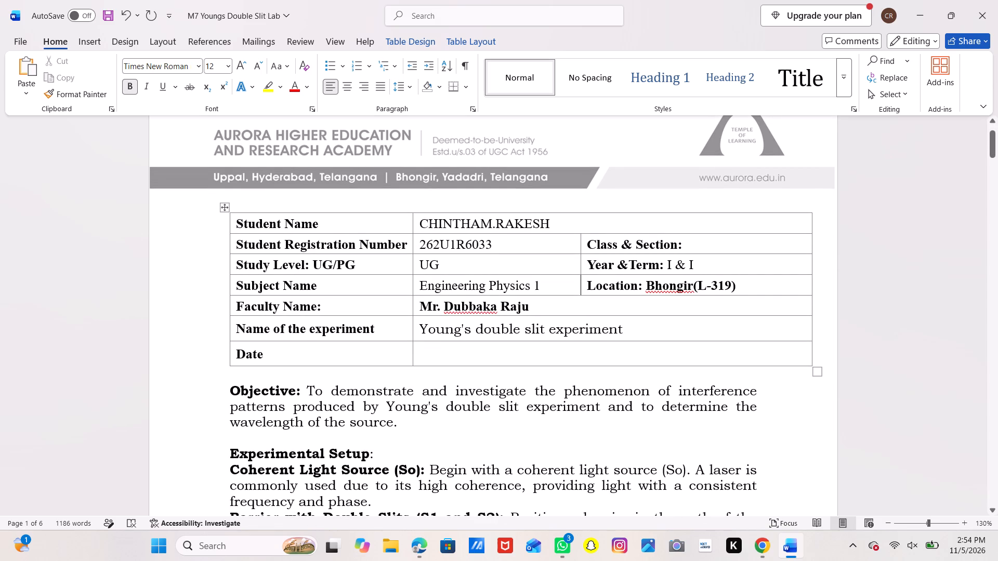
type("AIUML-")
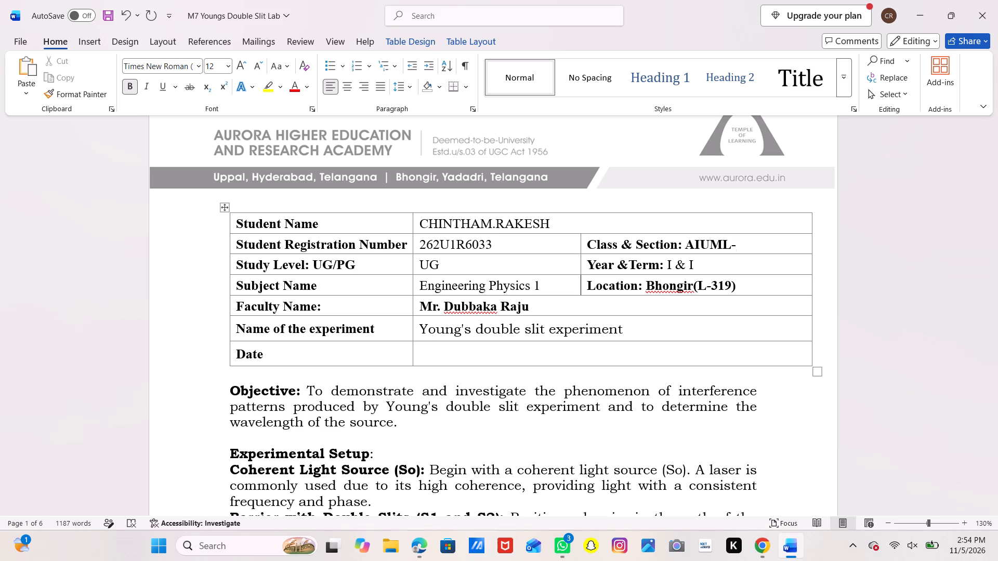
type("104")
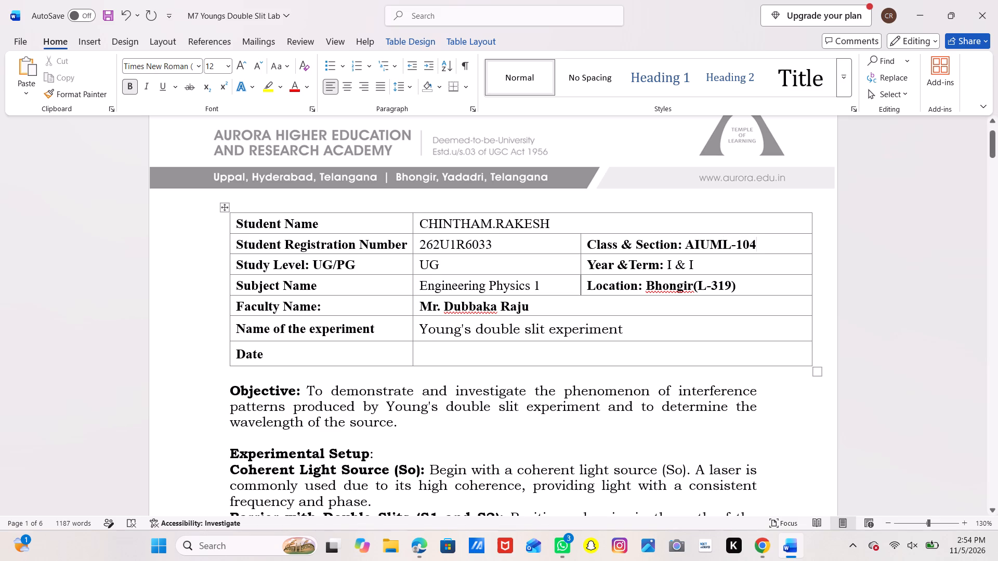
right_click(709, 243)
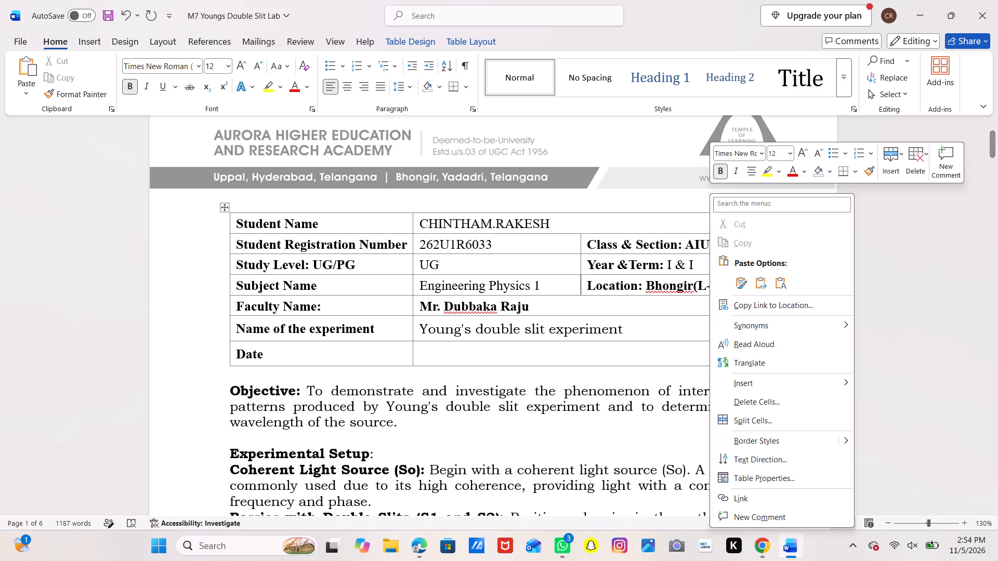
key("BackSpace")
left_click(705, 243)
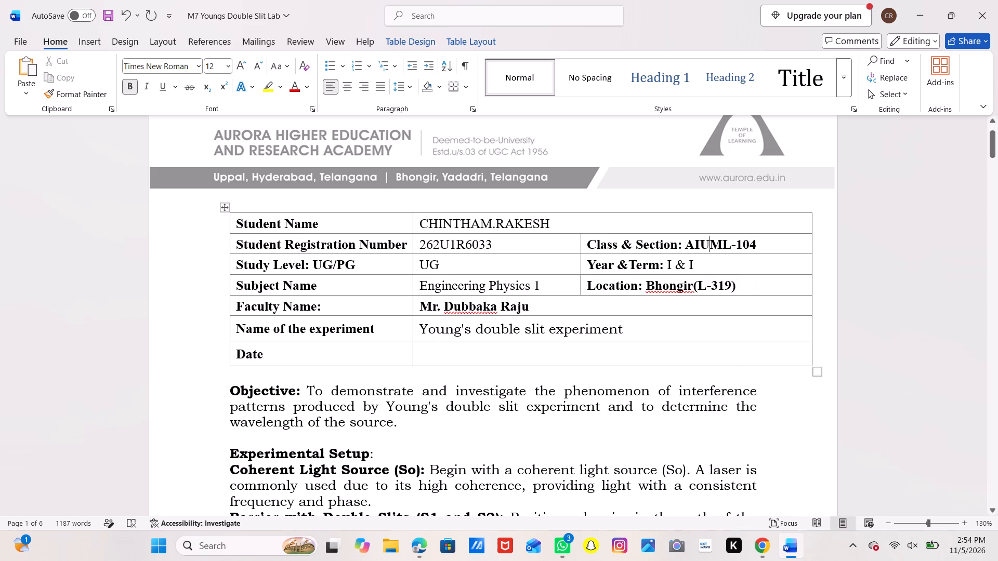
left_click(705, 243)
key("BackSpace")
left_click(773, 252)
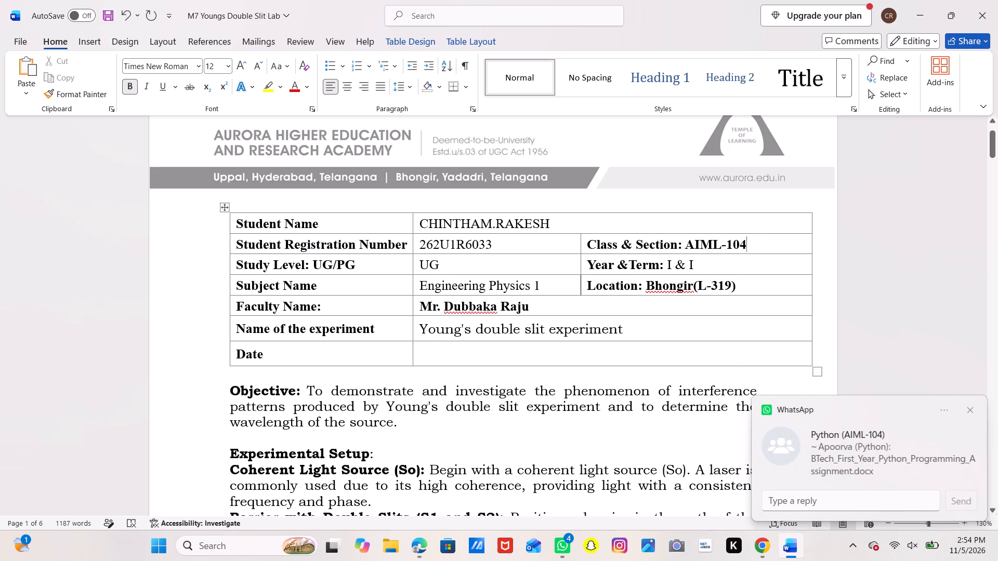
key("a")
Enter 5-11-2026 in the Date cell of the details table.
right_click(606, 376)
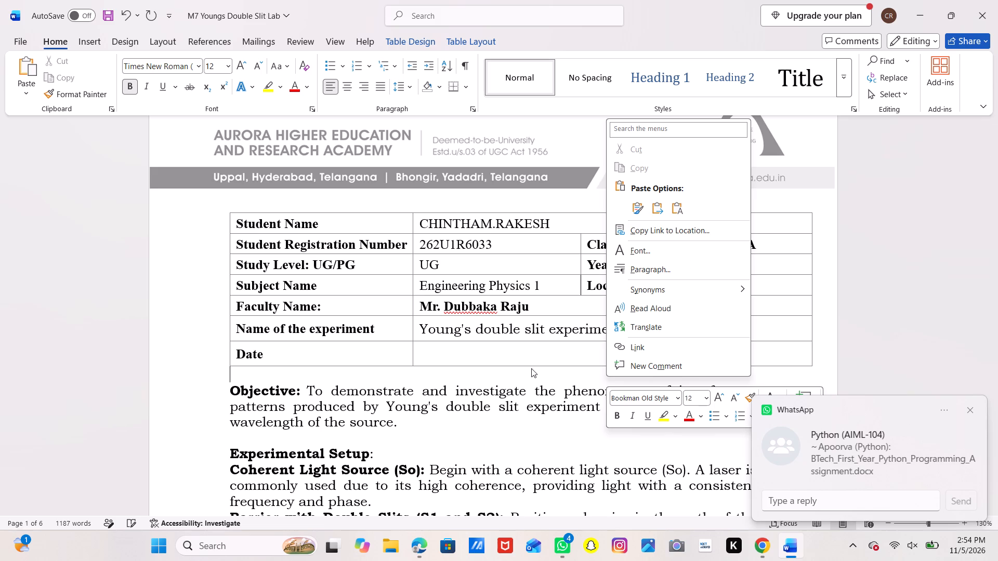
left_click(545, 343)
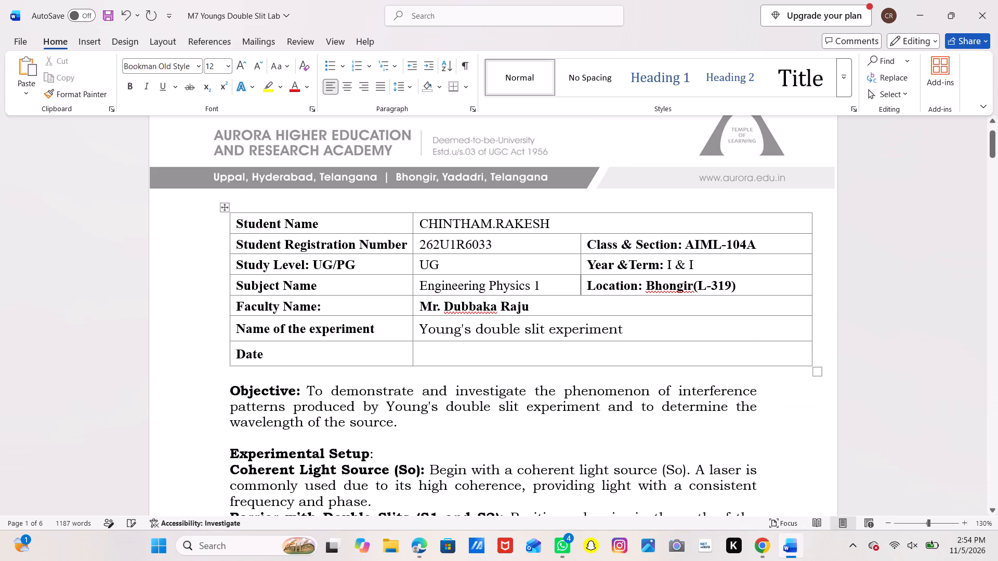
left_click(539, 346)
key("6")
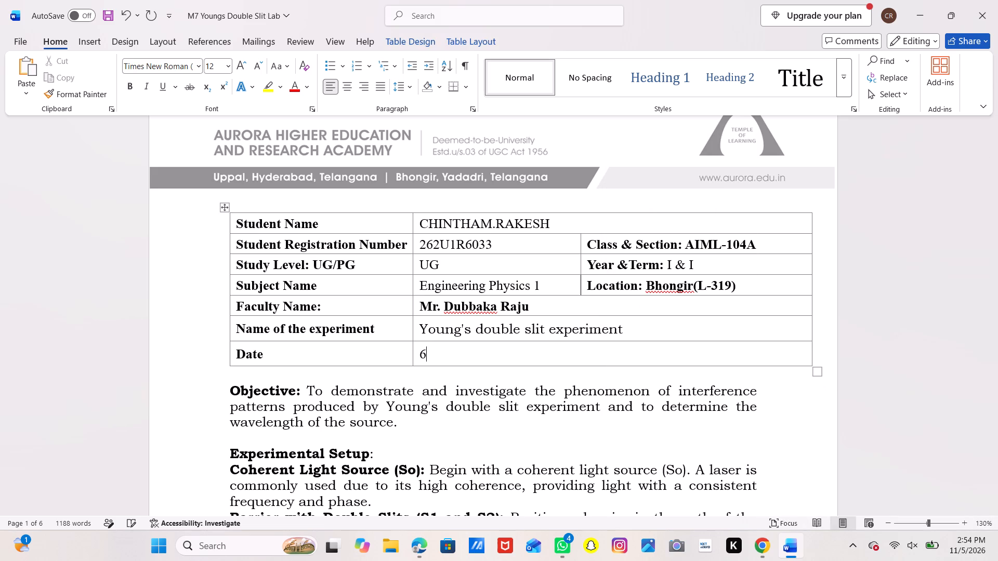
key("BackSpace")
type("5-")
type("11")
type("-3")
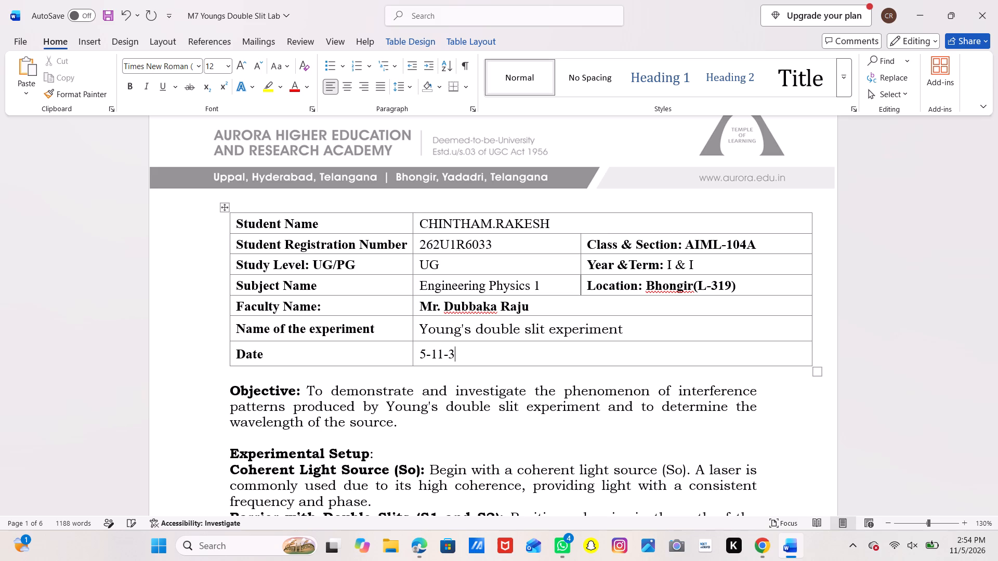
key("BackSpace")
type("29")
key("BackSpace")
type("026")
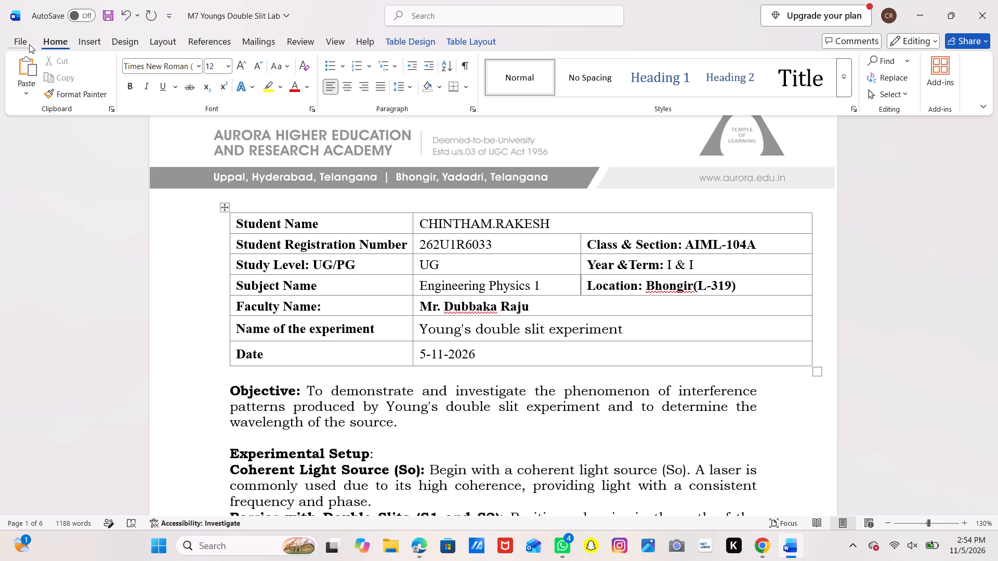
Start saving the lab report under Save As and browse for a save location.
left_click(21, 39)
left_click(57, 233)
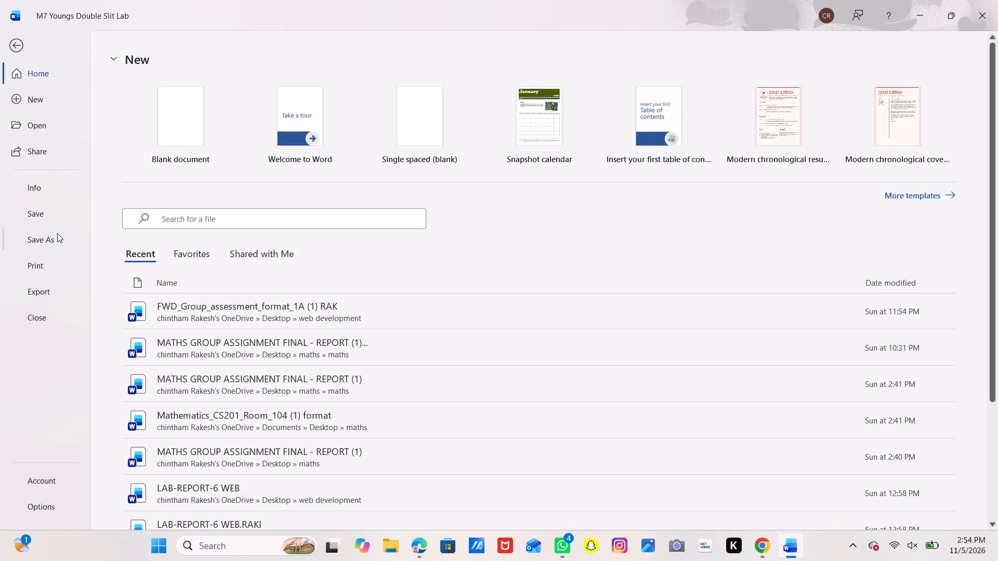
left_click(279, 341)
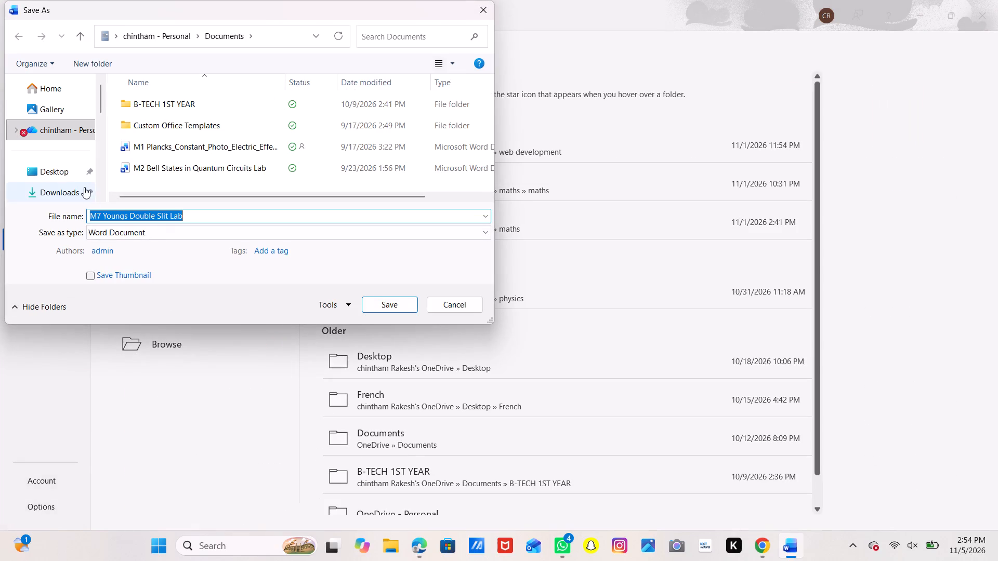
Save the report as a PDF in the Desktop's physics folder, adding two trailing spaces to the name M7 Youngs Double Slit Lab.
left_click(198, 217)
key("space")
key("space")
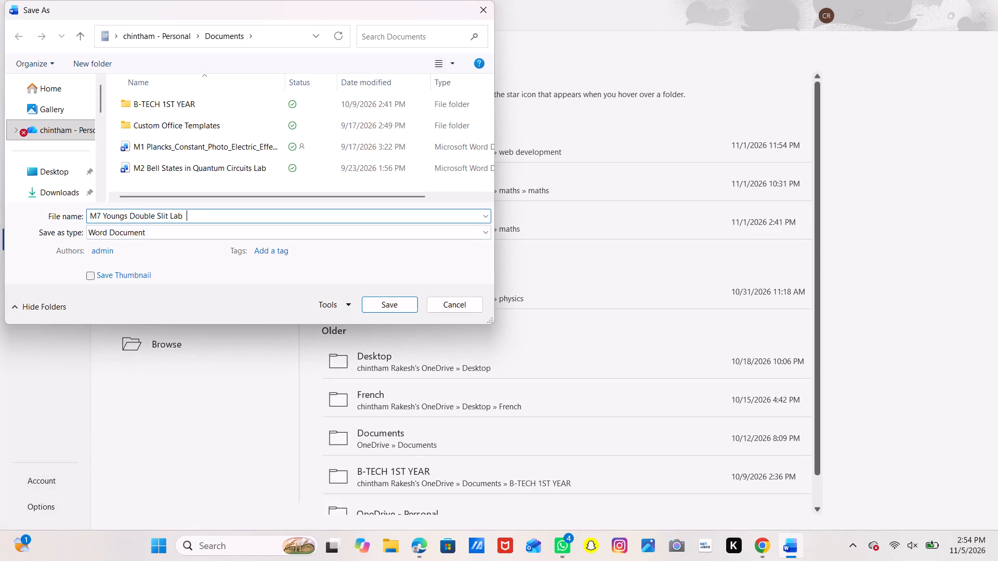
left_click(79, 165)
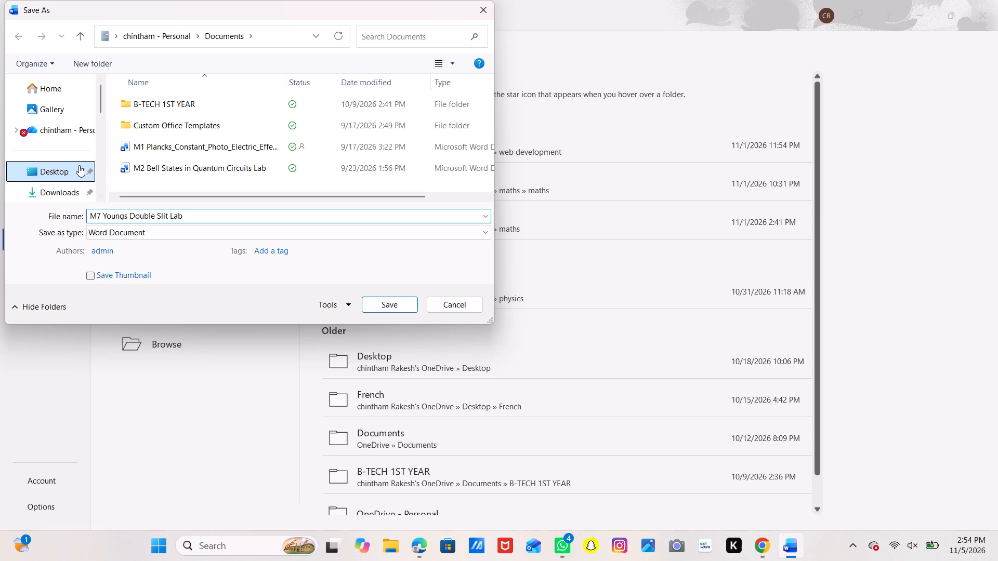
scroll(177, 161, "down", 1)
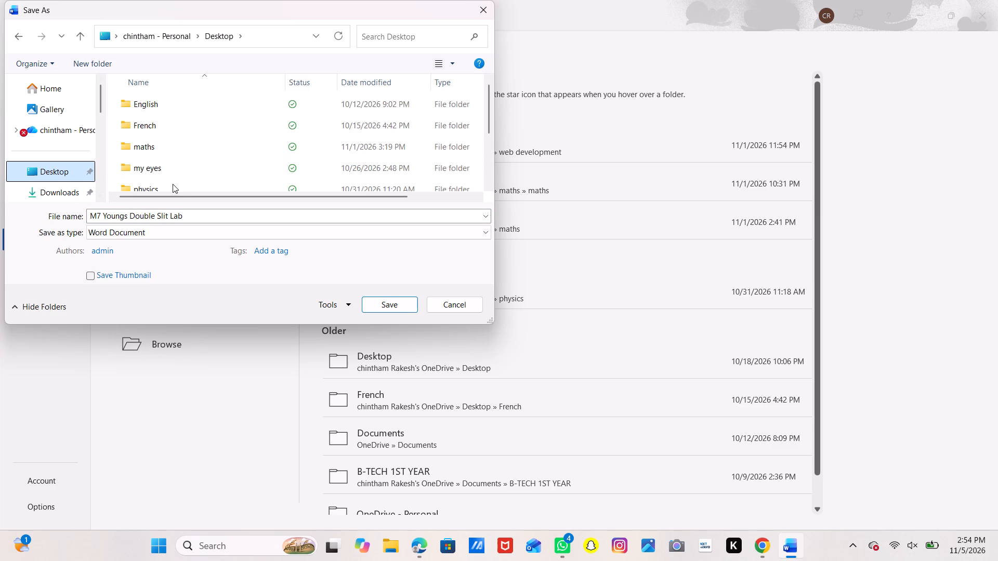
left_click(172, 184)
left_click(180, 234)
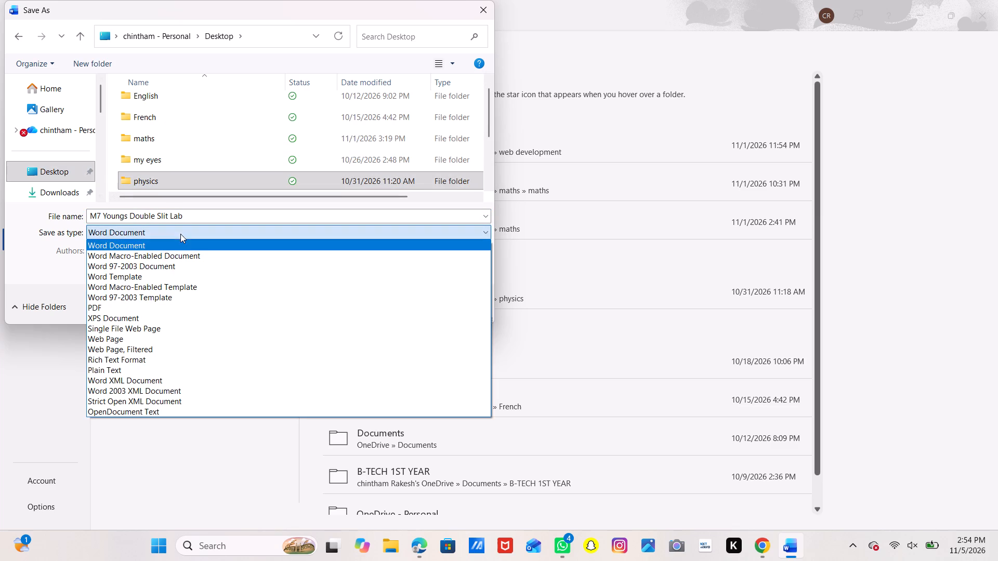
left_click(172, 308)
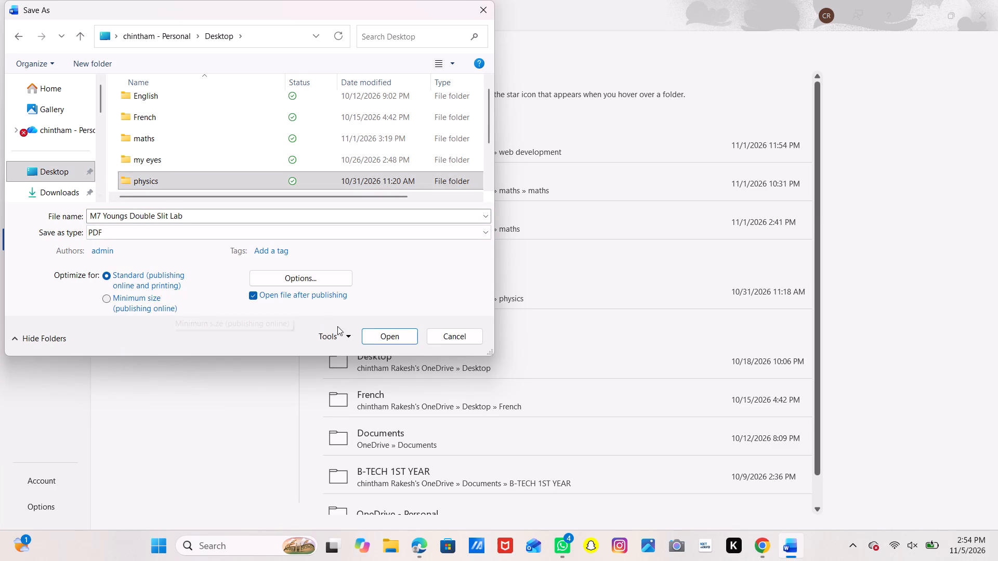
left_click(380, 331)
left_click(380, 331)
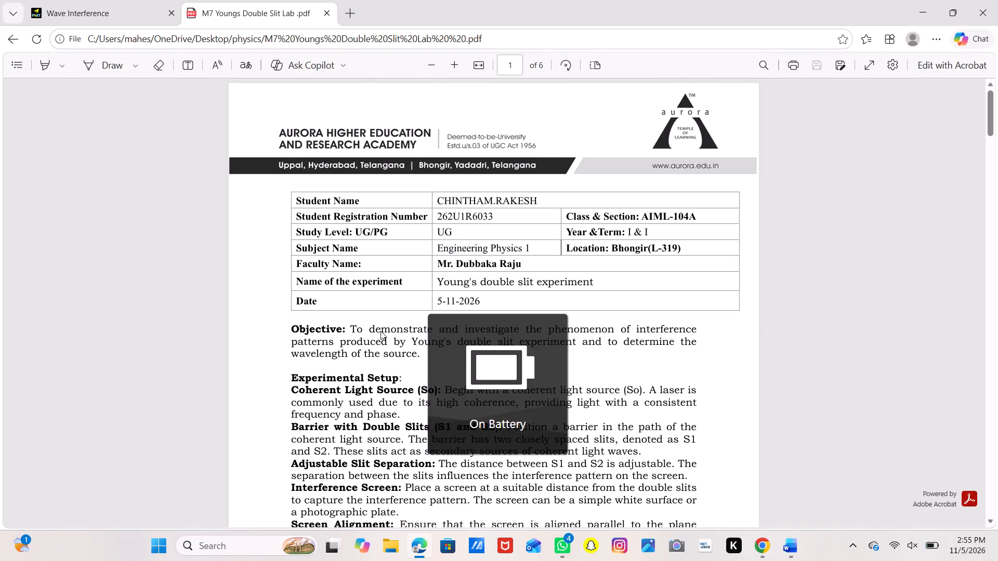
Look over the first page of the exported PDF in Edge, then close the browser window.
key("Return")
key("Page_Down")
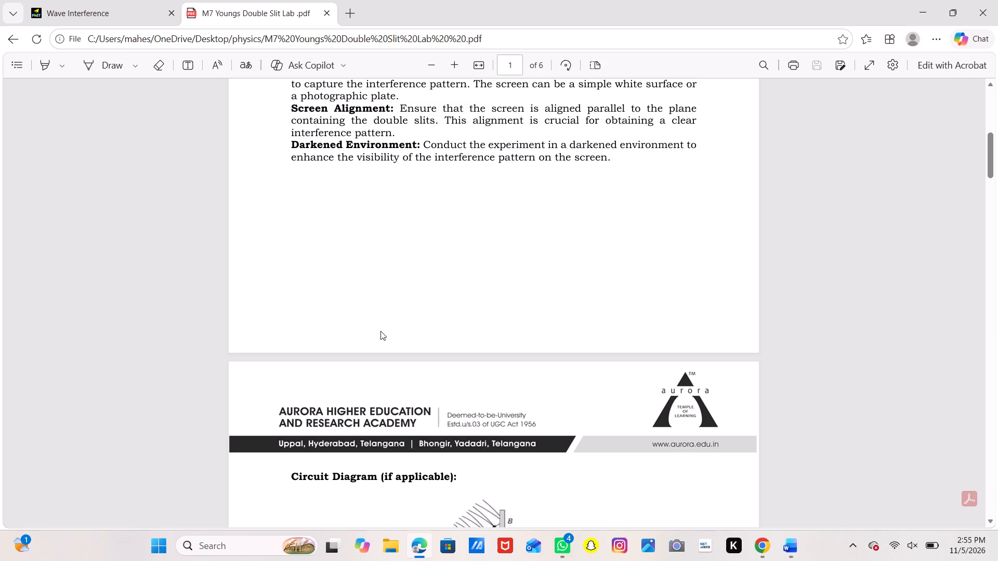
scroll(380, 331, "up", 5)
scroll(380, 331, "down", 1)
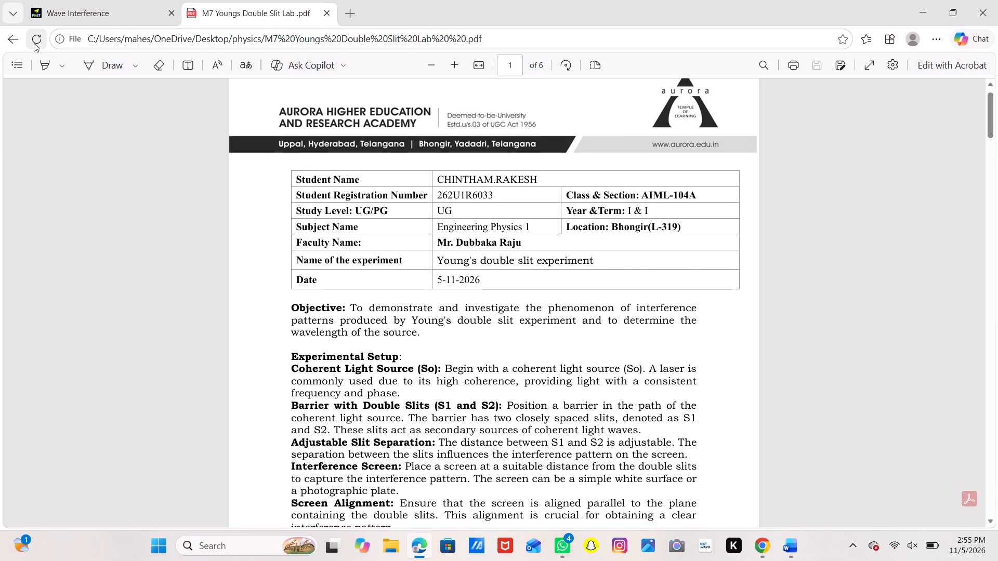
left_click(997, 0)
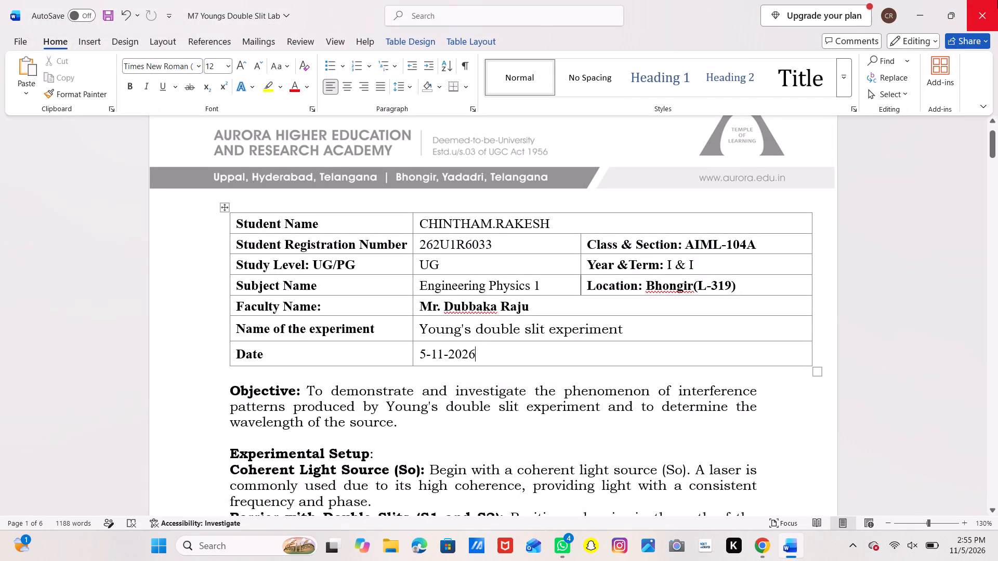
Close the Word report without saving changes to the original document.
left_click(988, 0)
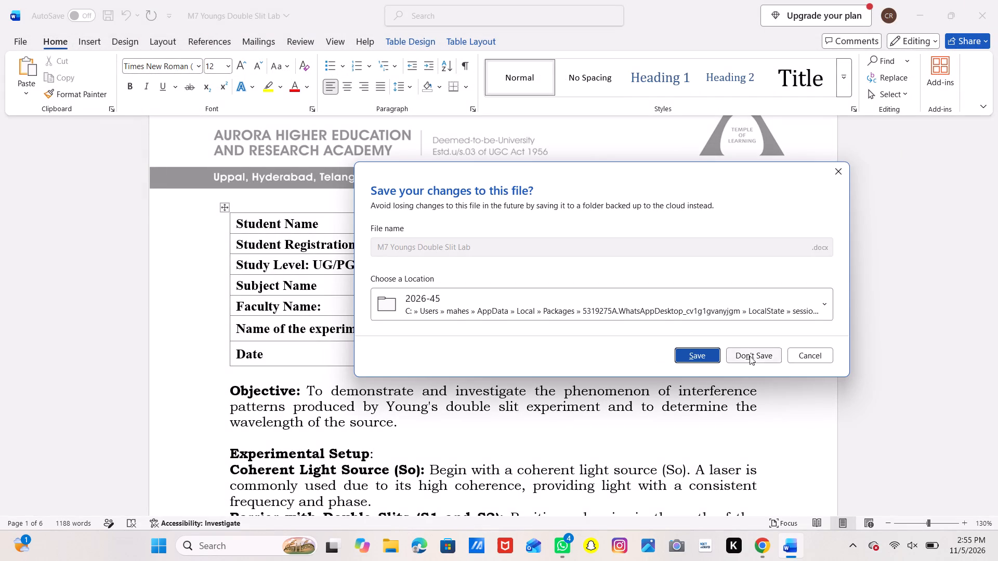
left_click(754, 353)
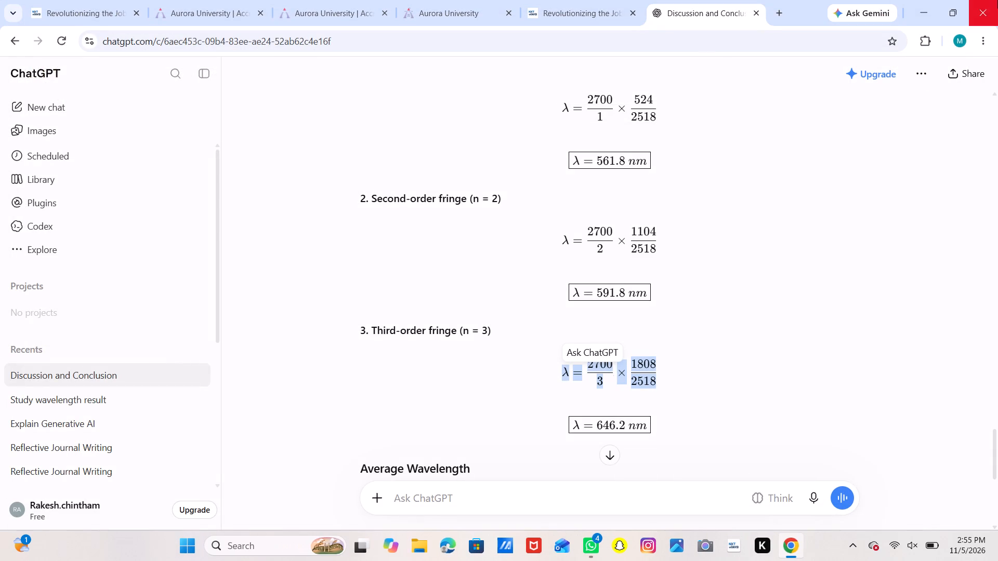
Close the Chrome window with the ChatGPT conversation and the other open pages.
double_click(997, 0)
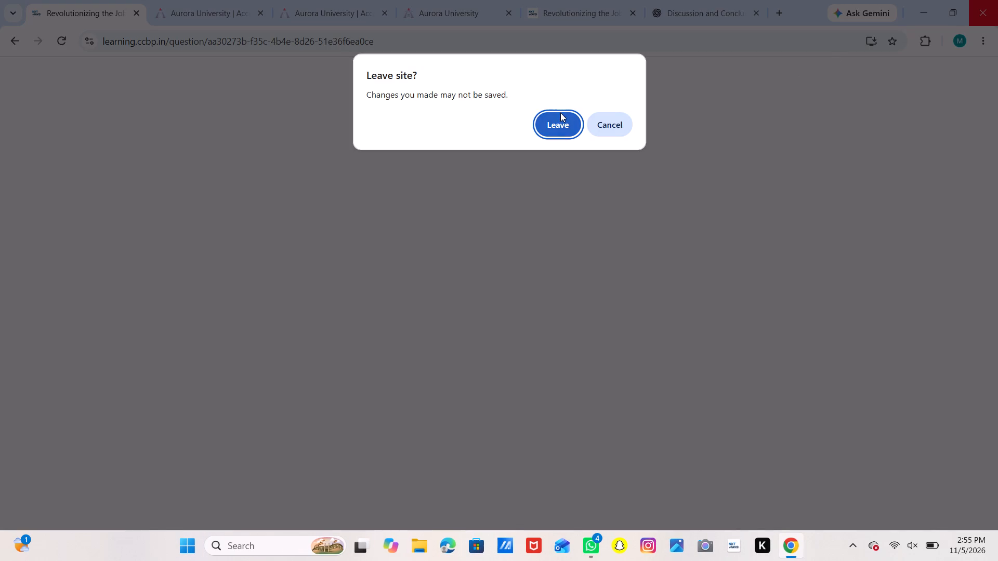
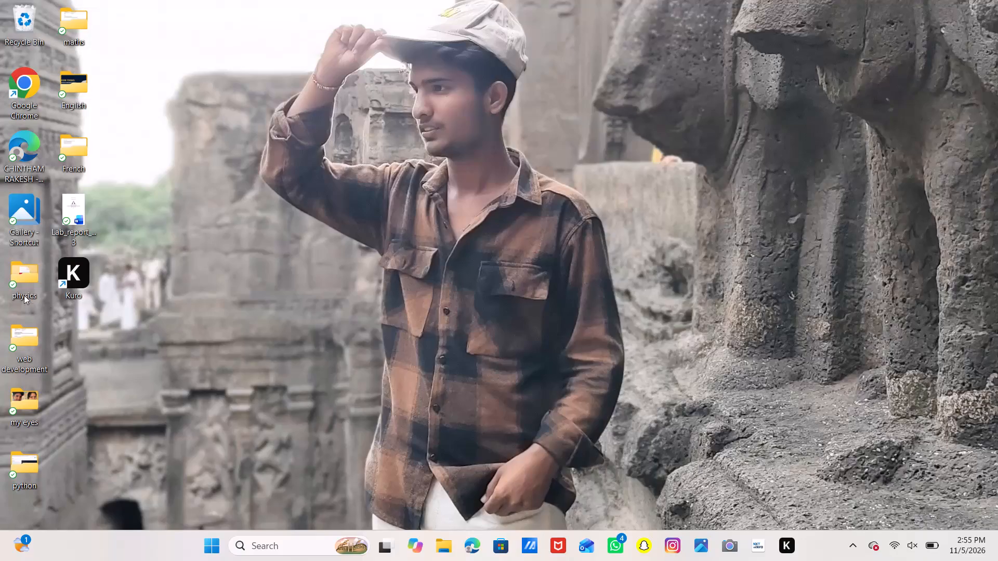
Open the M7 Youngs Double Slit Lab PDF from the physics folder on the desktop.
double_click(23, 282)
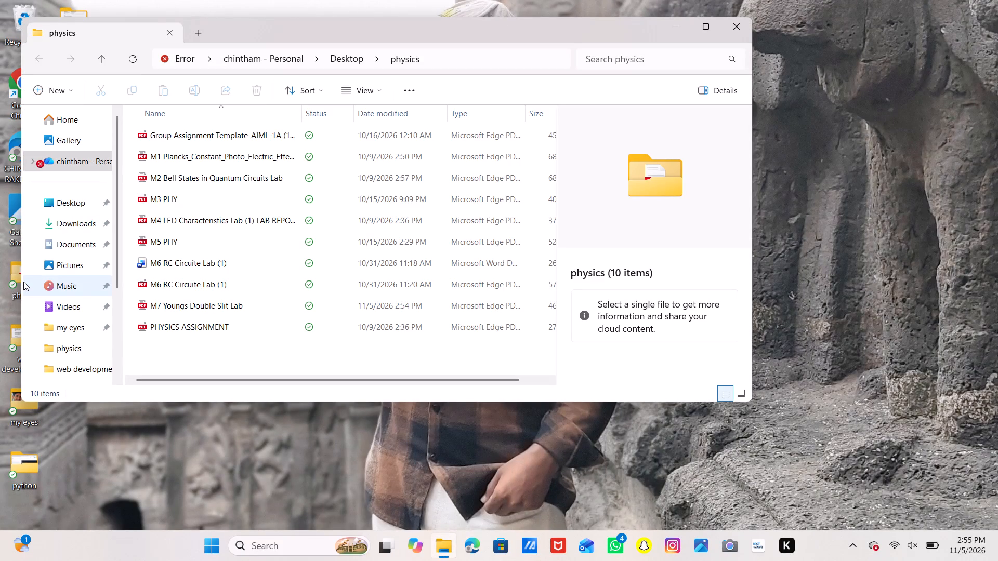
double_click(237, 303)
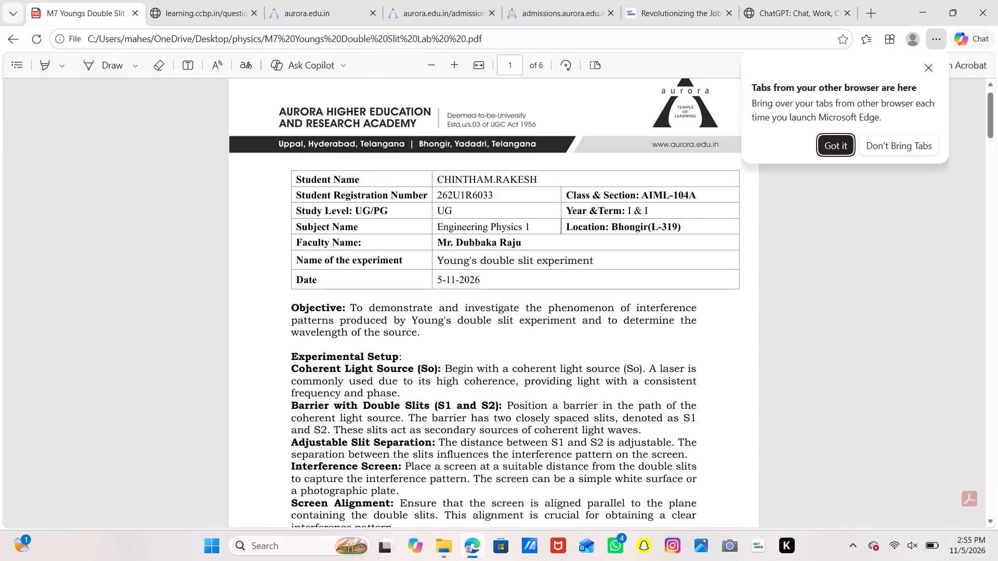
Look through the first three pages of the report, covering the setup, circuit diagram, observations table and wavelength calculations.
scroll(363, 325, "down", 6)
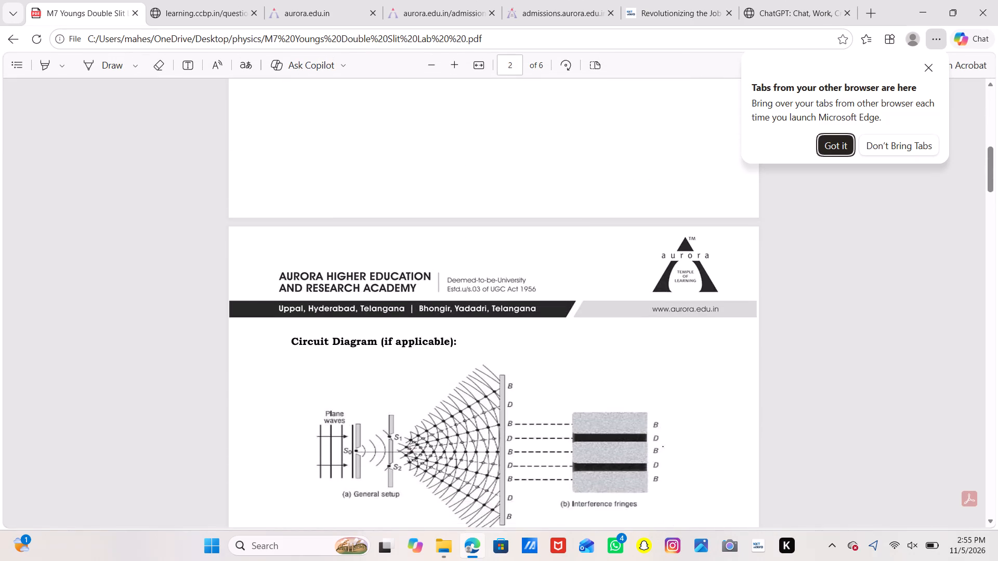
scroll(363, 325, "down", 5)
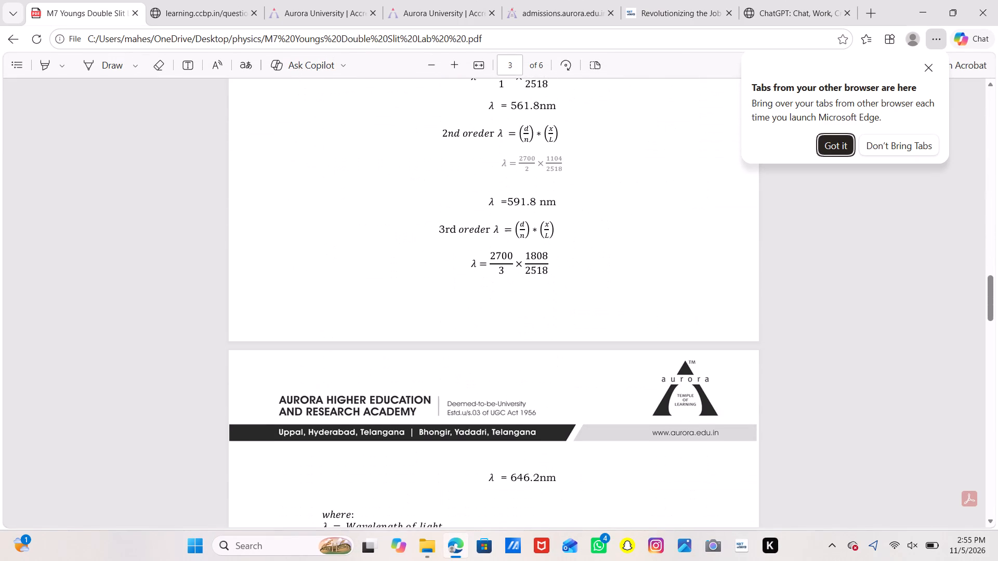
scroll(363, 325, "up", 2)
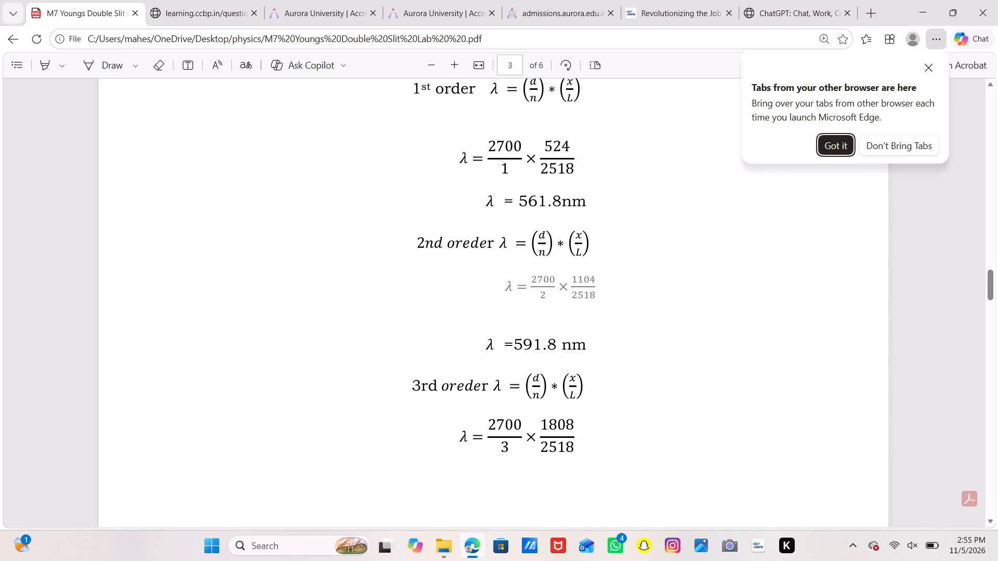
scroll(527, 248, "up", 1)
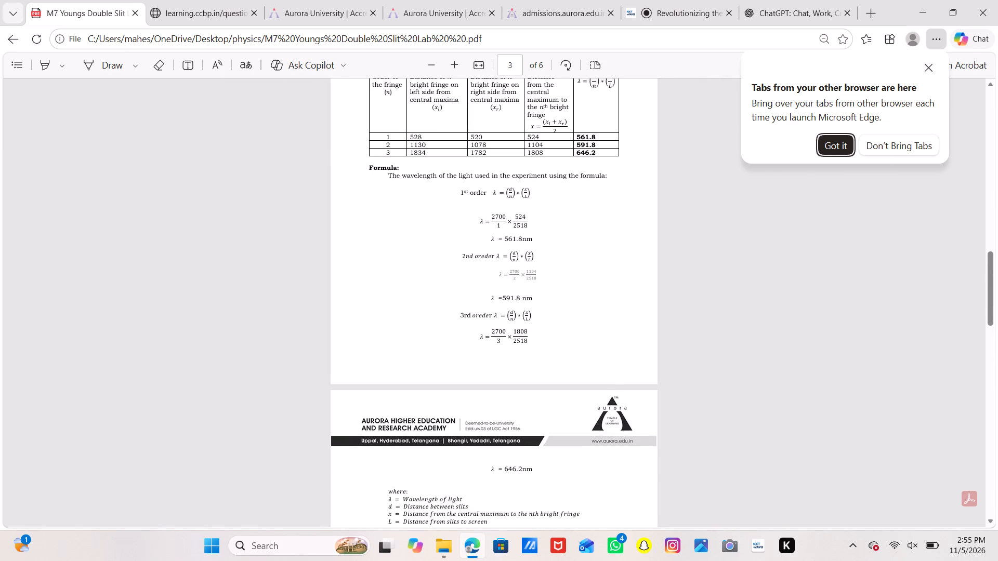
scroll(527, 248, "up", 2)
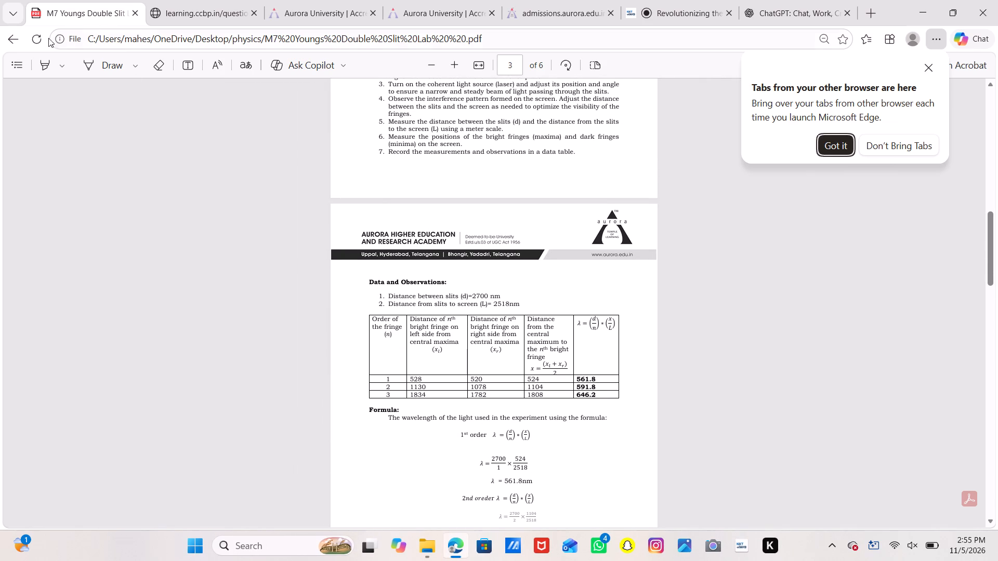
left_click(36, 39)
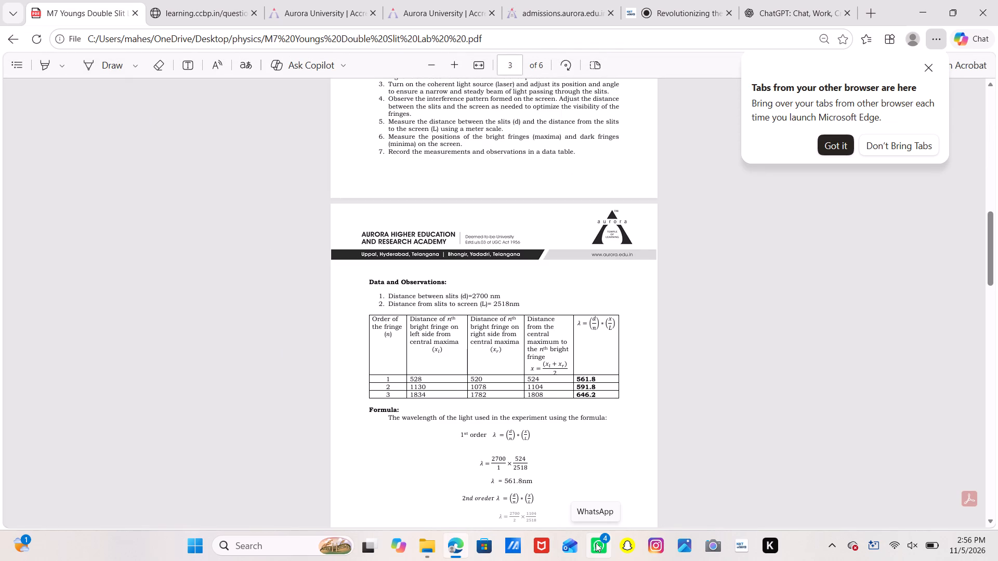
Read on from the wavelength calculations through the result, discussion, conclusion and viva voce answers on page 6.
scroll(577, 400, "down", 2)
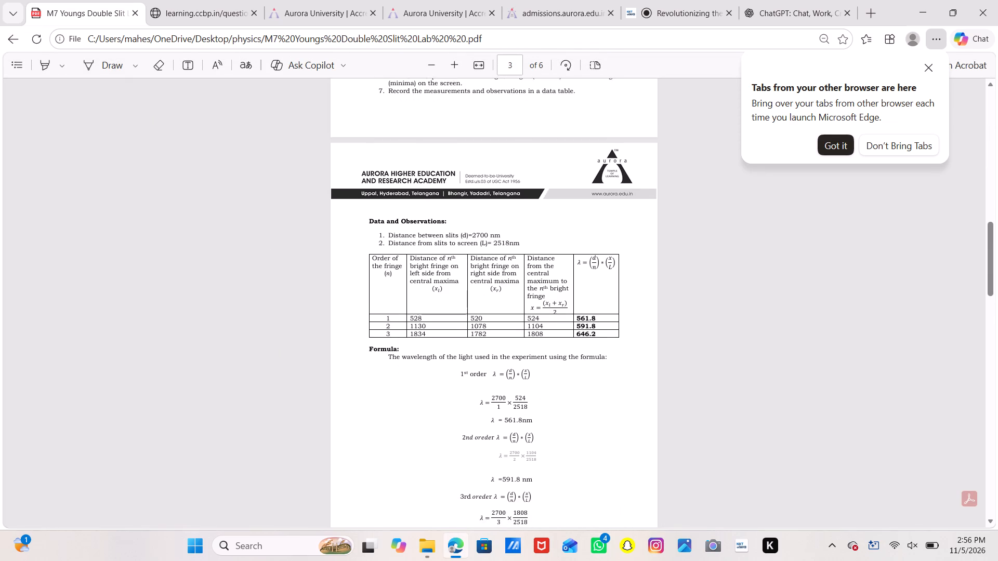
scroll(577, 400, "down", 3)
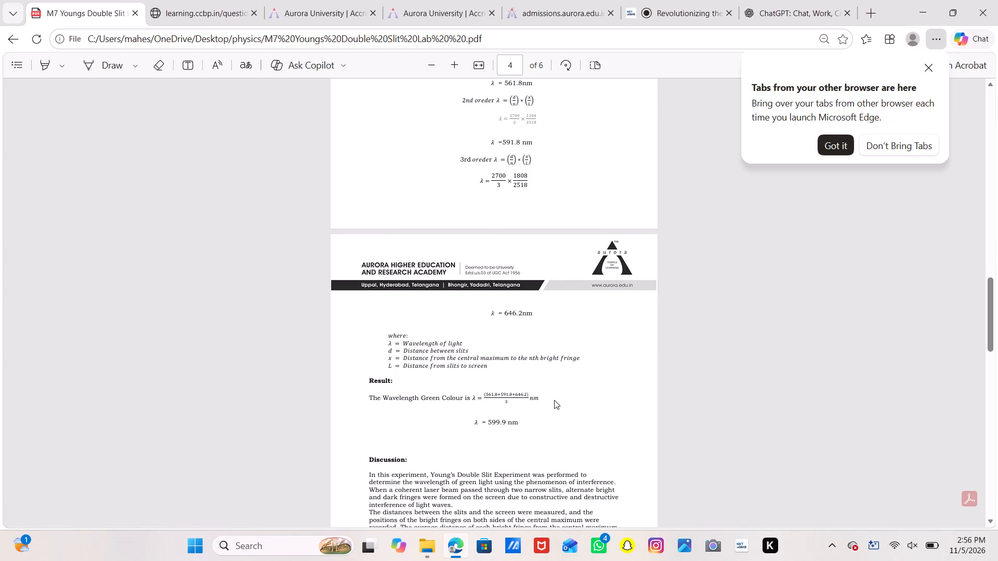
scroll(527, 412, "down", 3)
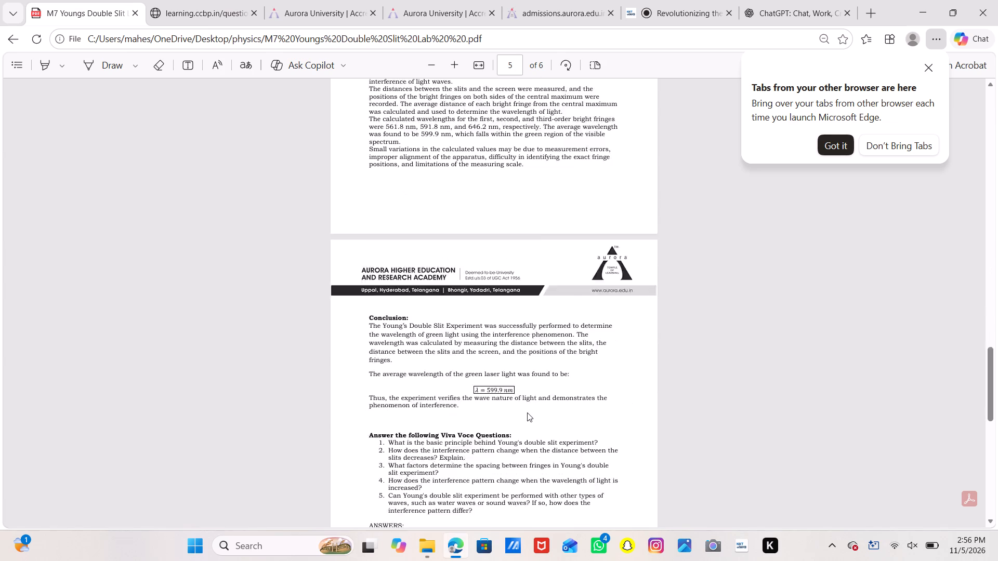
scroll(527, 412, "down", 4)
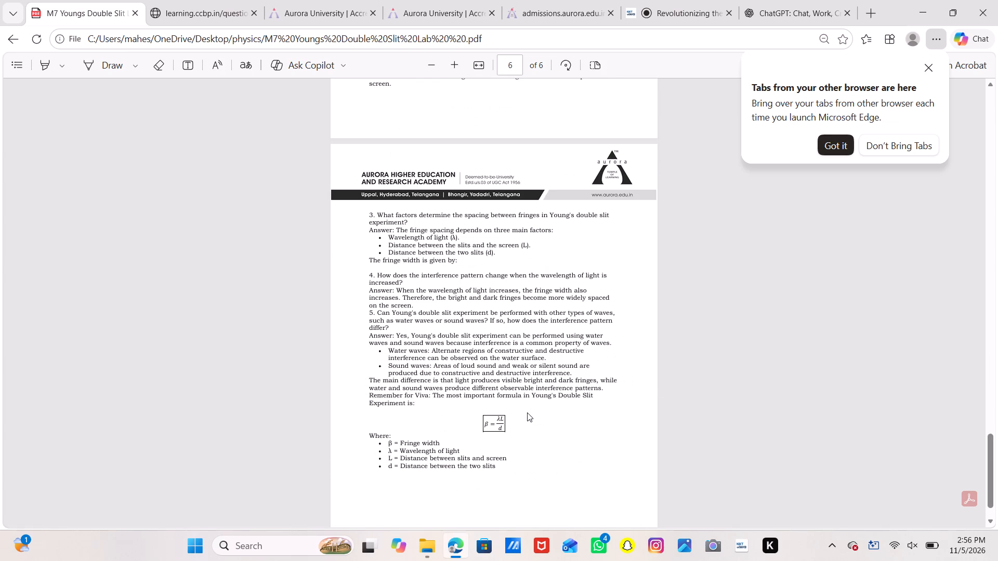
scroll(527, 412, "up", 2)
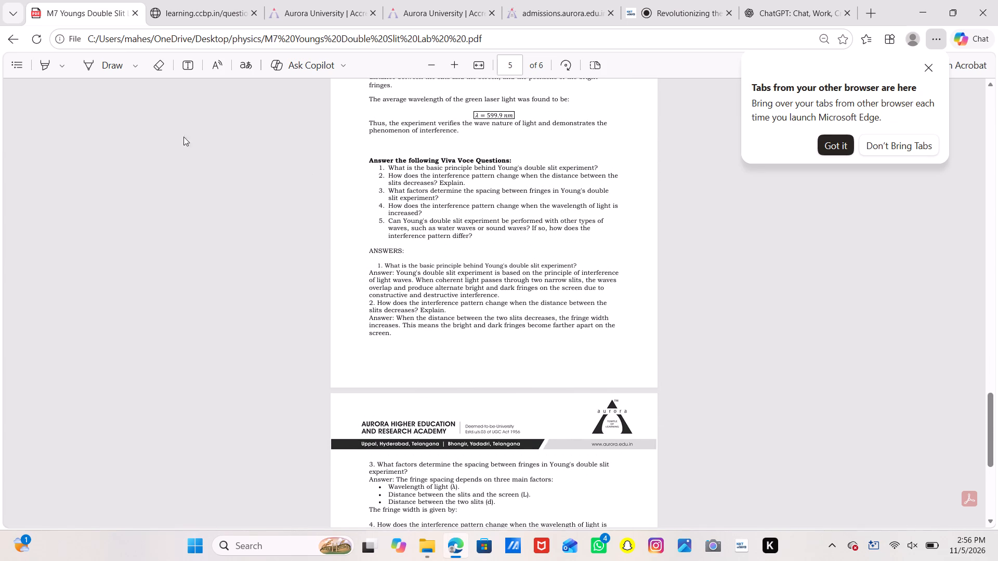
left_click(31, 31)
Dismiss the notice about bringing over tabs from the other browser.
left_click(929, 64)
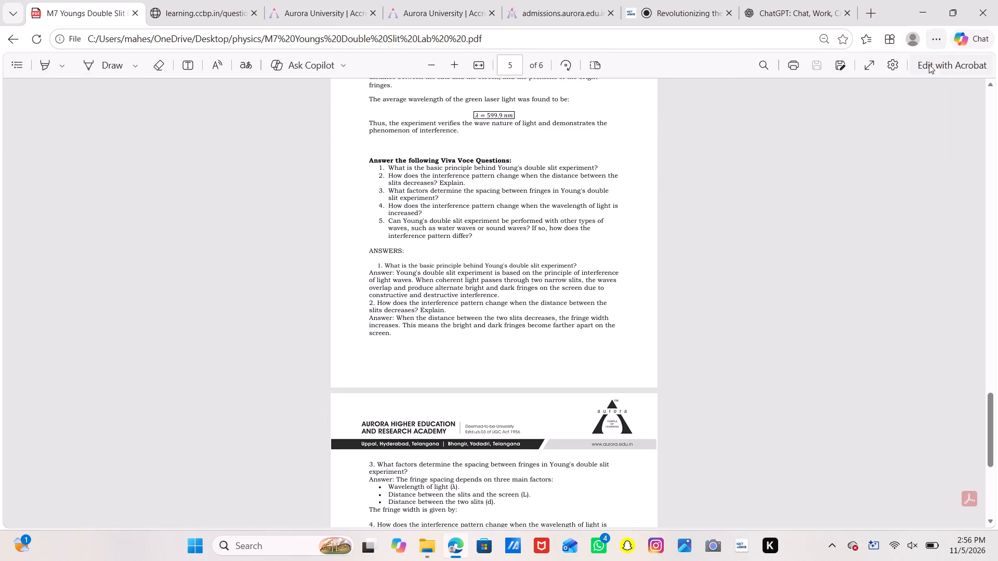
View the browser's list of downloads and close it again.
double_click(934, 32)
left_click(932, 46)
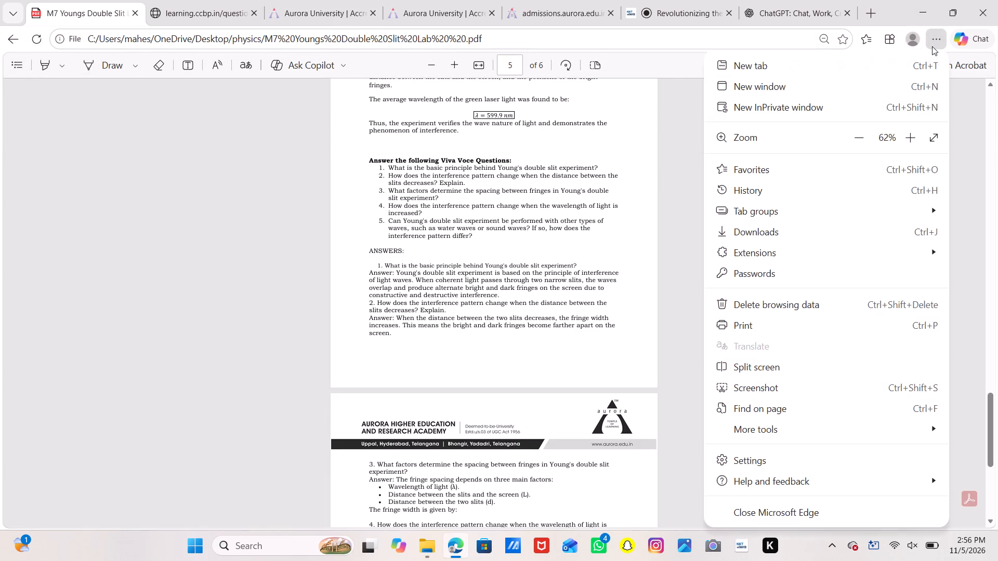
left_click(846, 230)
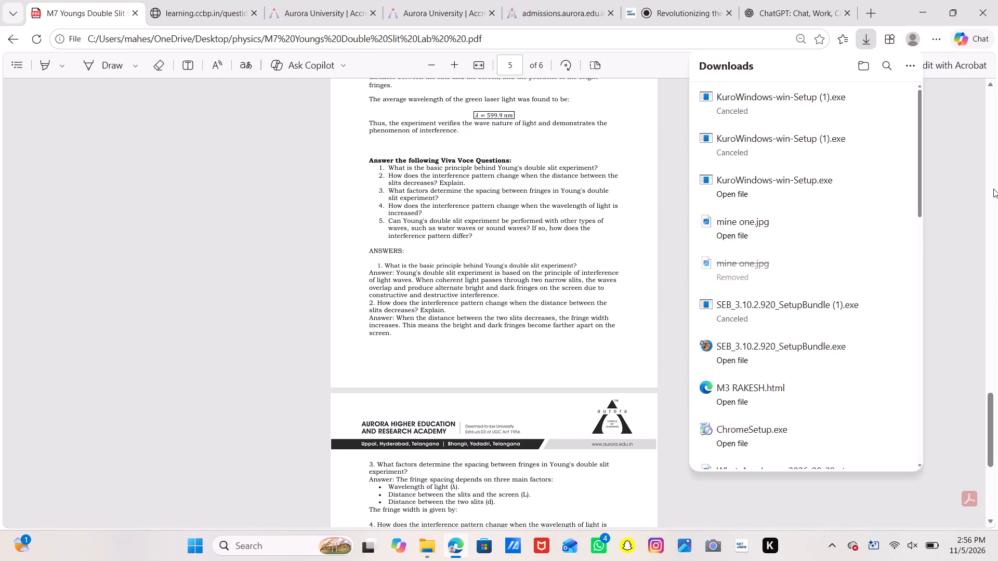
left_click(993, 189)
Close the browser window with all its tabs and reopen the M7 Youngs Double Slit Lab PDF from the physics folder.
scroll(891, 221, "up", 5)
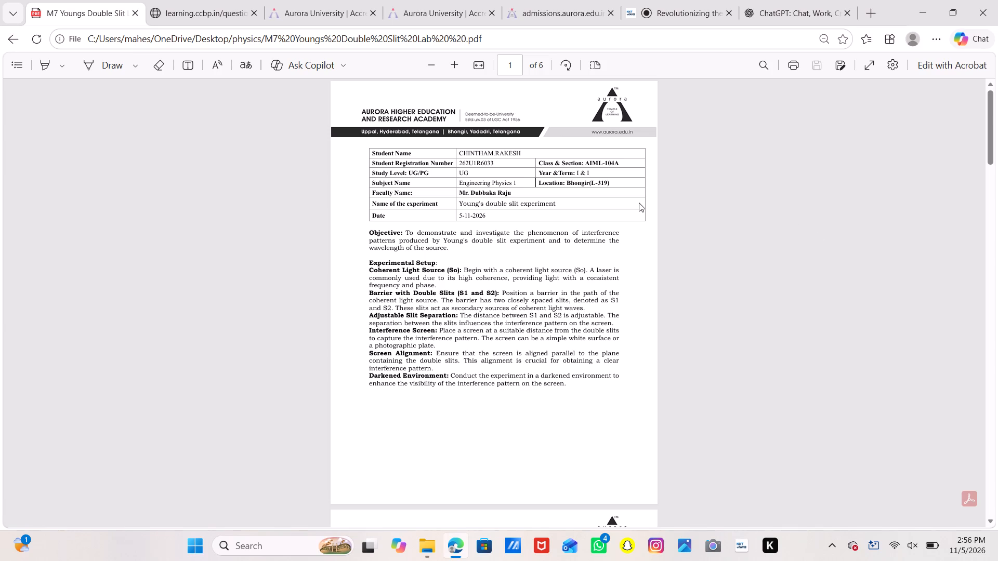
left_click(997, 0)
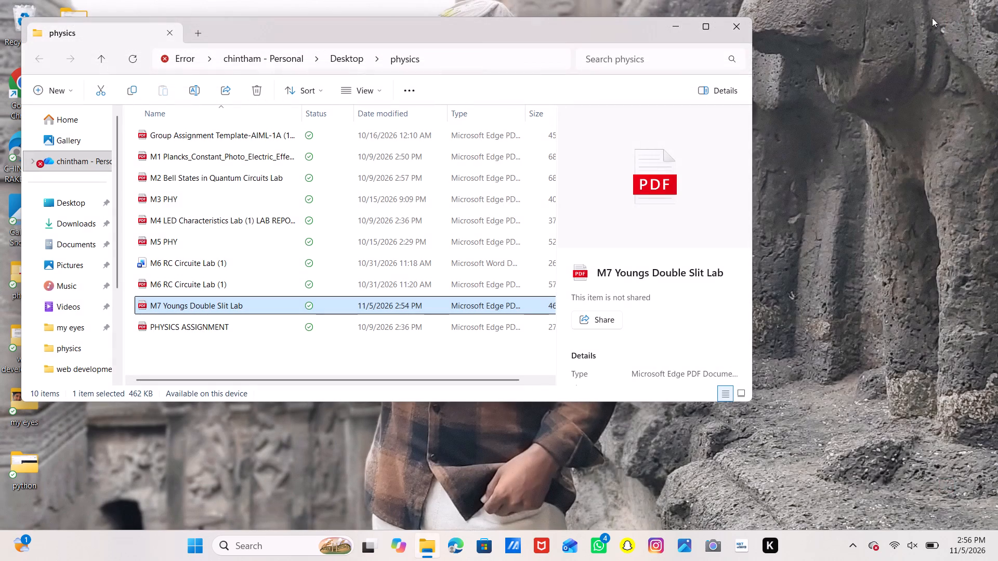
double_click(326, 303)
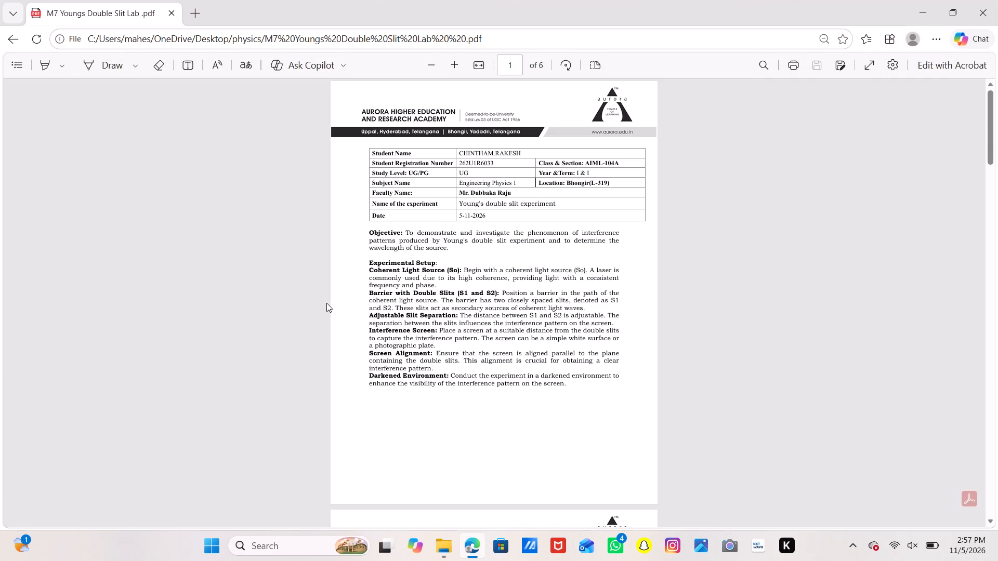
Check the circuit diagram and procedure on page 2, and examine the student details table on page 1 at a larger size.
key("space")
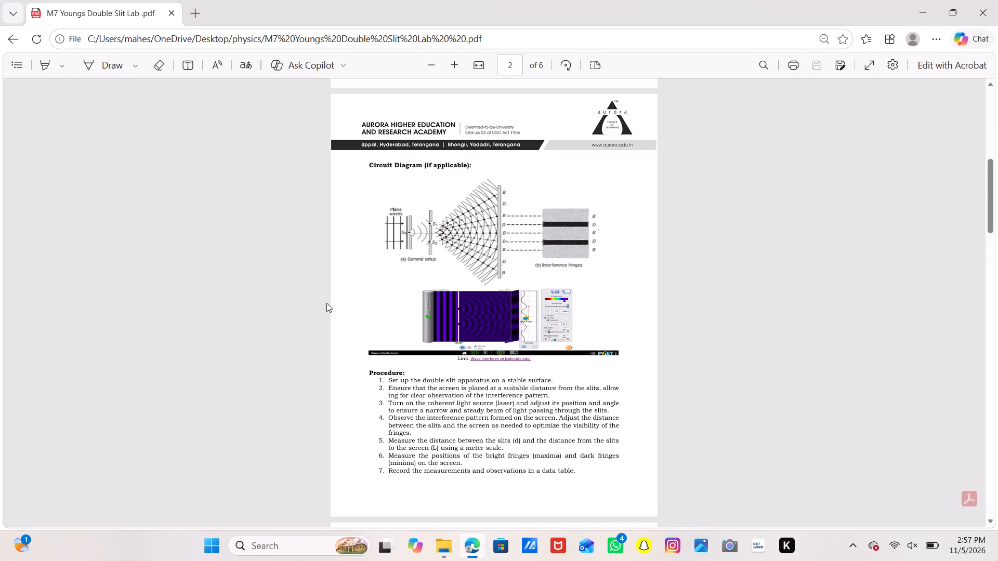
key("Up")
key("Up")
key("Up")
key("Up")
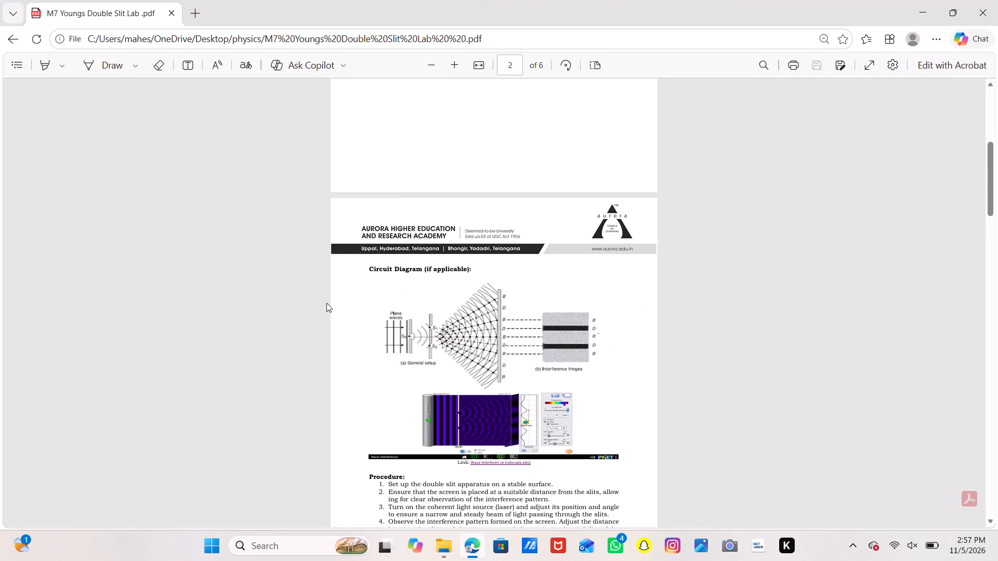
key("Up")
key("Up")
key("Up")
key("Up")
key("Up")
key("Up")
key("Up")
key("Up")
key("Up")
key("Up")
key("Up")
key("Up")
key("Up")
key("Up")
key("Up")
key("Up")
key("Up")
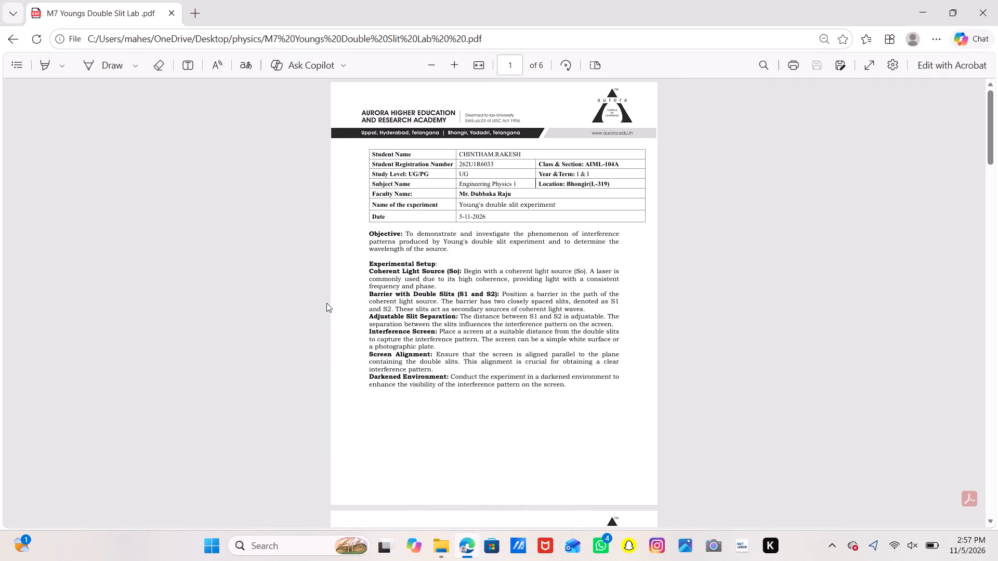
scroll(455, 251, "up", 3)
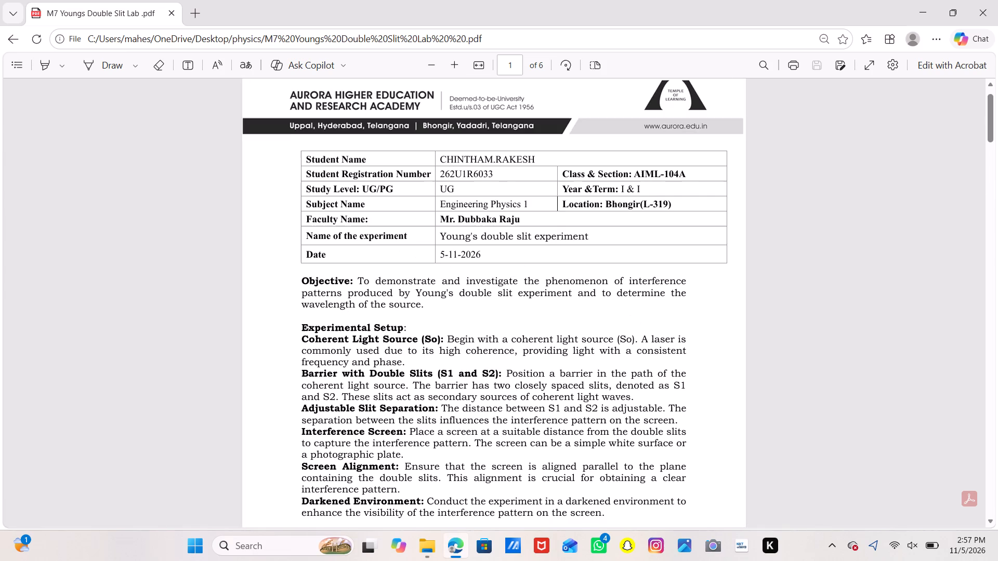
scroll(455, 251, "down", 1)
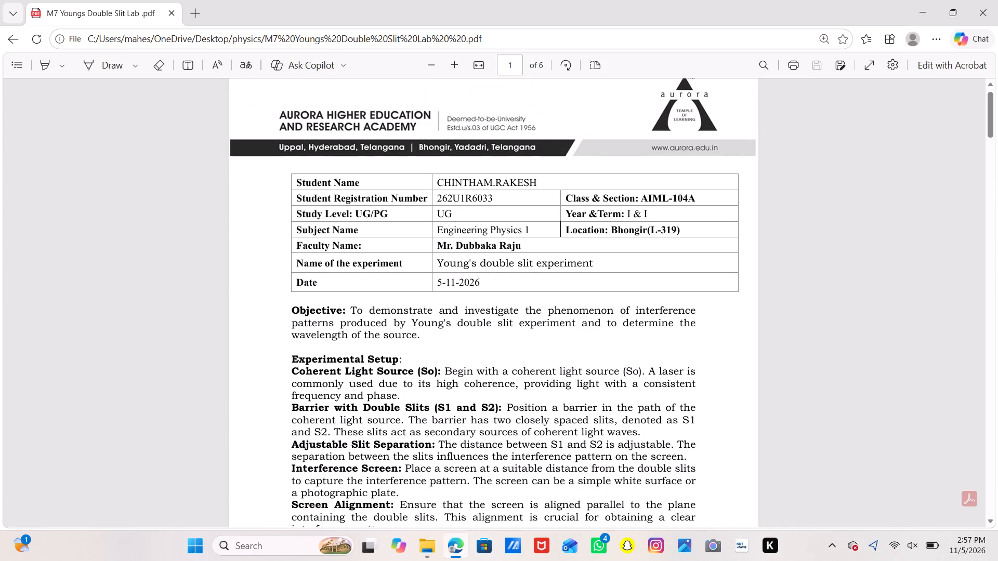
scroll(476, 202, "down", 1)
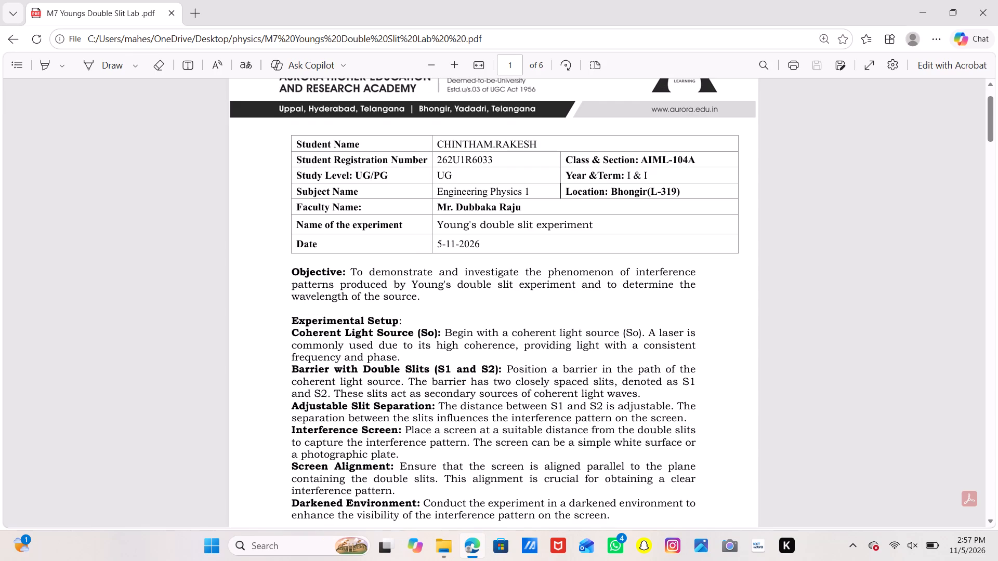
left_click(476, 202)
Examine the experimental setup text down to the start of page 2, and return to the student details on page 1.
key("Down")
key("Down")
key("Down")
key("Down")
key("Down")
key("Down")
key("Down")
key("Down")
key("Down")
key("Down")
key("Down")
key("Down")
key("Down")
key("Down")
key("Down")
key("Down")
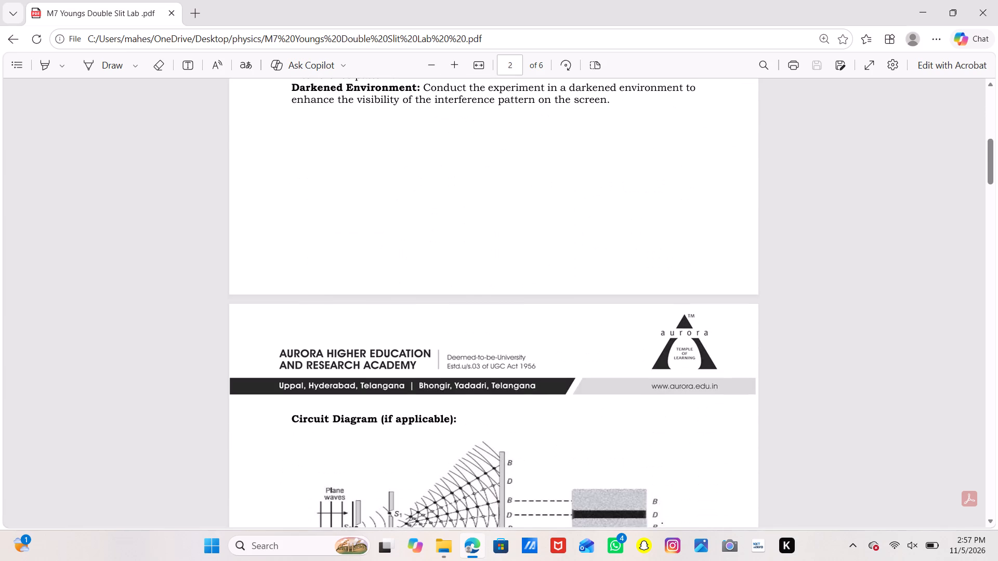
key("Up")
key("Up")
key("Up")
key("Up")
key("Up")
key("Up")
key("Up")
key("Up")
key("Up")
key("Up")
key("Up")
key("Up")
key("Up")
key("Up")
key("Up")
key("Up")
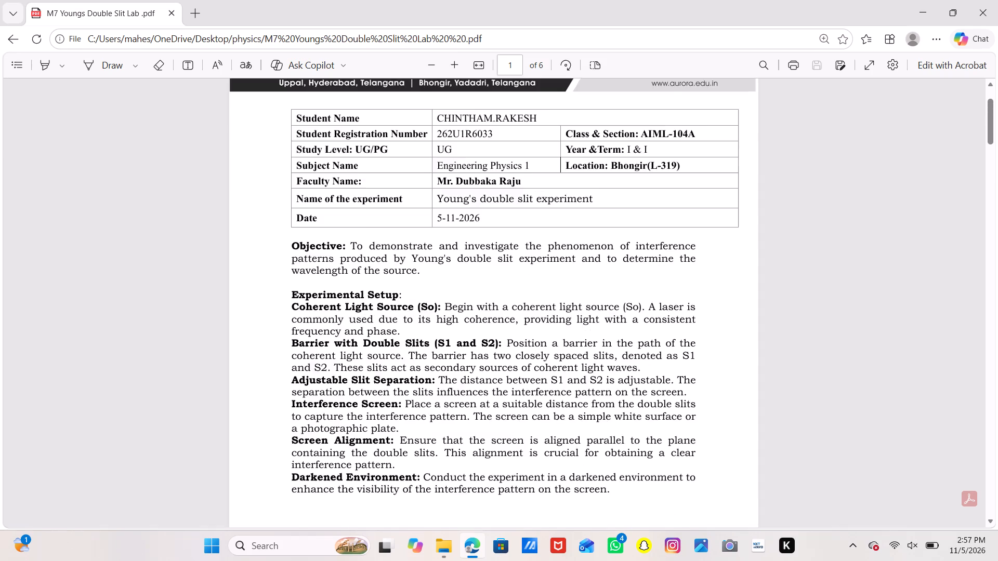
key("Up")
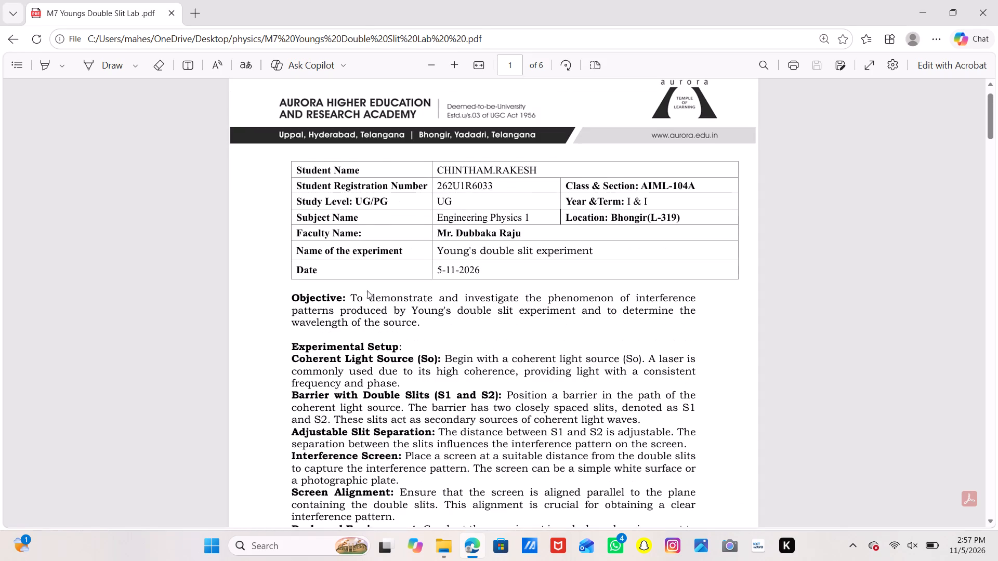
Skim the report from the experimental setup through the calculations, result and conclusion, and return to the first page.
left_click(639, 416)
scroll(639, 416, "down", 2)
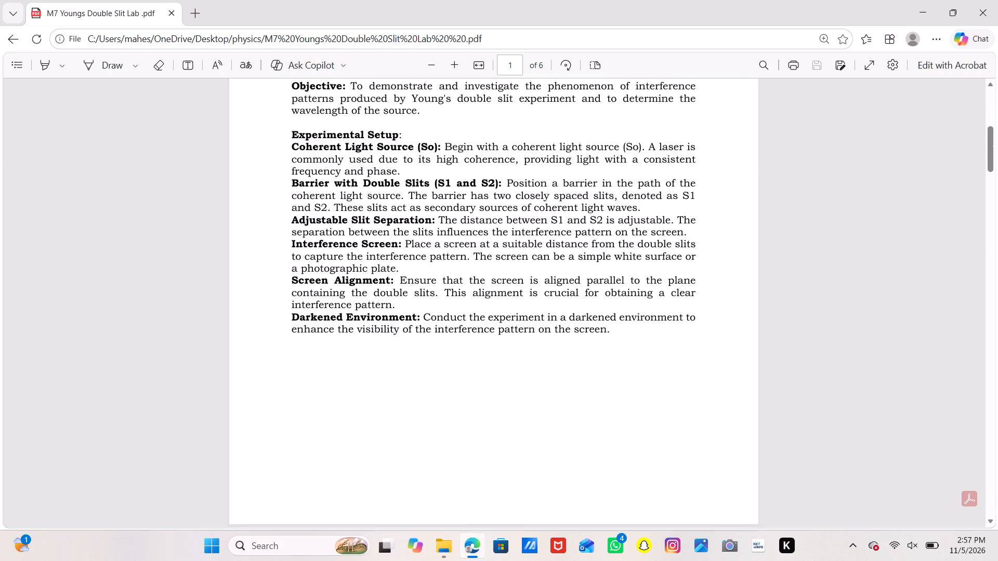
scroll(639, 416, "down", 6)
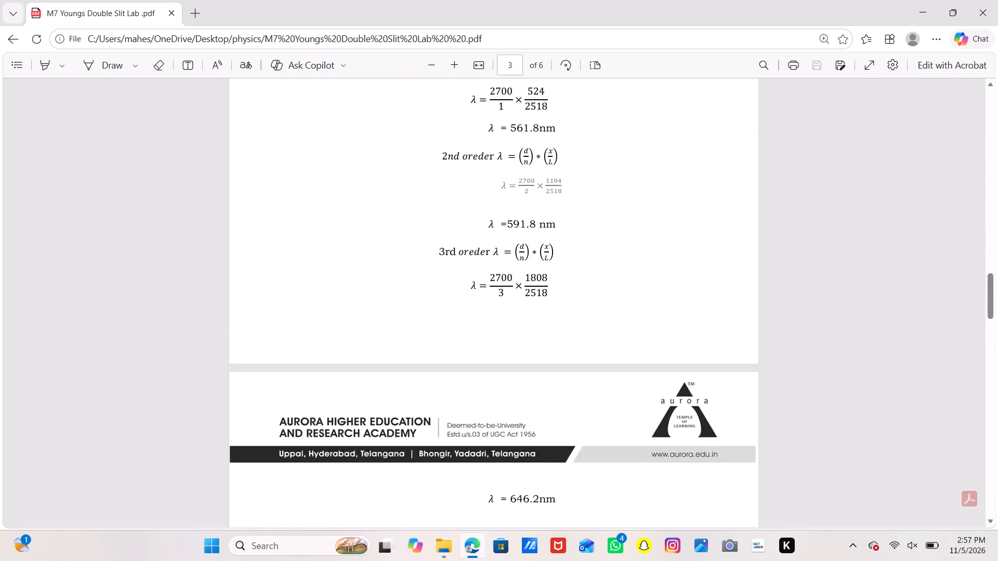
scroll(639, 416, "down", 5)
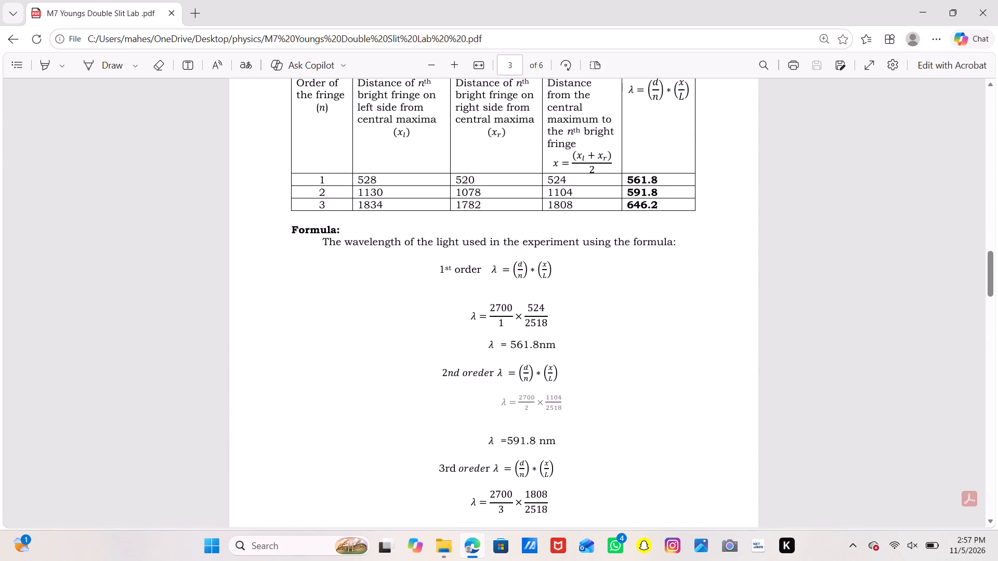
scroll(639, 416, "down", 3)
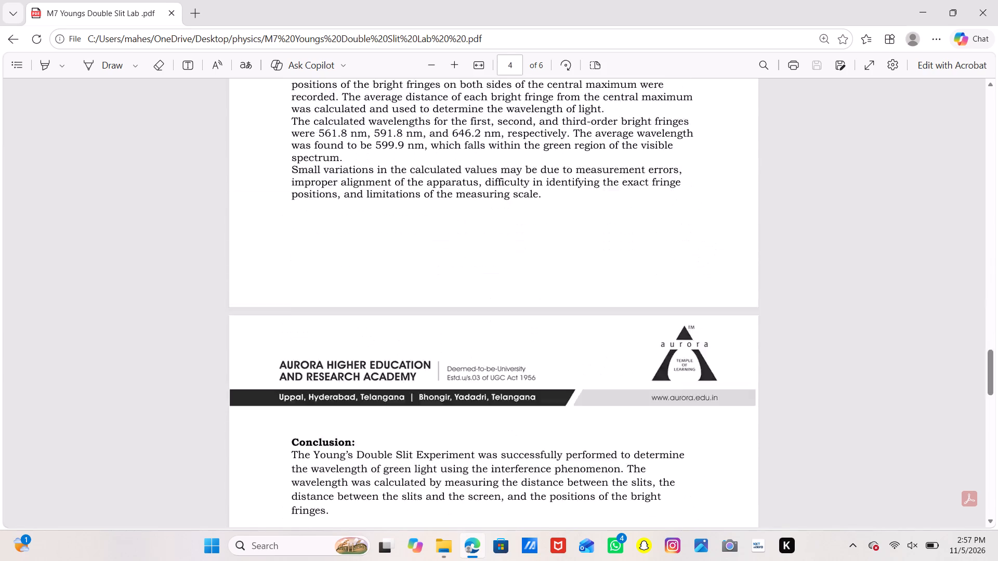
scroll(639, 416, "down", 1)
scroll(639, 416, "up", 17)
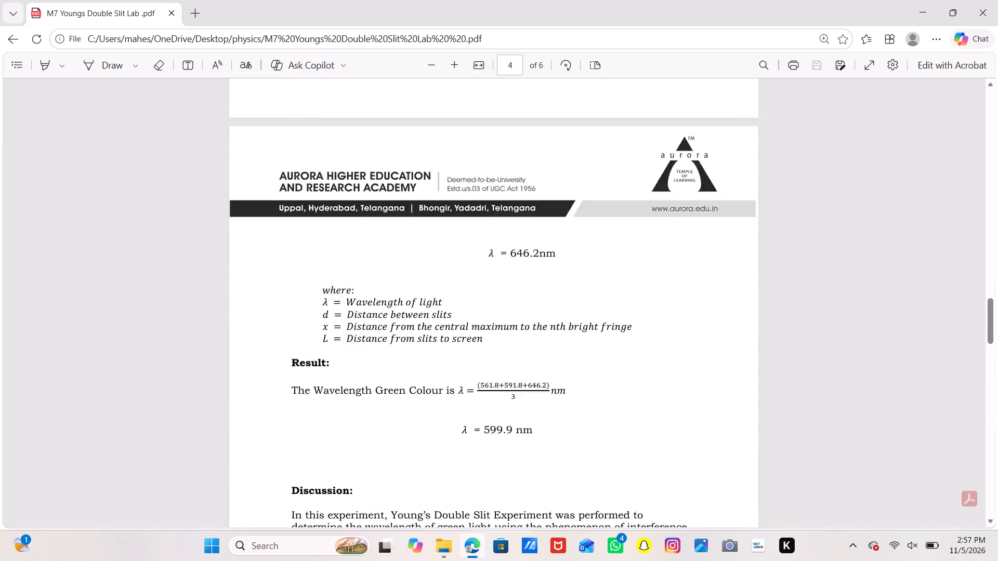
scroll(639, 416, "up", 20)
scroll(639, 416, "up", 4)
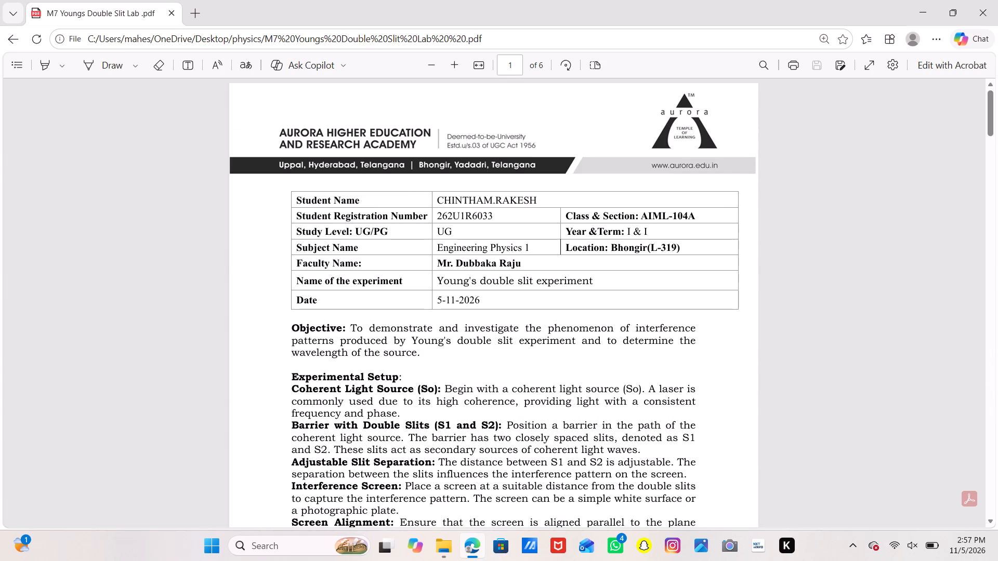
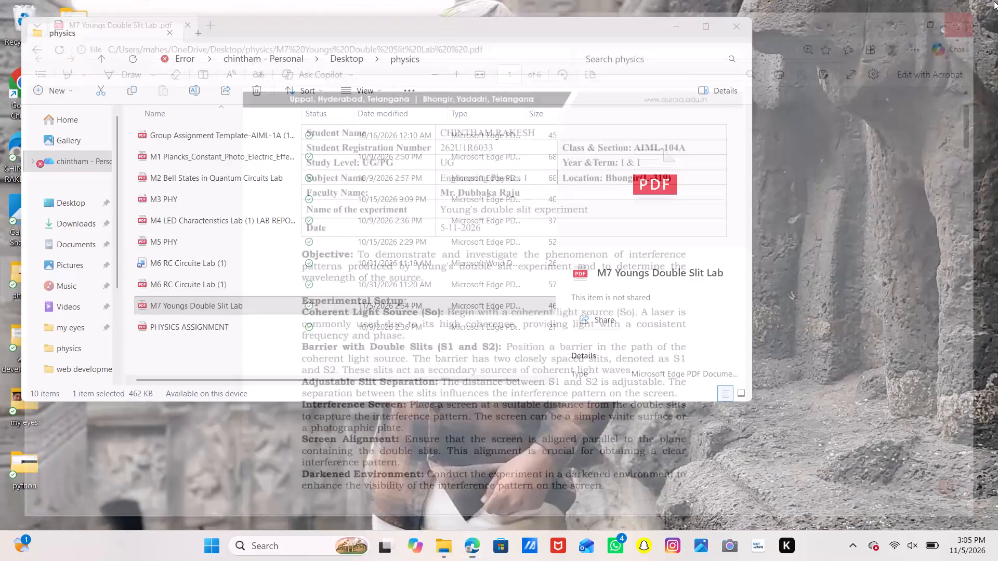
Close the M7 Youngs Double Slit Lab PDF and the physics folder window to return to the desktop.
left_click_drag(994, 1, 751, 24)
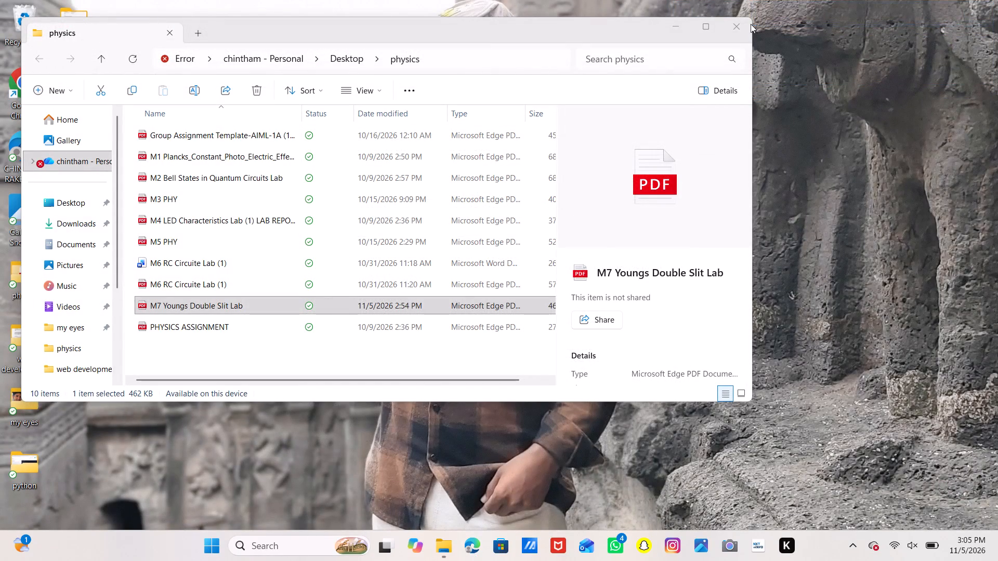
left_click(743, 25)
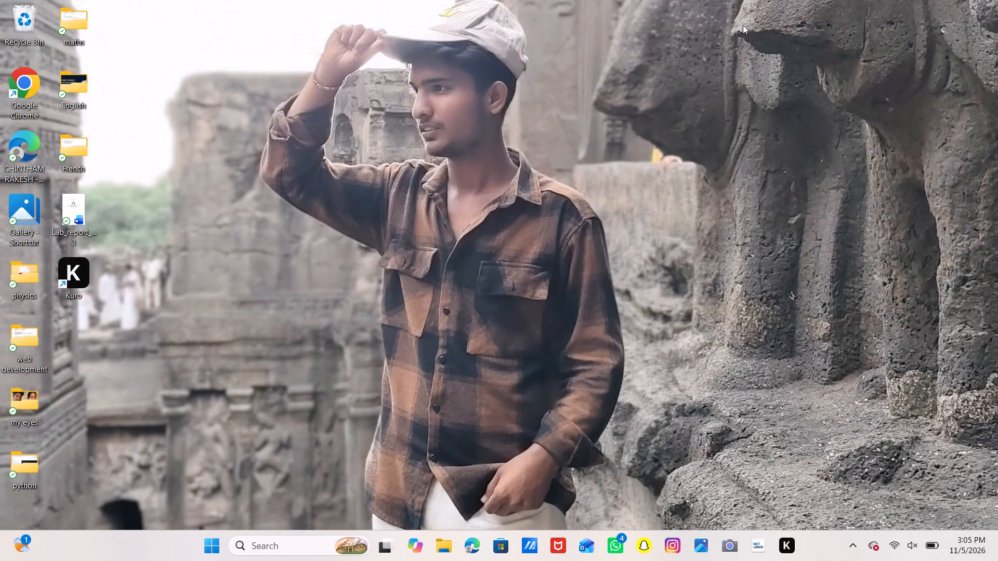
Open the Shut Down Windows dialog from the desktop.
key("alt+F4")
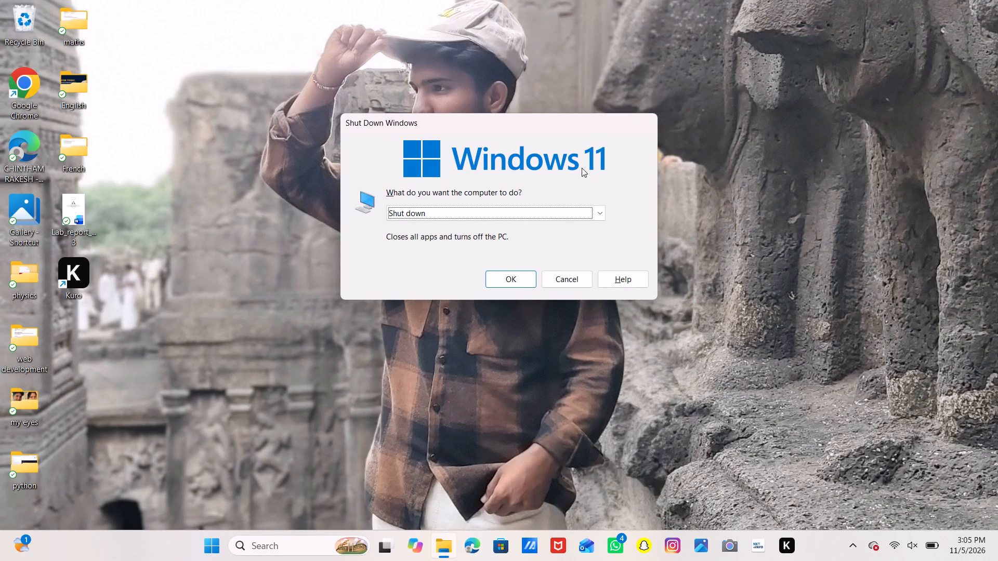